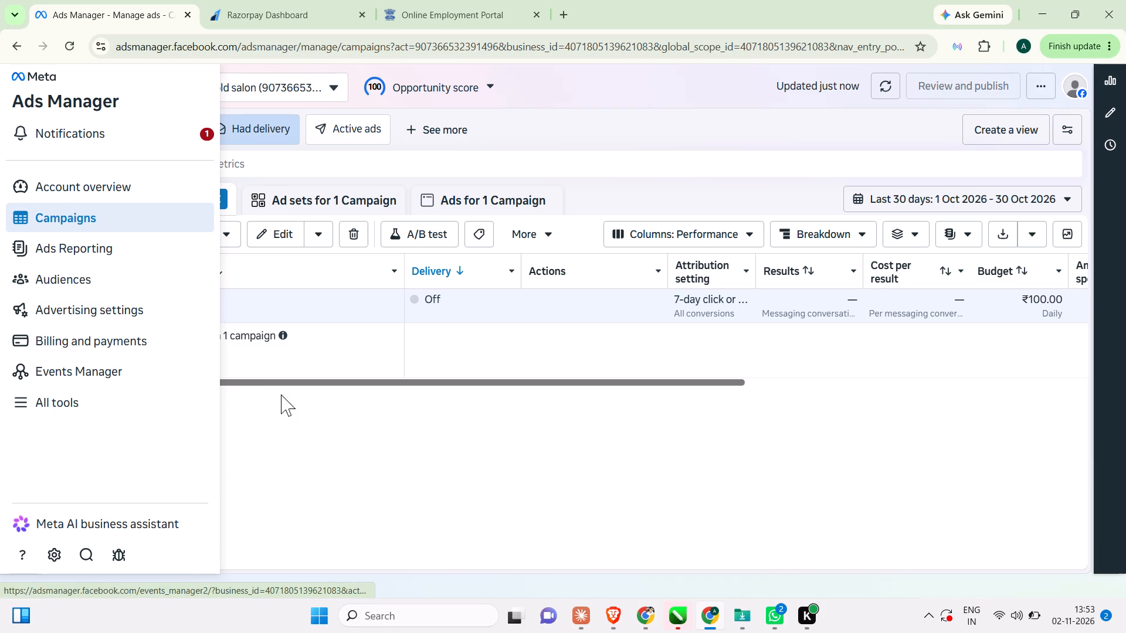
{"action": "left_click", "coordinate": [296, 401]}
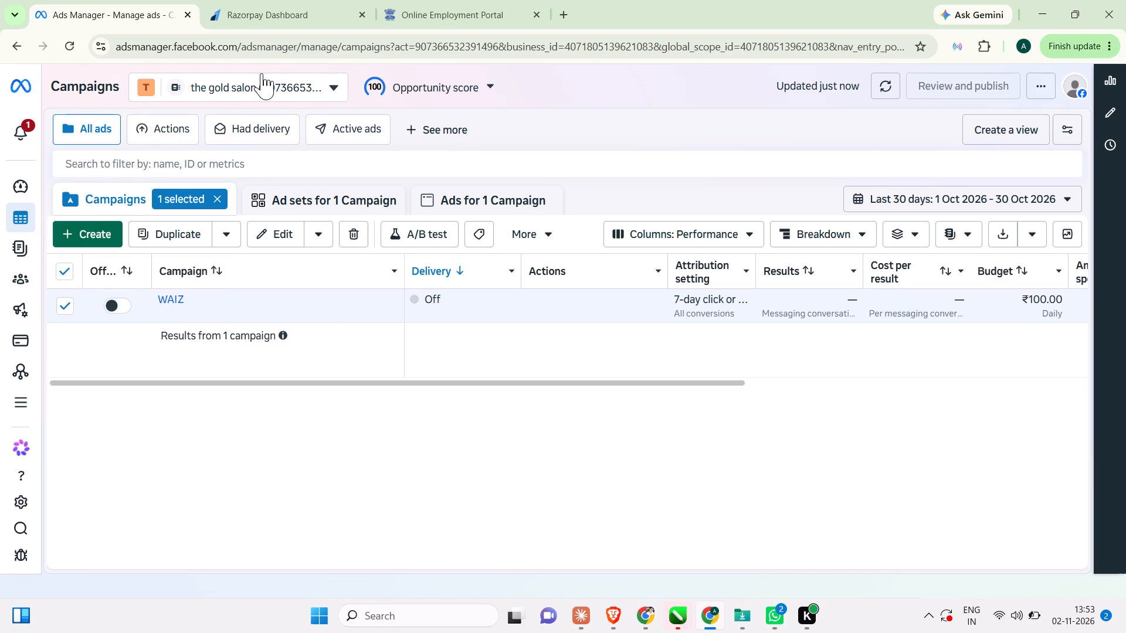
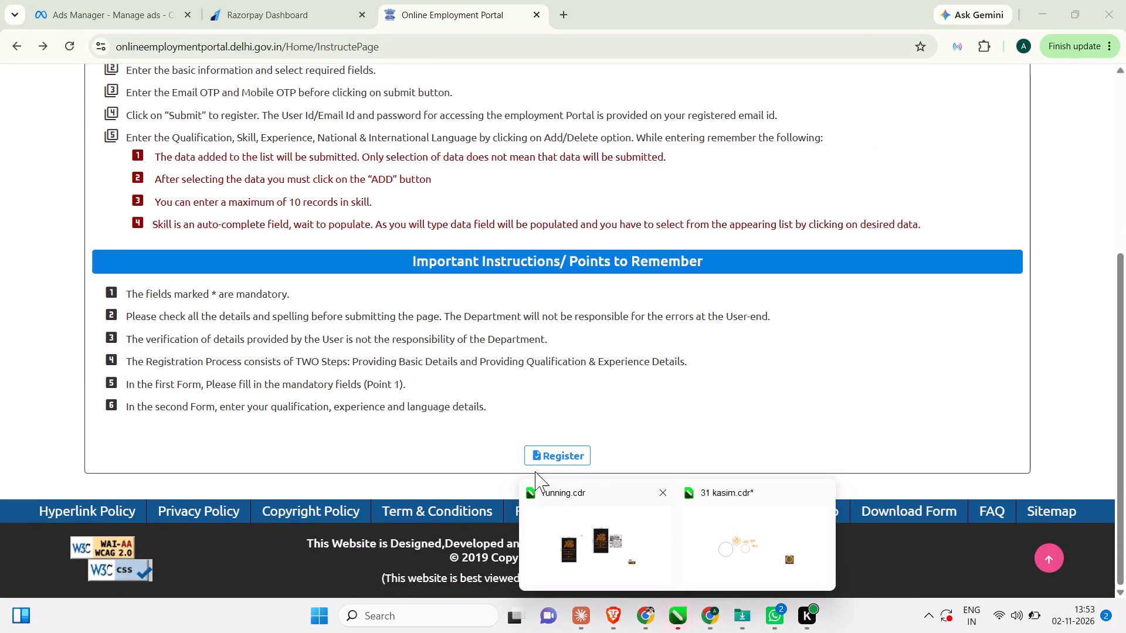
Switch to the 31 kasim.cdr drawing in CorelDRAW.
{"action": "left_click", "coordinate": [535, 471]}
{"action": "left_click", "coordinate": [684, 605]}
{"action": "left_click", "coordinate": [704, 576]}
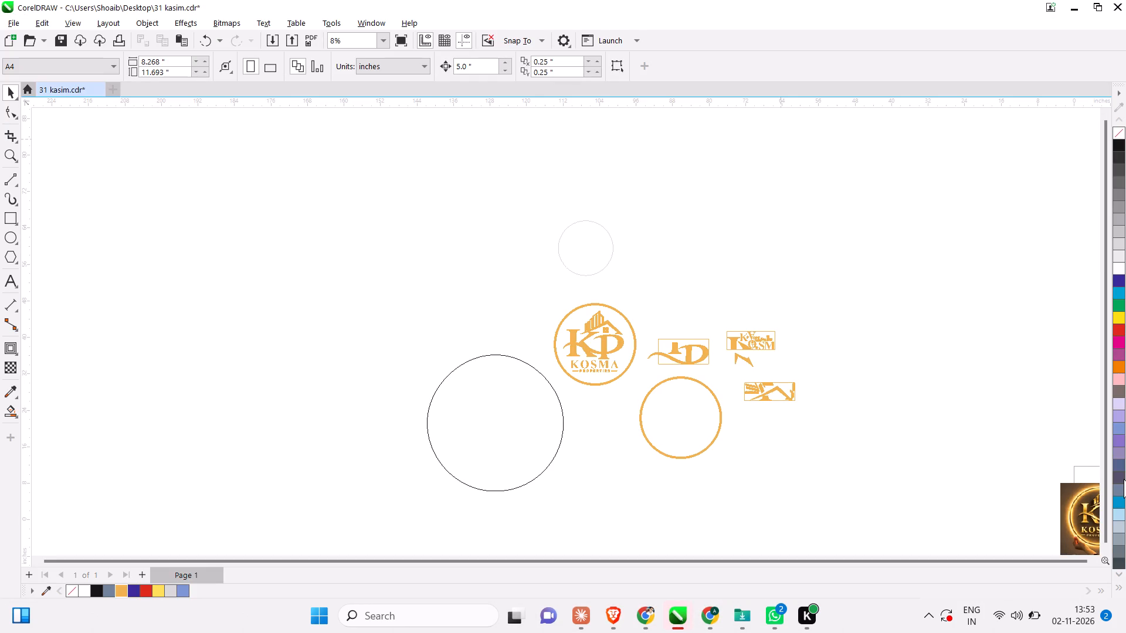
With the Pen tool, remove the node at the upper inner corner of the P's stem in the Kosma Properties logo.
{"action": "scroll", "coordinate": [584, 361], "scroll_direction": "up", "scroll_amount": 9}
{"action": "scroll", "coordinate": [698, 282], "scroll_direction": "up", "scroll_amount": 8}
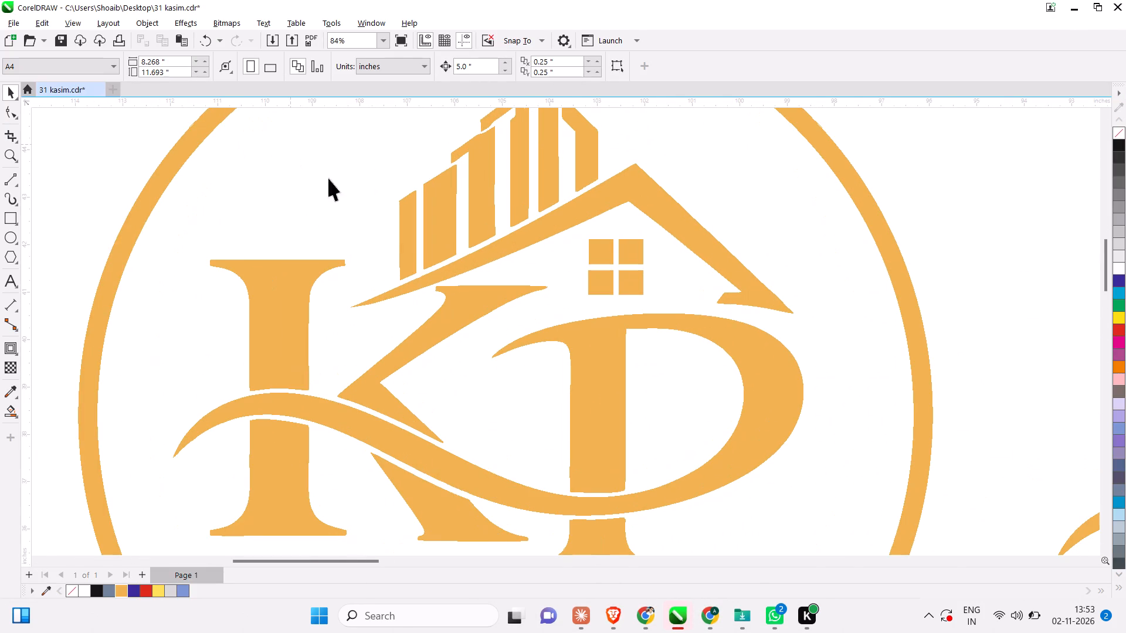
{"action": "scroll", "coordinate": [490, 276], "scroll_direction": "down", "scroll_amount": 1}
{"action": "scroll", "coordinate": [493, 275], "scroll_direction": "up", "scroll_amount": 7}
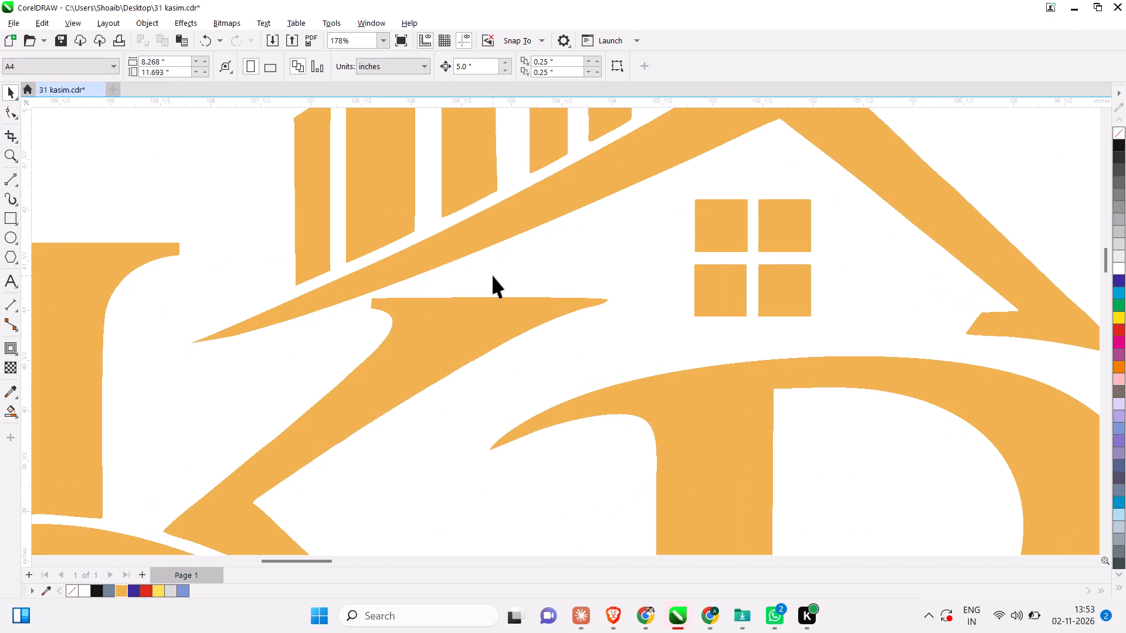
{"action": "scroll", "coordinate": [484, 268], "scroll_direction": "down", "scroll_amount": 8}
{"action": "scroll", "coordinate": [579, 274], "scroll_direction": "down", "scroll_amount": 1}
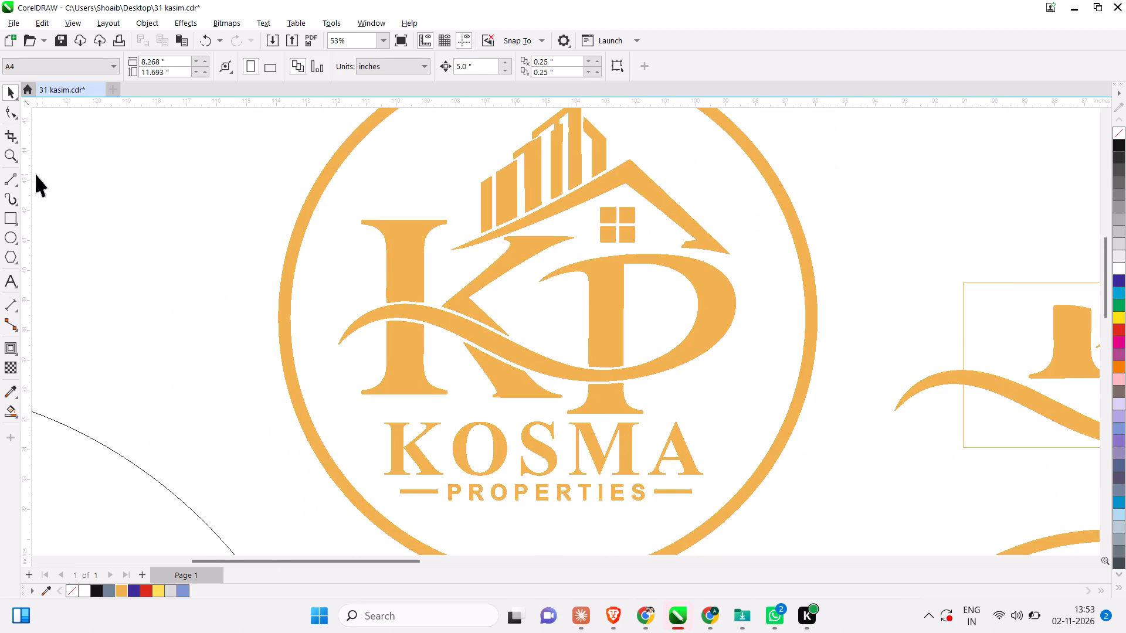
{"action": "left_click", "coordinate": [18, 206]}
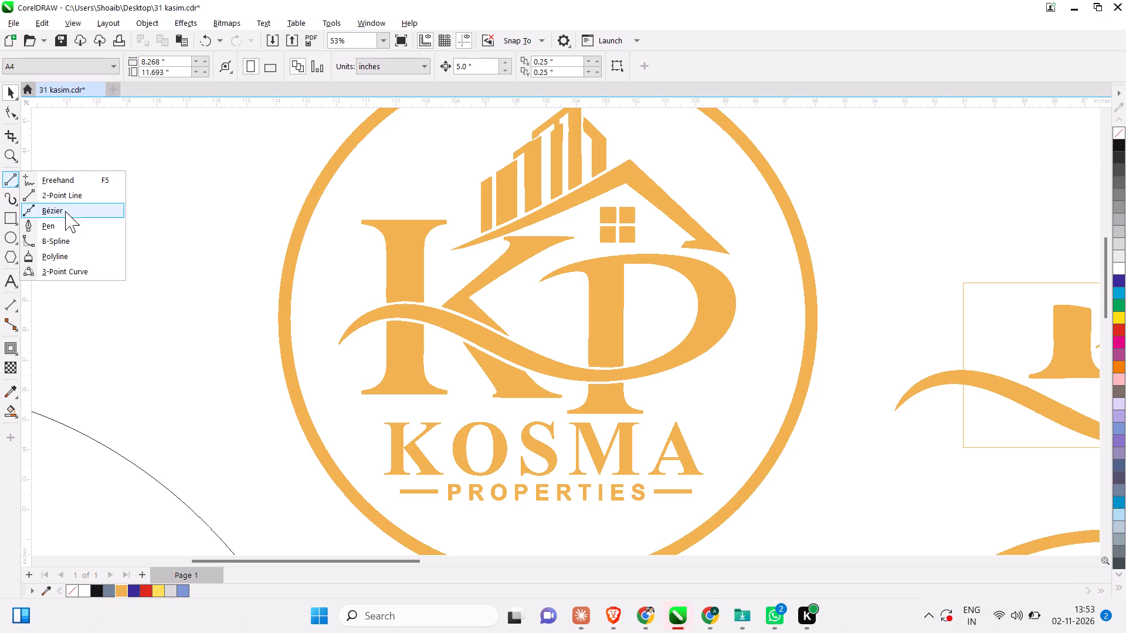
{"action": "left_click", "coordinate": [74, 218]}
{"action": "scroll", "coordinate": [558, 315], "scroll_direction": "up", "scroll_amount": 3}
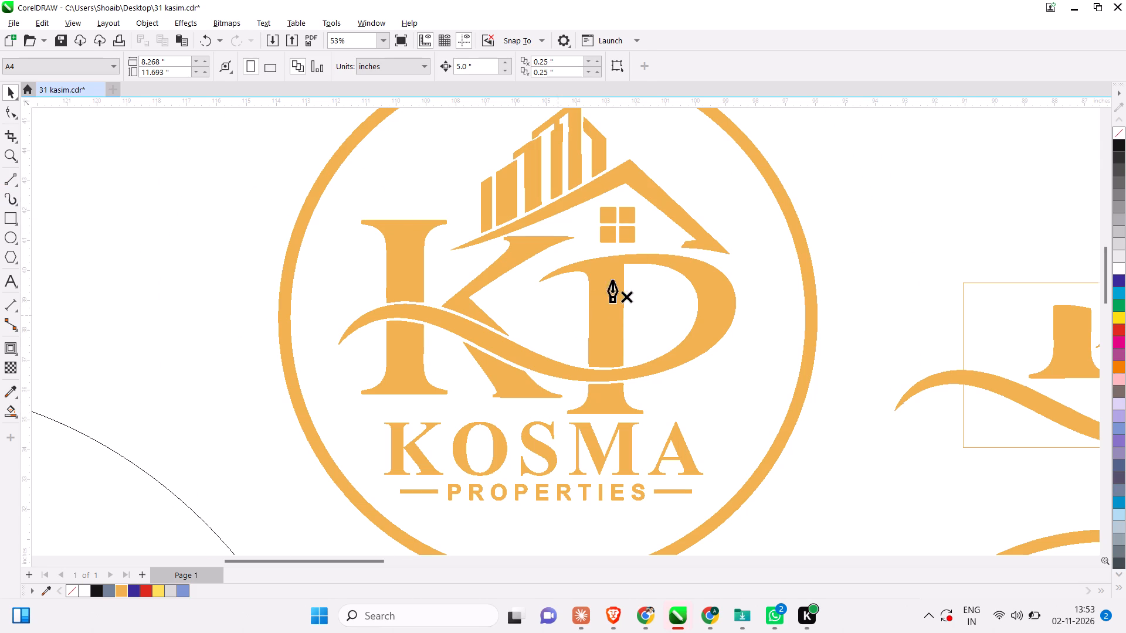
{"action": "scroll", "coordinate": [626, 271], "scroll_direction": "up", "scroll_amount": 2}
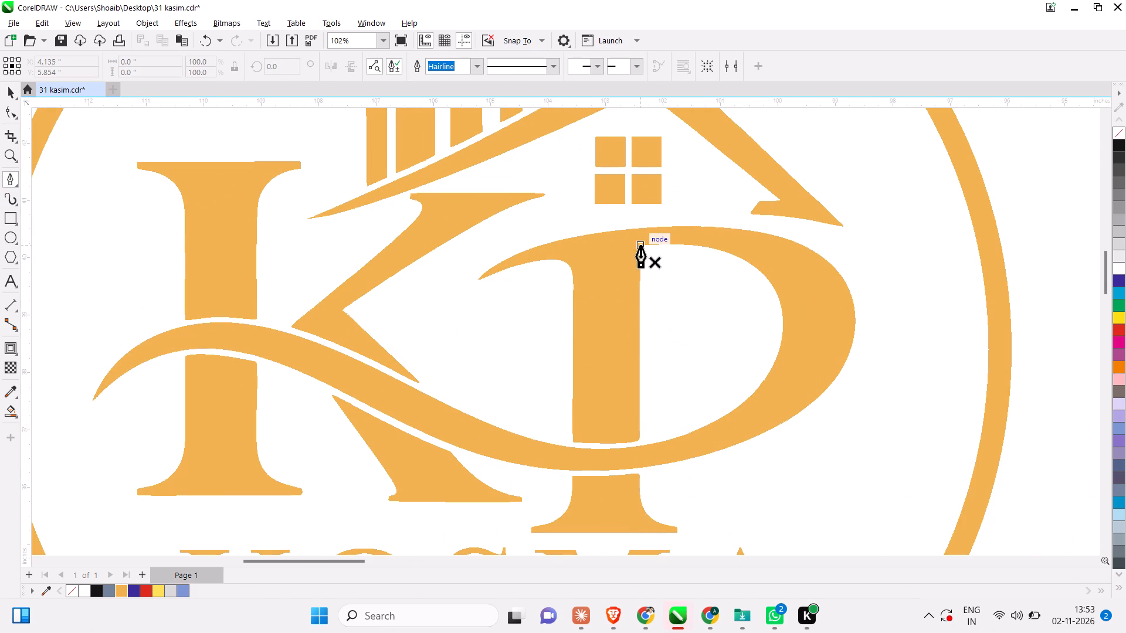
{"action": "left_click", "coordinate": [640, 246]}
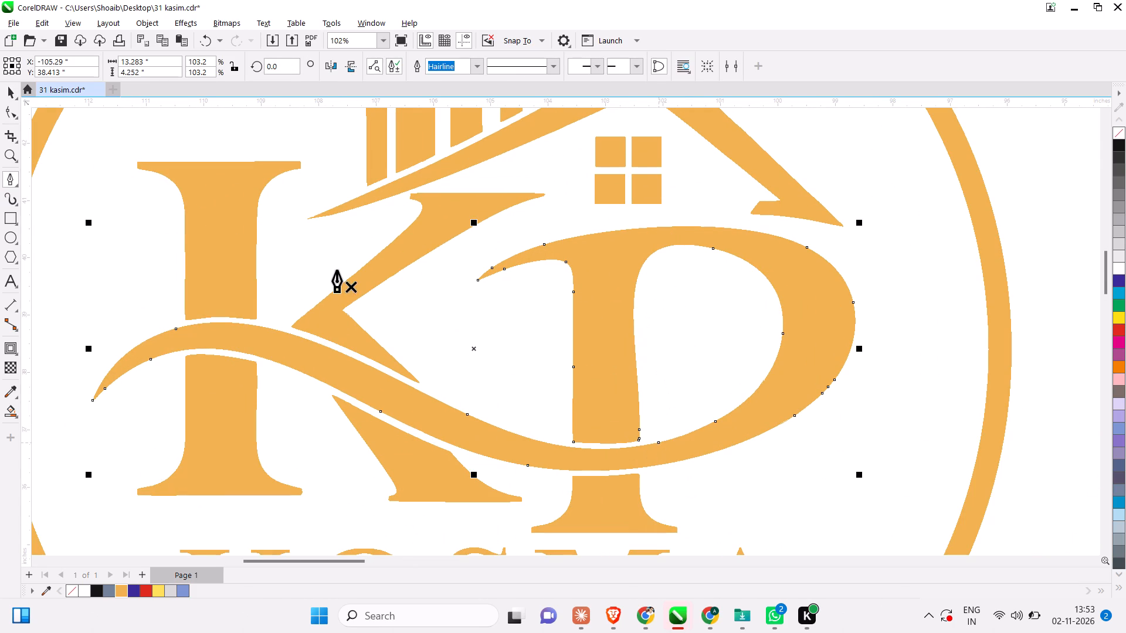
{"action": "scroll", "coordinate": [337, 270], "scroll_direction": "down", "scroll_amount": 7}
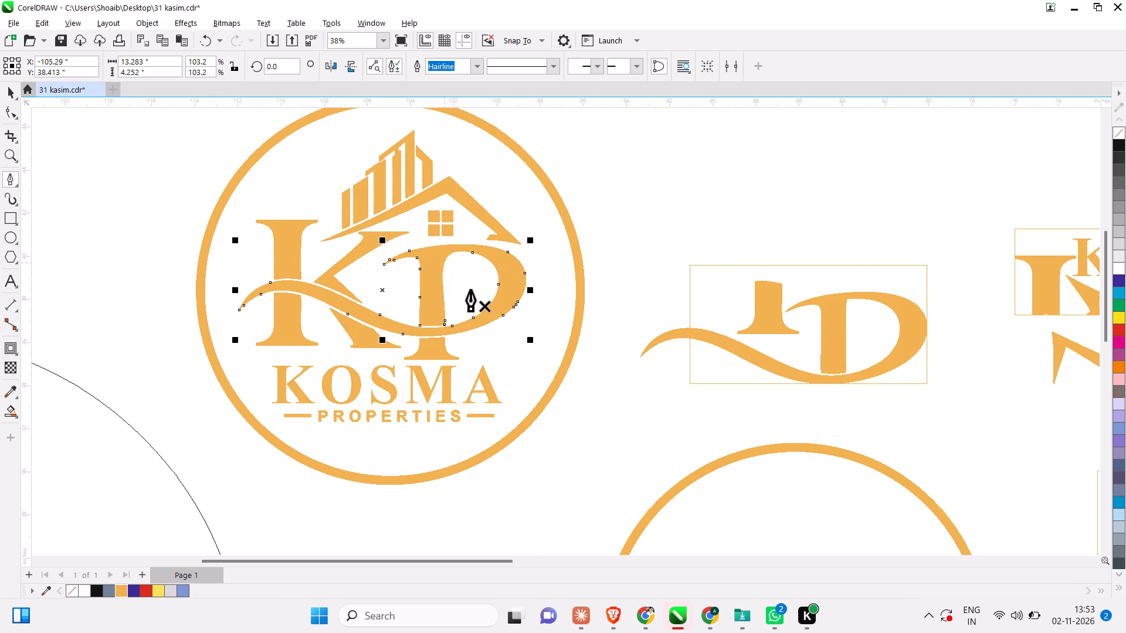
{"action": "scroll", "coordinate": [459, 335], "scroll_direction": "up", "scroll_amount": 6}
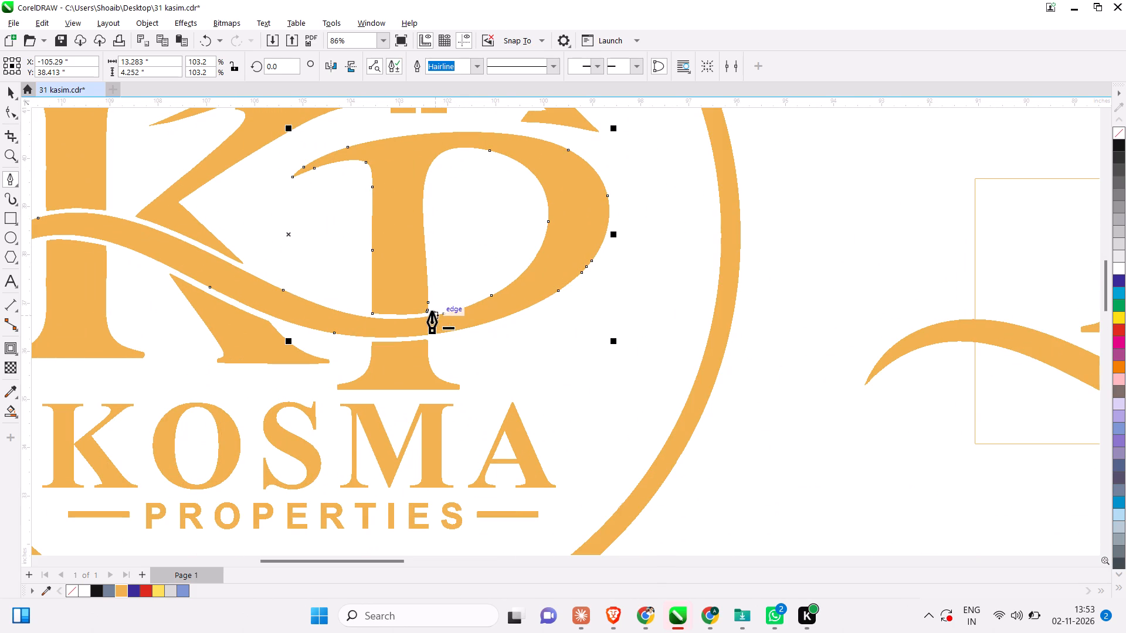
{"action": "double_click", "coordinate": [432, 311]}
{"action": "scroll", "coordinate": [535, 247], "scroll_direction": "down", "scroll_amount": 5}
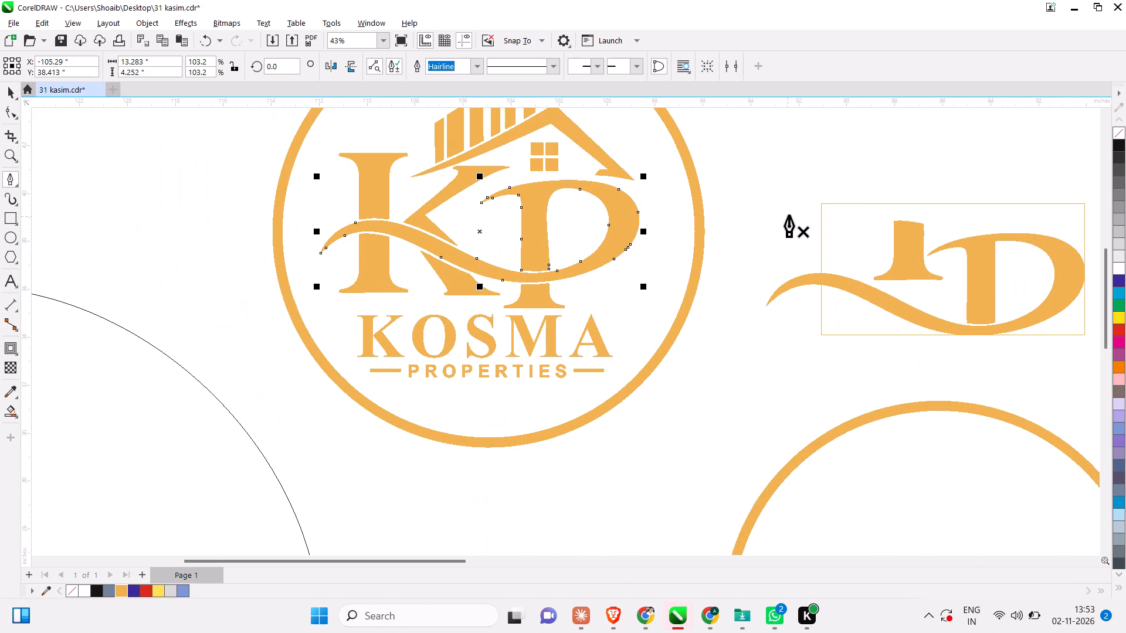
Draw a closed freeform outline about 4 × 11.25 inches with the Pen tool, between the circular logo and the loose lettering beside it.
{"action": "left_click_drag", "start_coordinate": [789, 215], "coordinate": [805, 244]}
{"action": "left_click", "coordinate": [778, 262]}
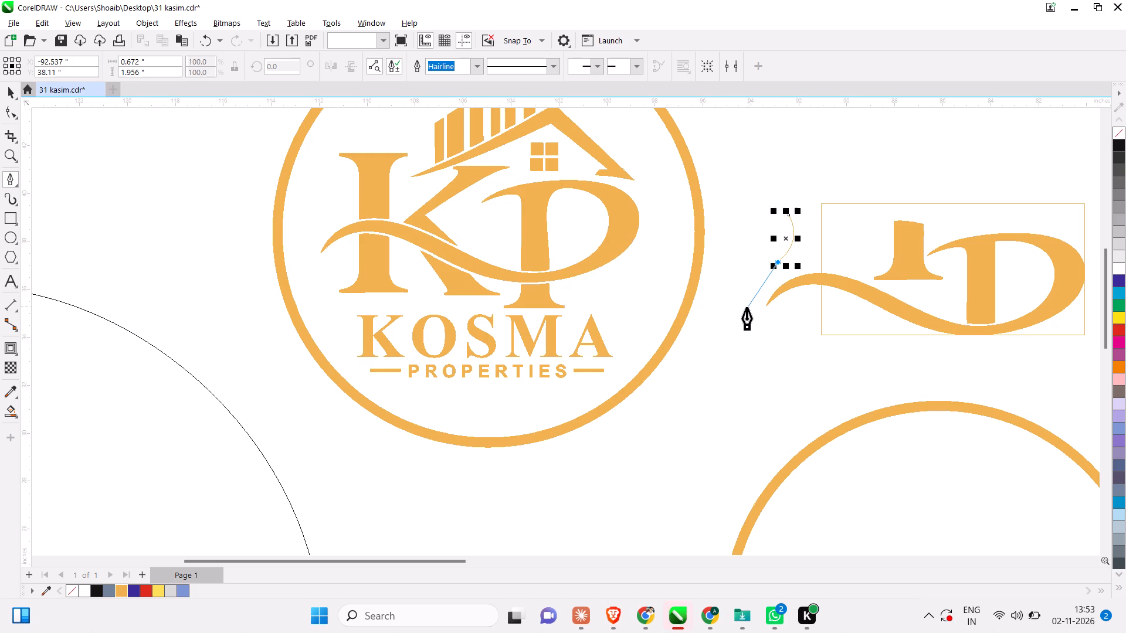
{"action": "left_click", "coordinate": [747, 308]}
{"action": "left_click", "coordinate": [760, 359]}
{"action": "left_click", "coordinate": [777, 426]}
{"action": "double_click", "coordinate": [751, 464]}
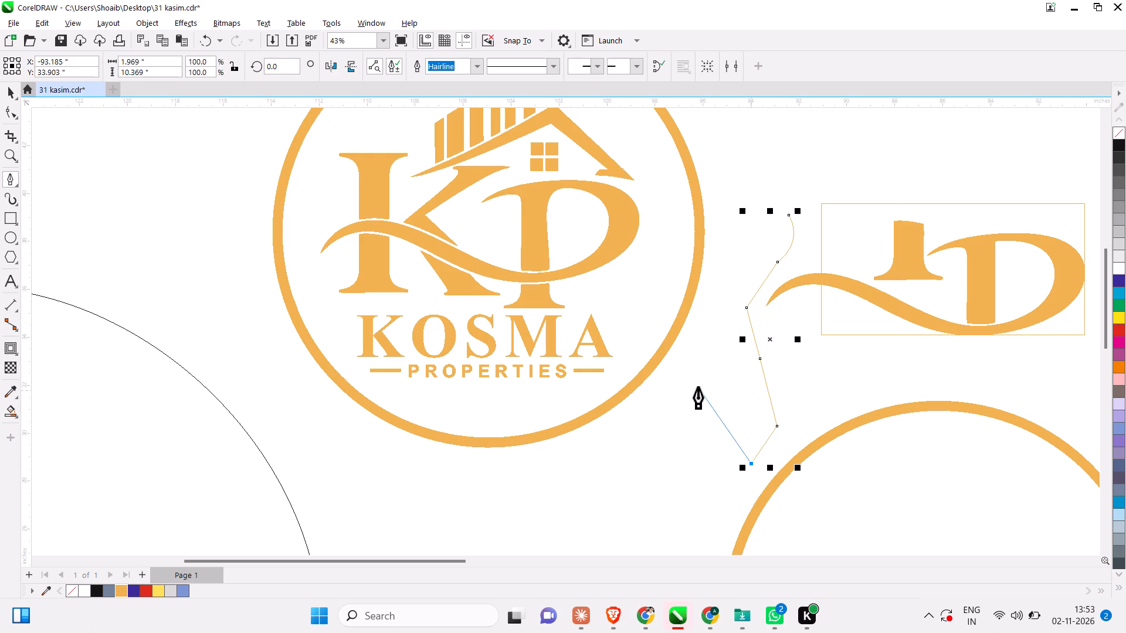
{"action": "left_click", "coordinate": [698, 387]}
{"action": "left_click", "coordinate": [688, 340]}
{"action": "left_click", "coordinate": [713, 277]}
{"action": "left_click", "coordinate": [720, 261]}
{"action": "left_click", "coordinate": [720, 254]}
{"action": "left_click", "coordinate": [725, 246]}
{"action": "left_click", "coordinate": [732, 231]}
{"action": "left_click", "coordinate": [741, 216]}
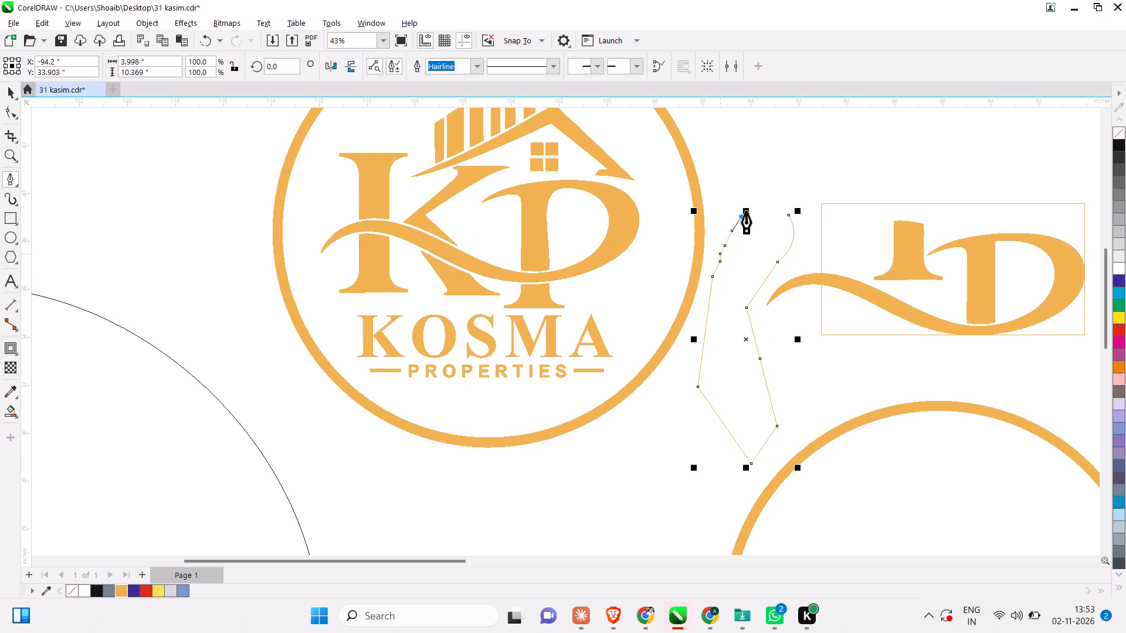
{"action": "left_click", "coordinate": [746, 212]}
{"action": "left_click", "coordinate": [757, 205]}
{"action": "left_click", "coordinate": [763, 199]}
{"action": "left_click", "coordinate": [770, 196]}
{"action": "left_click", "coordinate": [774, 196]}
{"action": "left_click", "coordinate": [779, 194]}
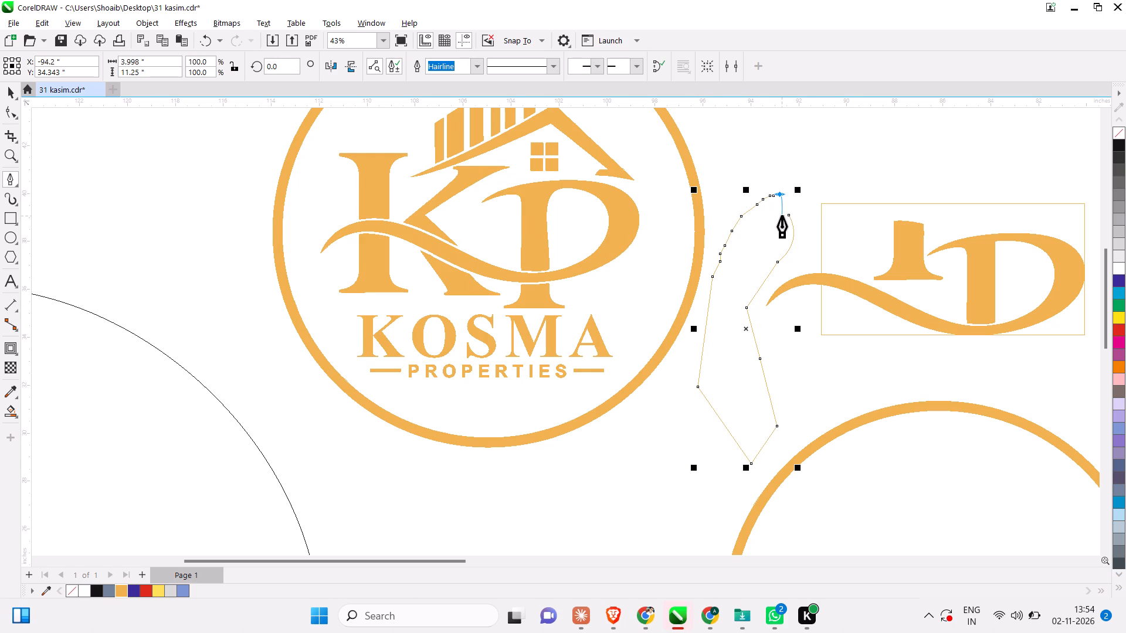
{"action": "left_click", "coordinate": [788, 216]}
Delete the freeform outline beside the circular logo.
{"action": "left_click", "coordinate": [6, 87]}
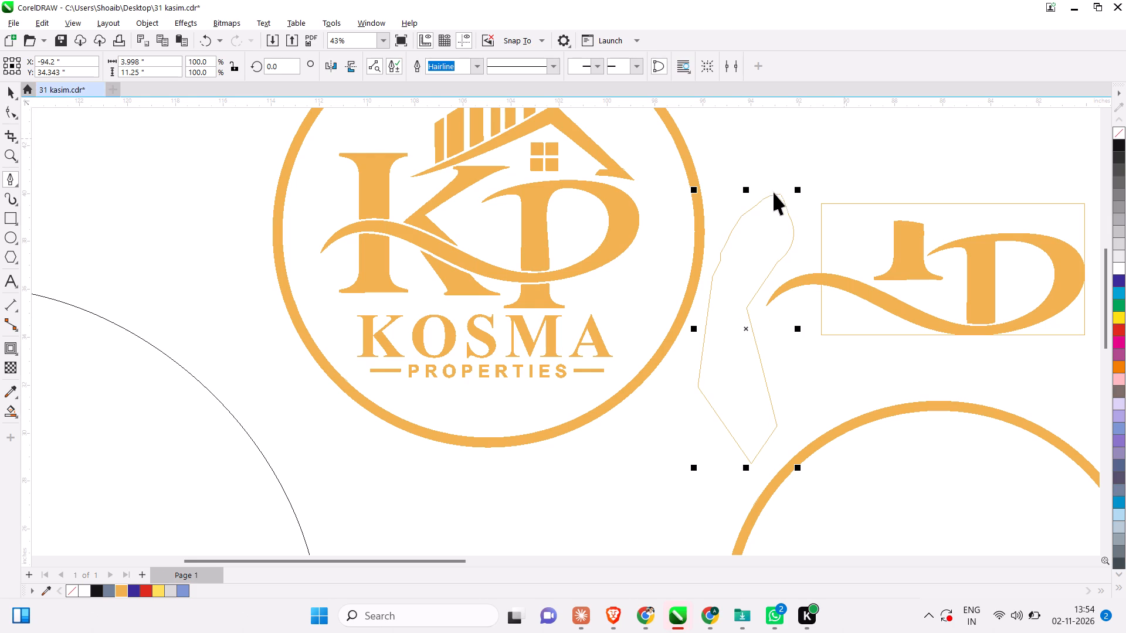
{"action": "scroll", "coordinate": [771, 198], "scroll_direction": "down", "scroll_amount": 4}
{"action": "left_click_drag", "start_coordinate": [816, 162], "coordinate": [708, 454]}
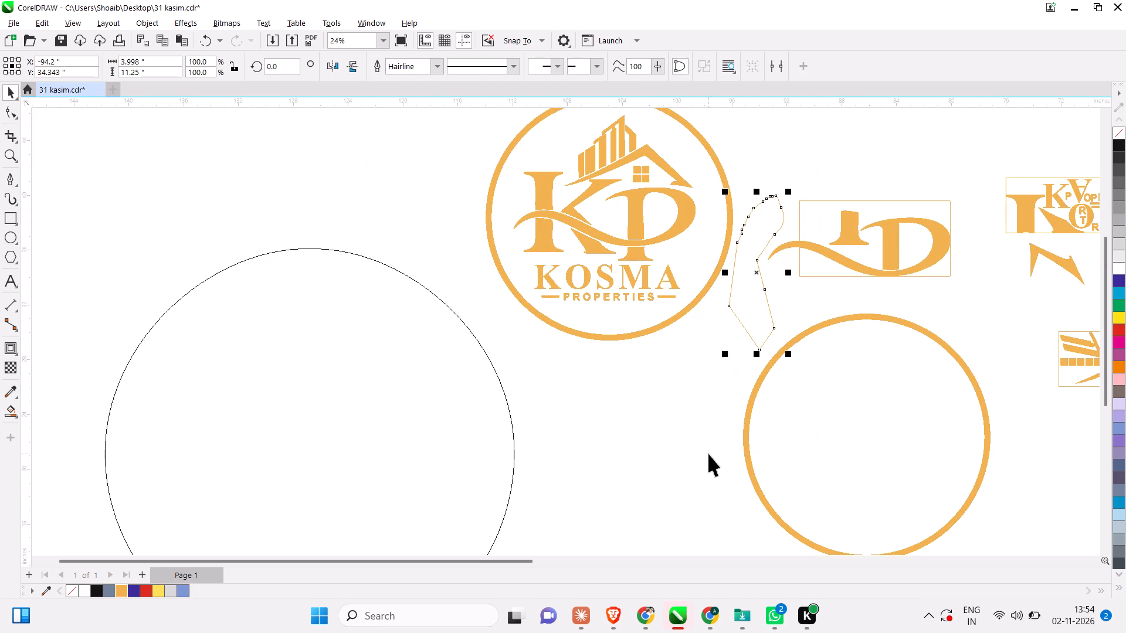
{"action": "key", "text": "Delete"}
Start a new text line in the empty area above the large black circle.
{"action": "scroll", "coordinate": [674, 430], "scroll_direction": "down", "scroll_amount": 3}
{"action": "scroll", "coordinate": [596, 259], "scroll_direction": "up", "scroll_amount": 5}
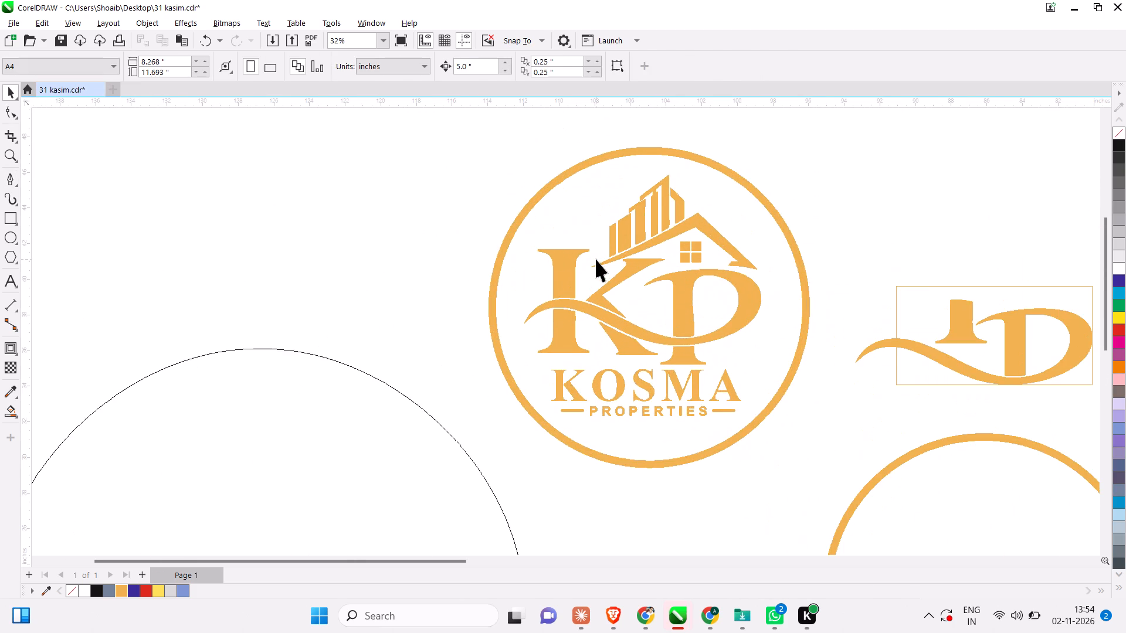
{"action": "scroll", "coordinate": [594, 258], "scroll_direction": "up", "scroll_amount": 4}
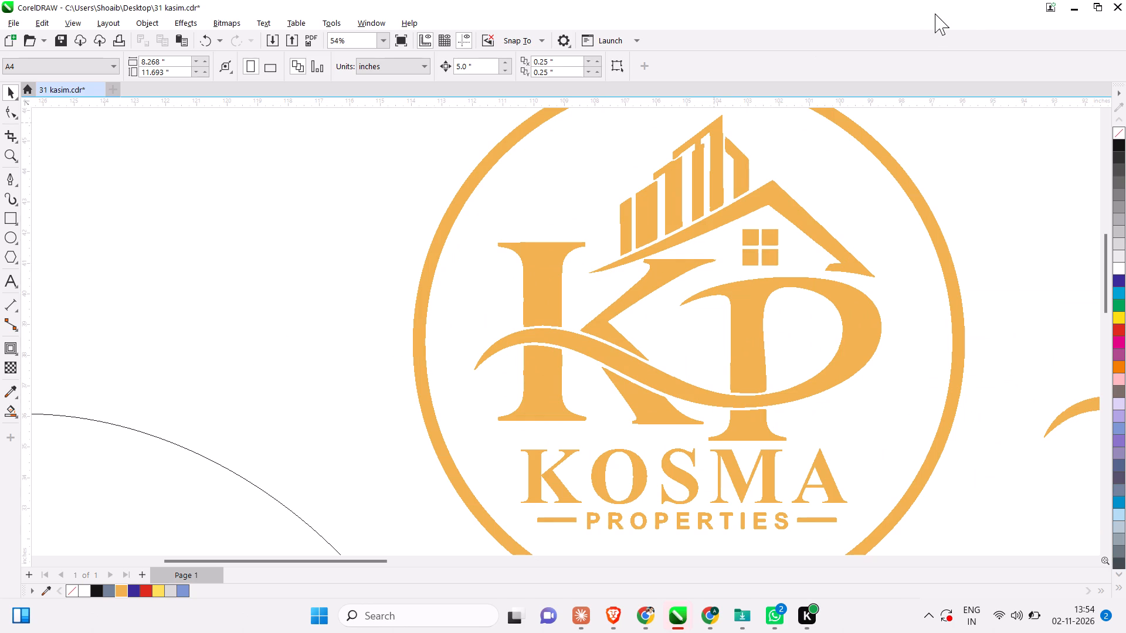
{"action": "scroll", "coordinate": [740, 165], "scroll_direction": "down", "scroll_amount": 5}
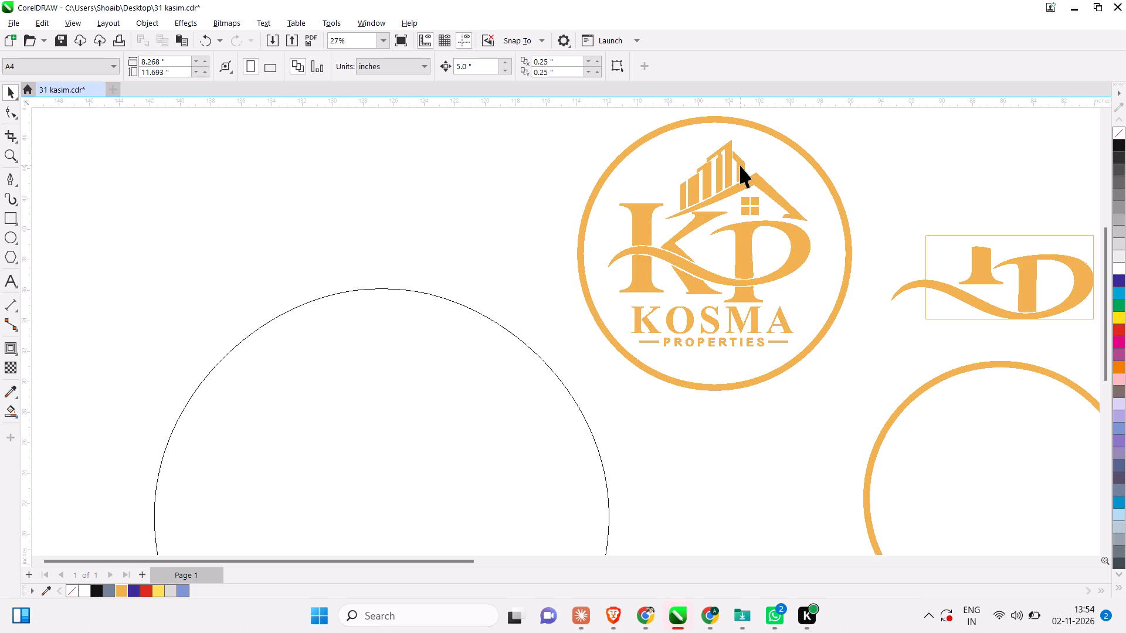
{"action": "scroll", "coordinate": [348, 204], "scroll_direction": "down", "scroll_amount": 2}
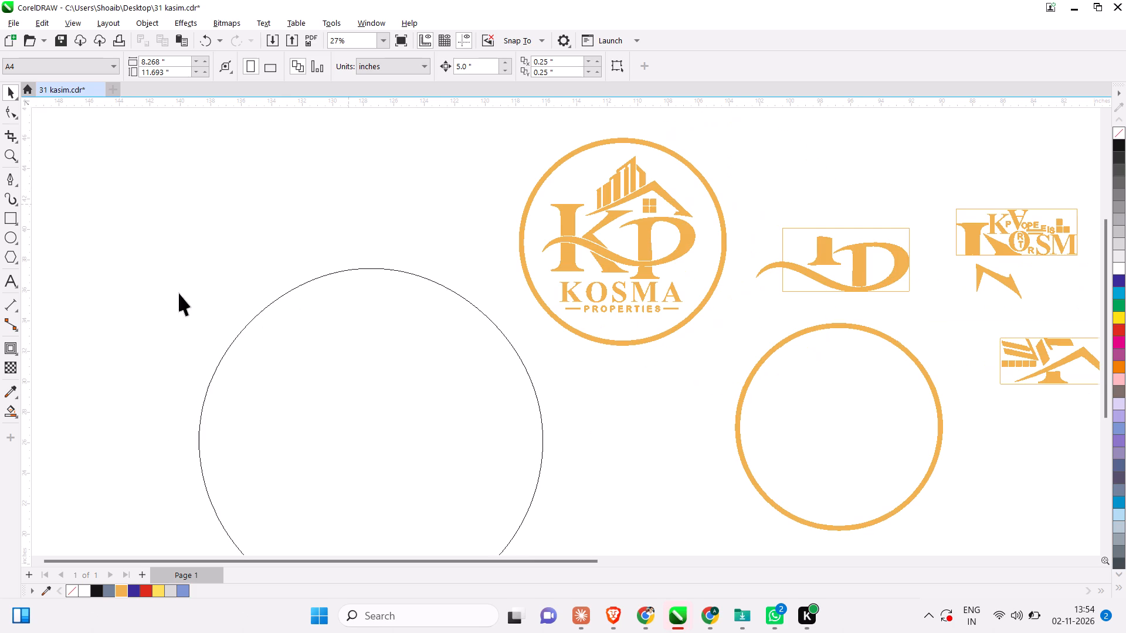
{"action": "left_click", "coordinate": [2, 285]}
{"action": "left_click", "coordinate": [177, 180]}
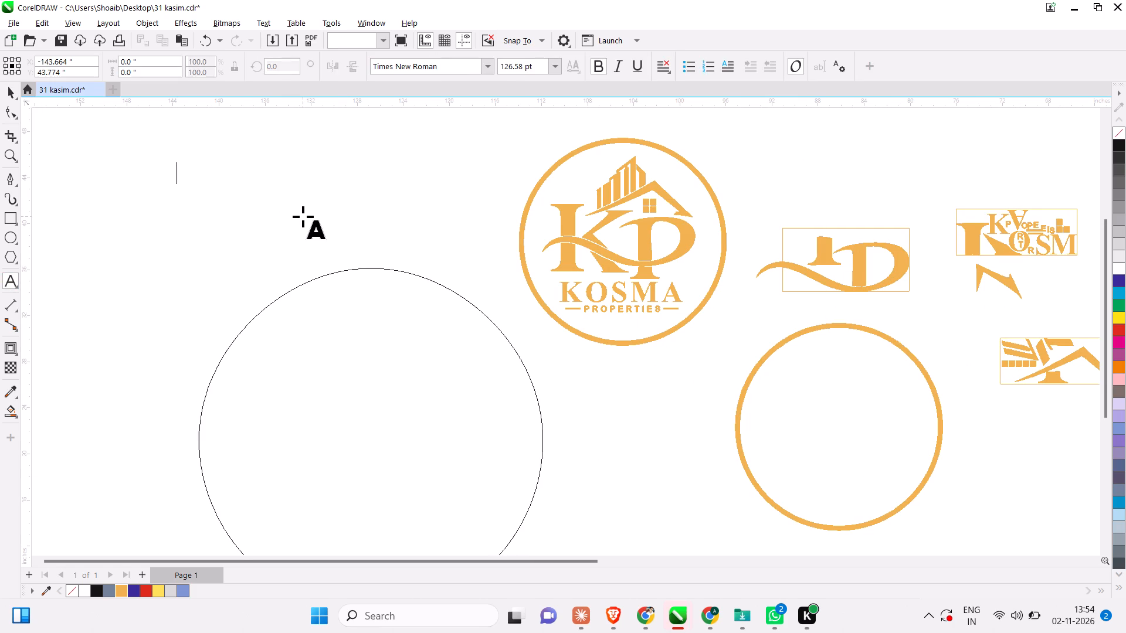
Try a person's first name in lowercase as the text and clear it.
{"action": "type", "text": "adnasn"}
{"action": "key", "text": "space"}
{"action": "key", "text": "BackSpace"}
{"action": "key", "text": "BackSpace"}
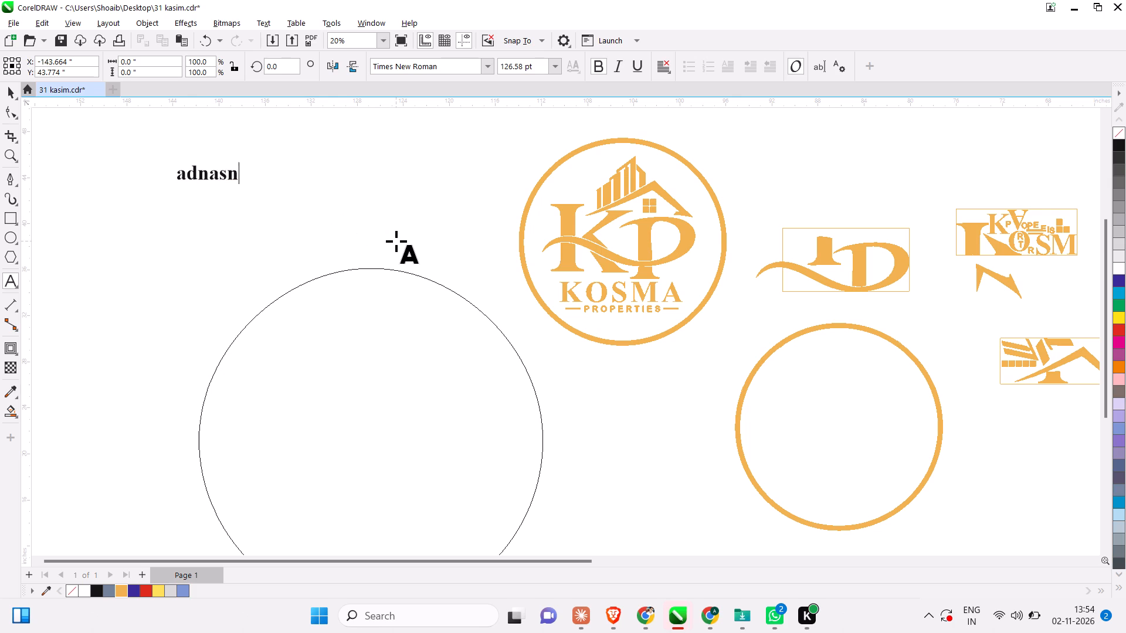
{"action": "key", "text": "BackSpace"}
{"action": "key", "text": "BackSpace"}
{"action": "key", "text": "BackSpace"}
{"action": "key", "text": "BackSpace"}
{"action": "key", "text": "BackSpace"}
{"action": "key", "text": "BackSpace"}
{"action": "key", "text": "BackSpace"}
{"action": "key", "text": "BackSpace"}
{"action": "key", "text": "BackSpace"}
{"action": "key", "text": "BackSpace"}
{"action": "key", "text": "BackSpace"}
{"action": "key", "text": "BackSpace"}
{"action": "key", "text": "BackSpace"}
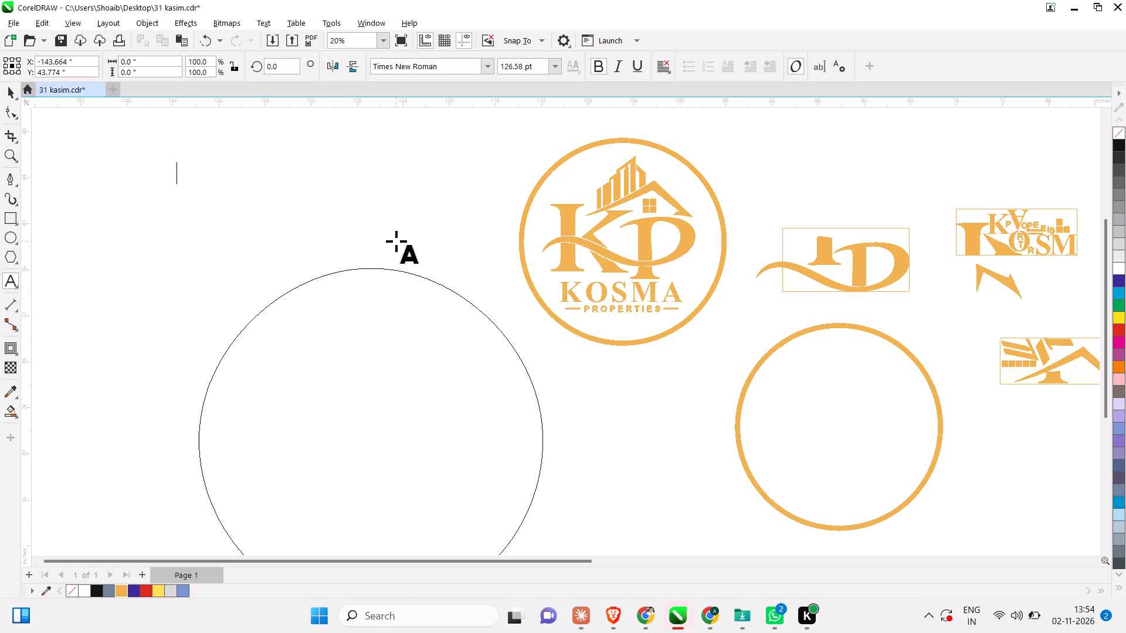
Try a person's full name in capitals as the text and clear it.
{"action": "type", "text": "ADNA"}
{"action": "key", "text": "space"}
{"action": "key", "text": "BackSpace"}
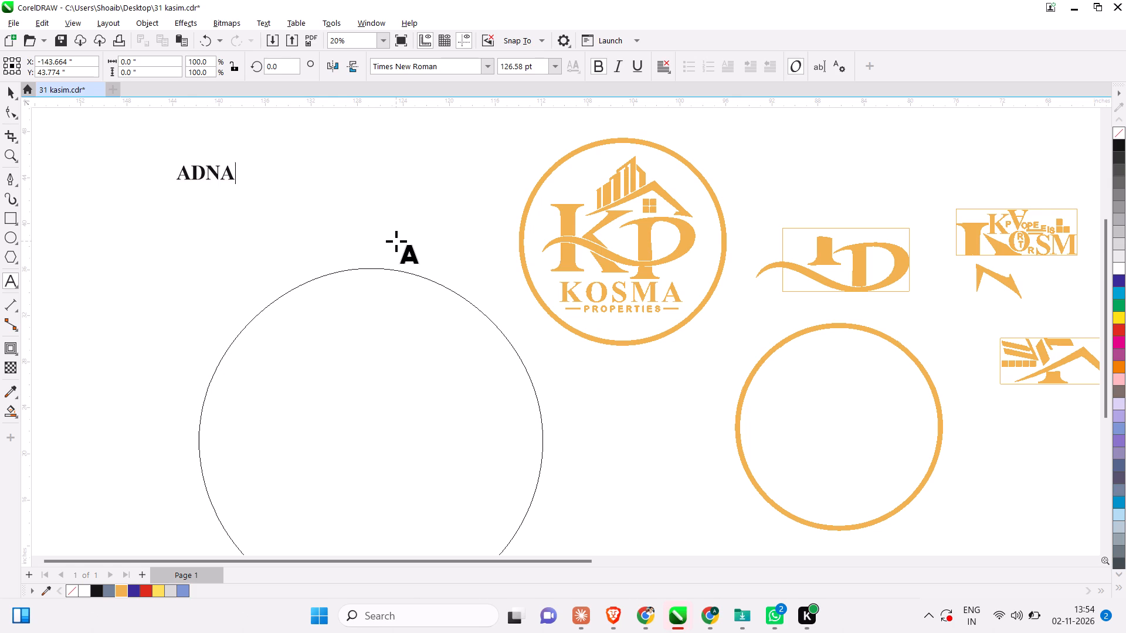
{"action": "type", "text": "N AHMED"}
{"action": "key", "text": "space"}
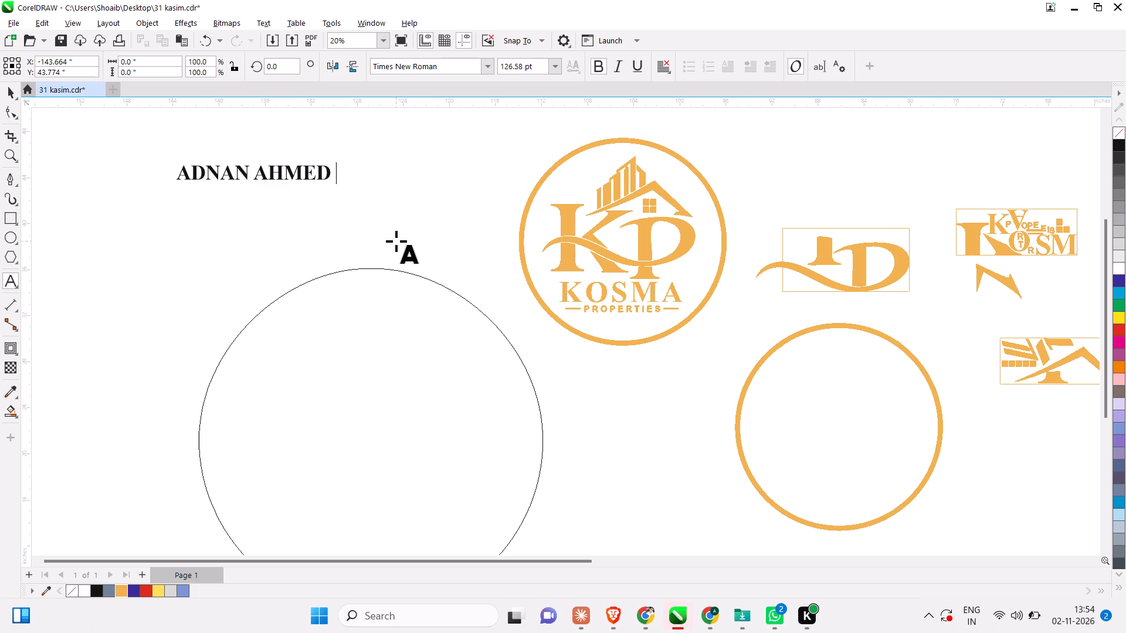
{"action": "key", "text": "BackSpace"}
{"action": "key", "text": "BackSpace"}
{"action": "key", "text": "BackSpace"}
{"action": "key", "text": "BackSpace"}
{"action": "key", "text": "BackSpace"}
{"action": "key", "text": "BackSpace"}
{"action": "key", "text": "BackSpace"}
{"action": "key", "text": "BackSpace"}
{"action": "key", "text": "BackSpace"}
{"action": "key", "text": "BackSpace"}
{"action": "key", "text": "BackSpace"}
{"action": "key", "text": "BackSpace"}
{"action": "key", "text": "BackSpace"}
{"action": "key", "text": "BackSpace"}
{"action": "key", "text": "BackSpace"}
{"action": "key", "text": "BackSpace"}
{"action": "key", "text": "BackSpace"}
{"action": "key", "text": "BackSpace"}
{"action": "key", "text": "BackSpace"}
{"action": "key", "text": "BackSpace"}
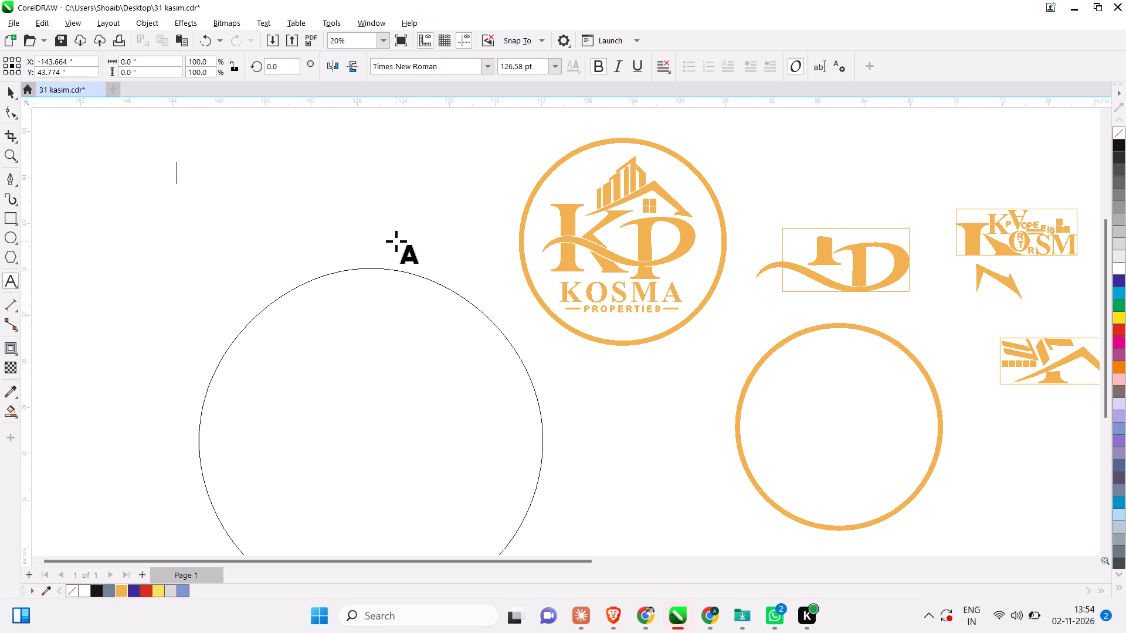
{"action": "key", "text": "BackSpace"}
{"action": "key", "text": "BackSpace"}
Enter AURA DECOR AND DESIGN as the text line above the large black circle.
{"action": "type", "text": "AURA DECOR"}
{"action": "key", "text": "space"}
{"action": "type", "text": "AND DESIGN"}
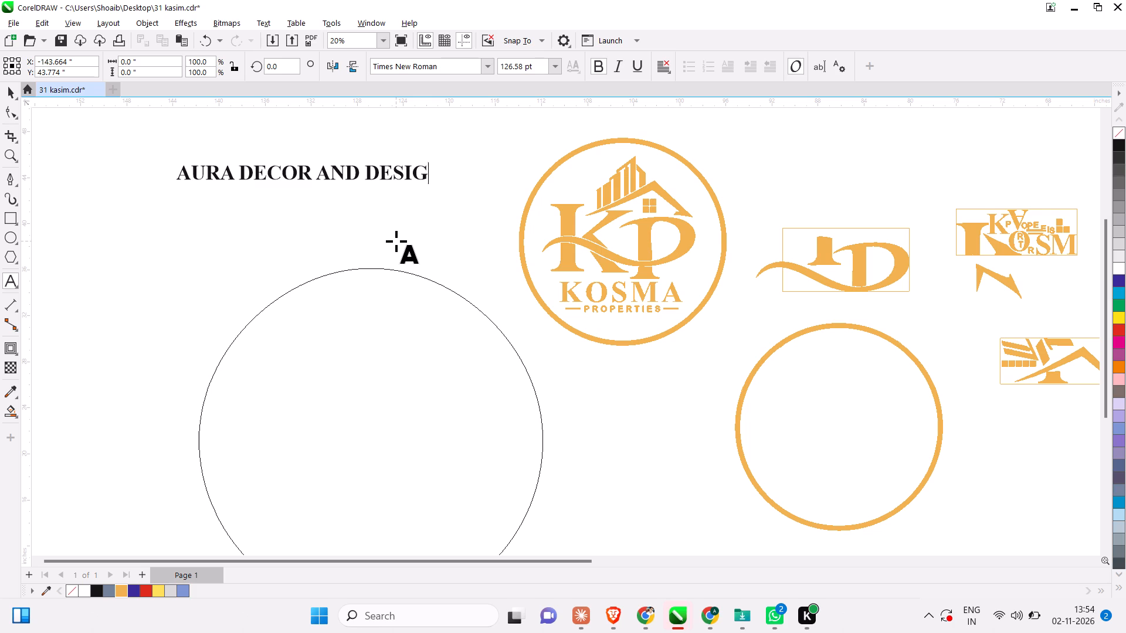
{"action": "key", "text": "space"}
Enlarge and stretch the AURA DECOR AND DESIGN text to about 60.5 inches wide and 2.77 inches high.
{"action": "left_click_drag", "start_coordinate": [446, 183], "coordinate": [571, 290]}
{"action": "left_click_drag", "start_coordinate": [371, 193], "coordinate": [364, 219]}
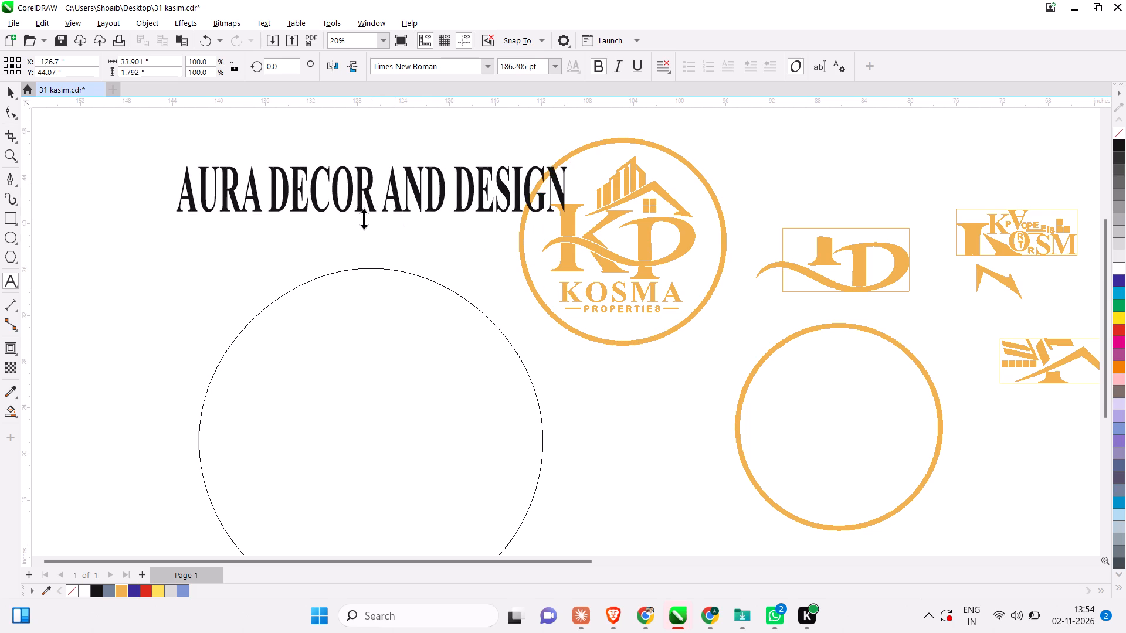
{"action": "left_click_drag", "start_coordinate": [364, 219], "coordinate": [374, 204]}
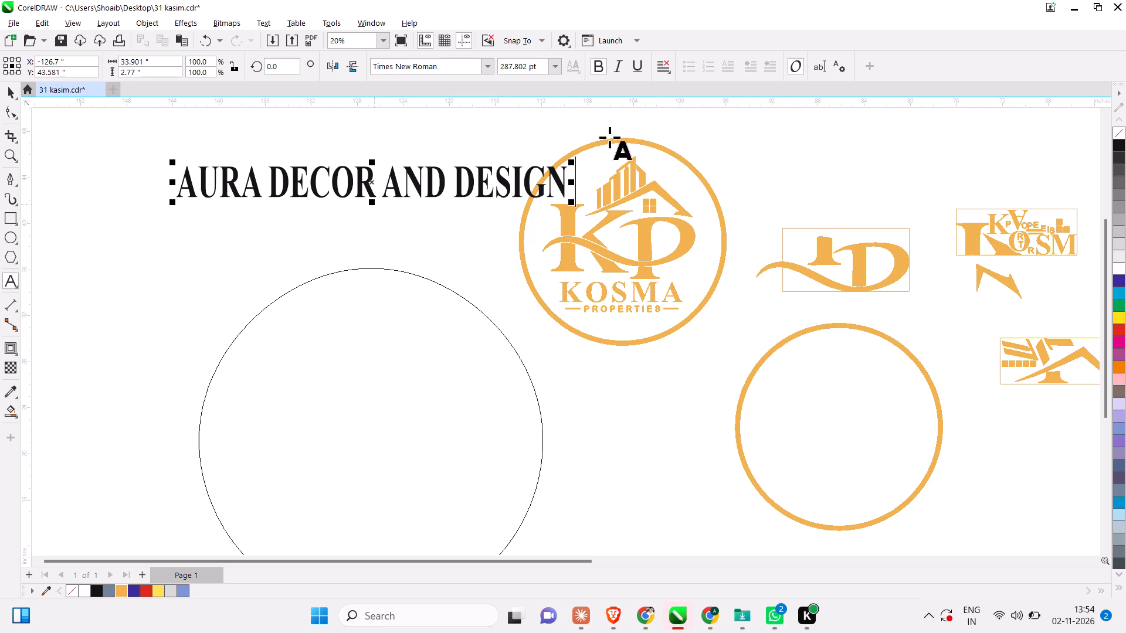
{"action": "left_click_drag", "start_coordinate": [571, 184], "coordinate": [724, 228]}
{"action": "scroll", "coordinate": [738, 229], "scroll_direction": "down", "scroll_amount": 2}
{"action": "scroll", "coordinate": [819, 251], "scroll_direction": "down", "scroll_amount": 2}
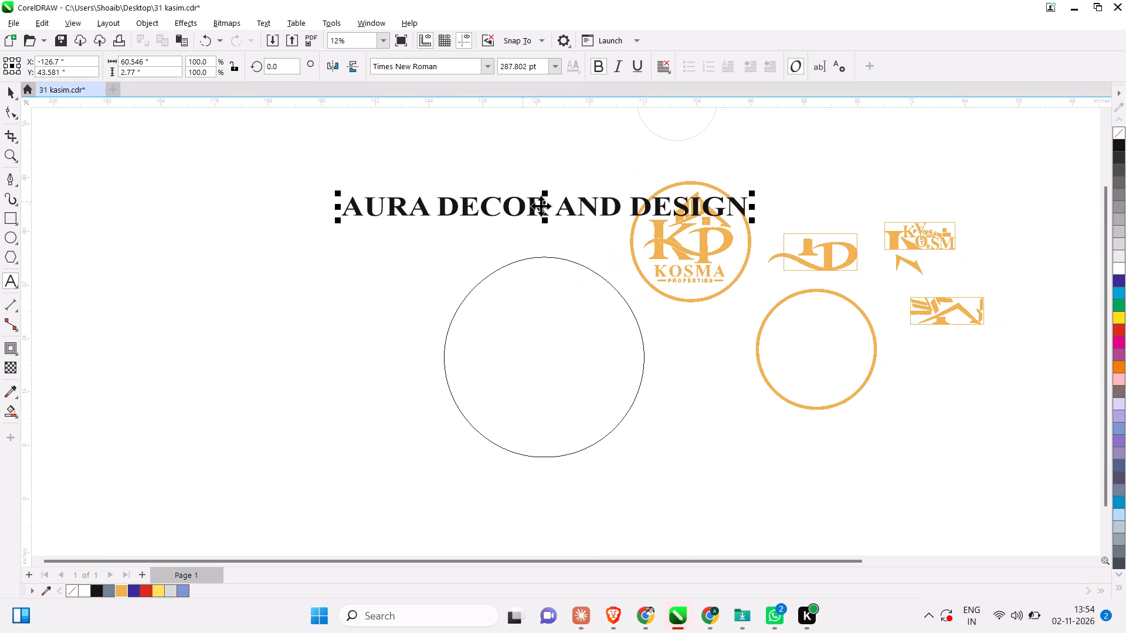
Move the AURA DECOR AND DESIGN text clear of the KP logo and break it apart into separate words.
{"action": "left_click_drag", "start_coordinate": [541, 206], "coordinate": [326, 200]}
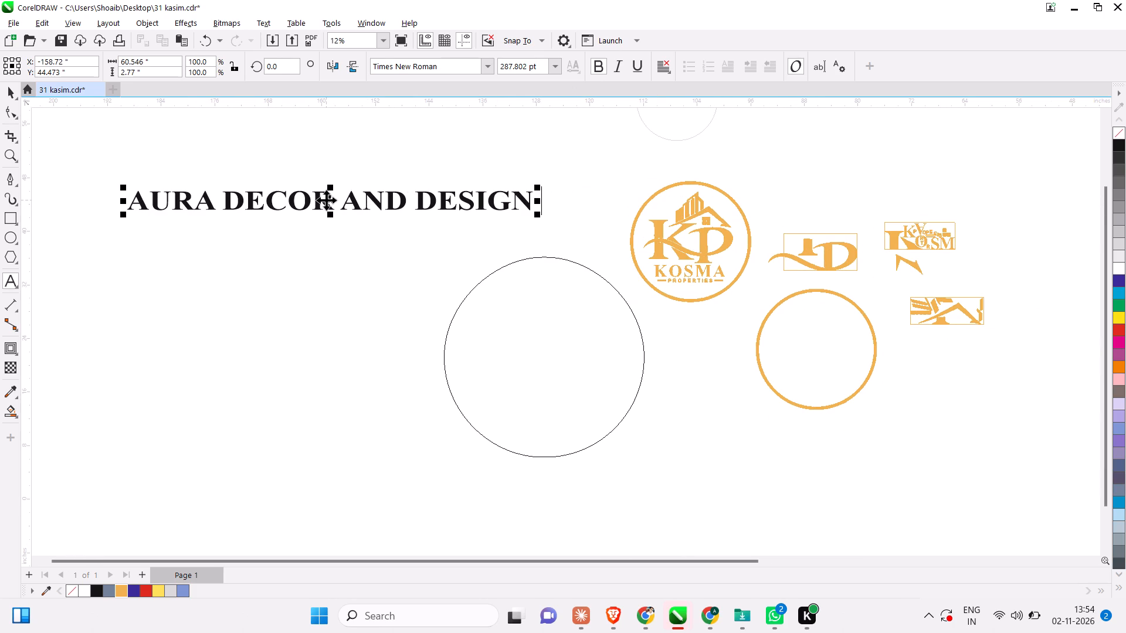
{"action": "key", "text": "ctrl+k"}
{"action": "left_click", "coordinate": [289, 121]}
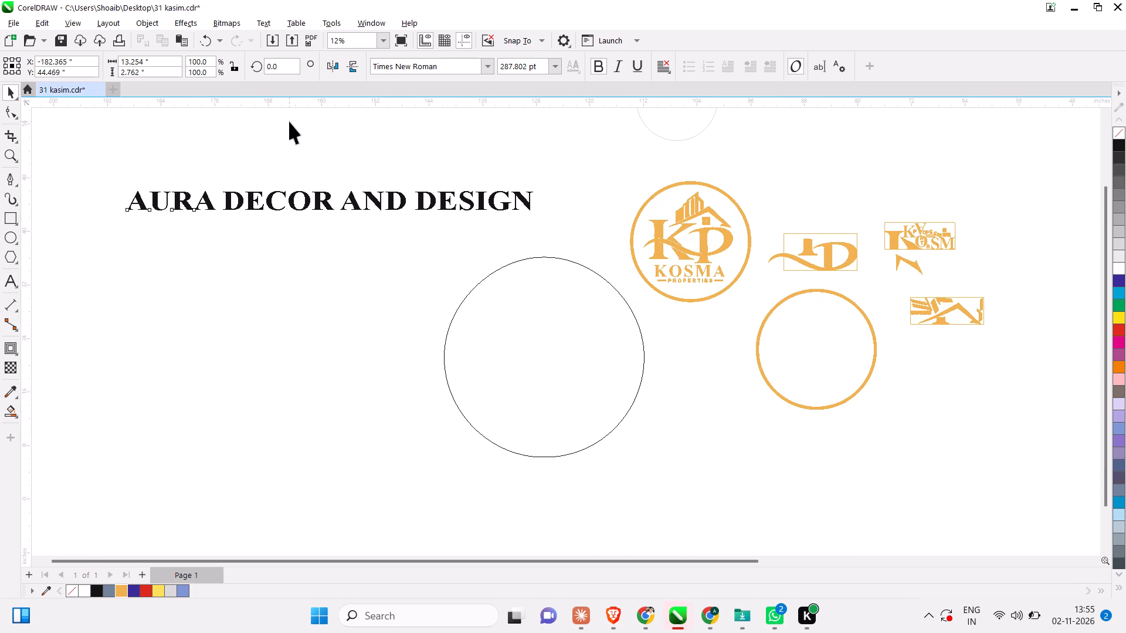
{"action": "left_click_drag", "start_coordinate": [205, 166], "coordinate": [541, 237]}
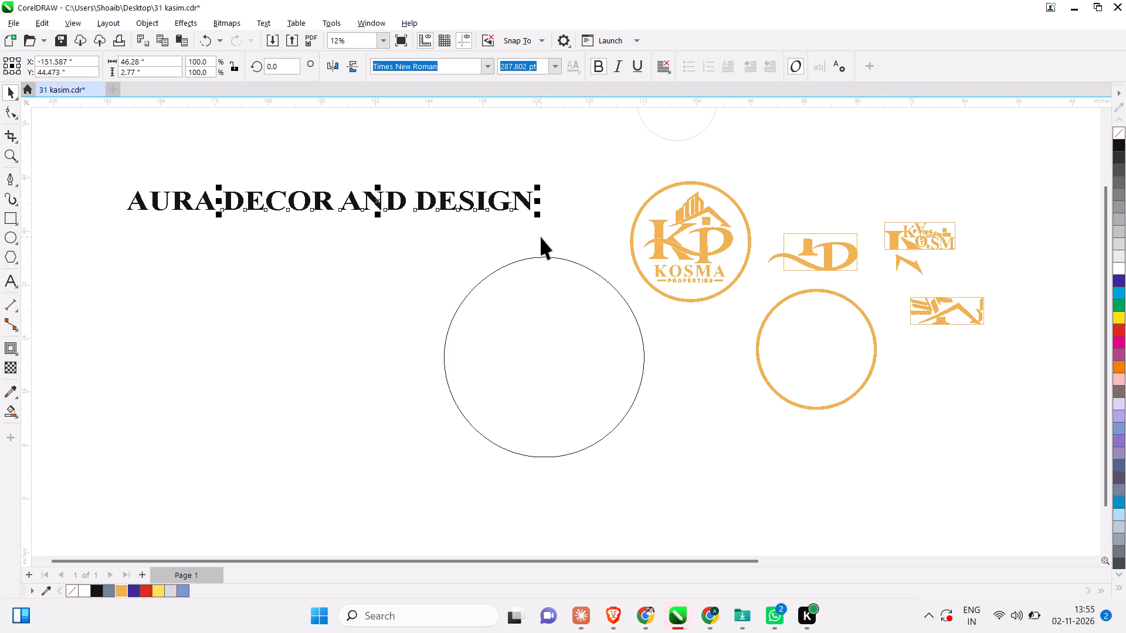
{"action": "left_click", "coordinate": [459, 287]}
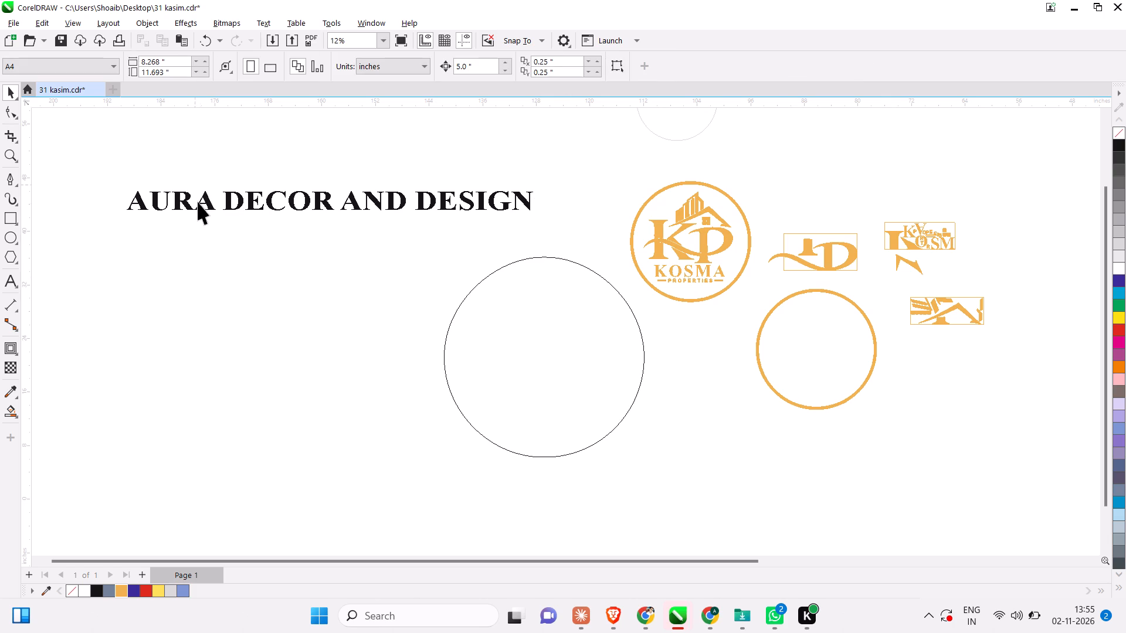
Enlarge the word AURA proportionally to about 45.5 by 9.48 inches and place it below the DECOR AND DESIGN words.
{"action": "left_click", "coordinate": [202, 205]}
{"action": "left_click_drag", "start_coordinate": [221, 215], "coordinate": [436, 324]}
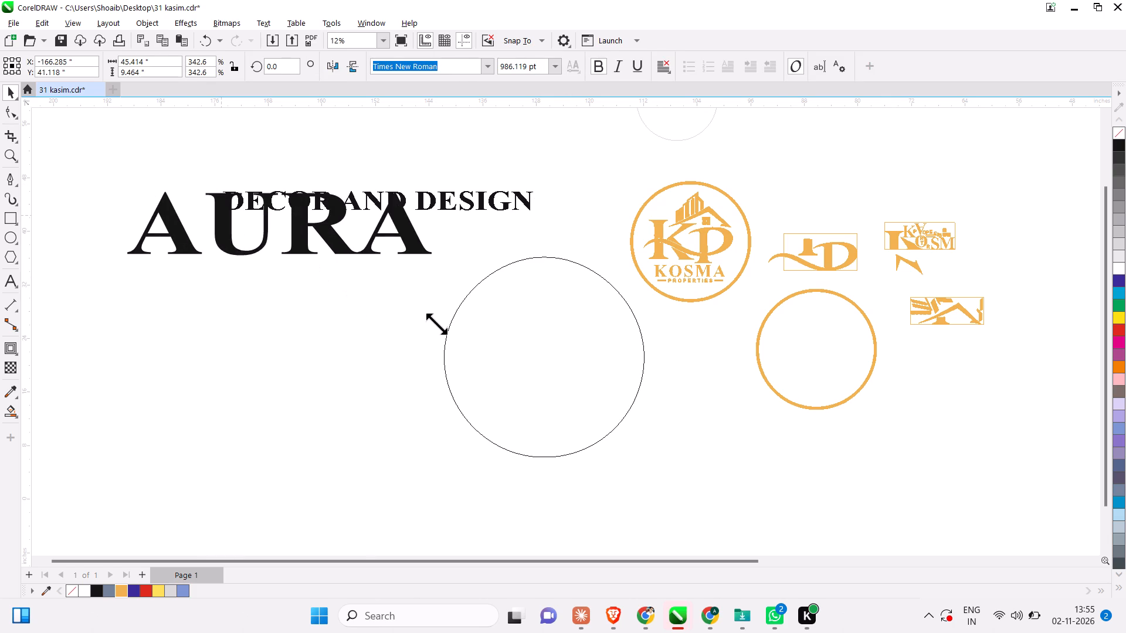
{"action": "left_click_drag", "start_coordinate": [436, 324], "coordinate": [437, 324]}
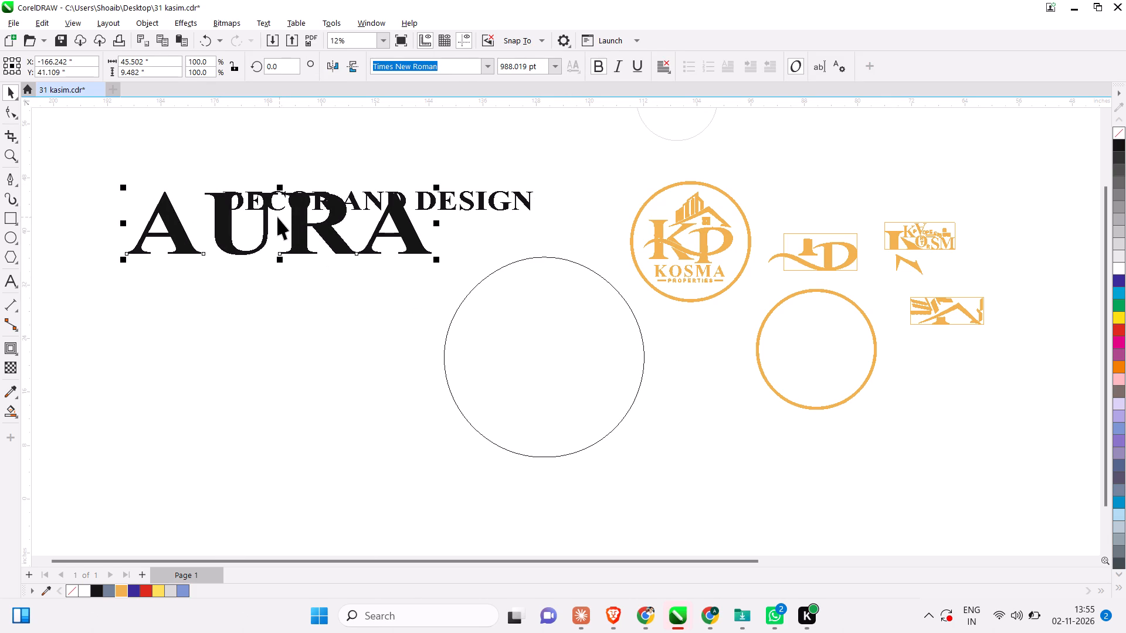
{"action": "left_click_drag", "start_coordinate": [283, 224], "coordinate": [346, 267]}
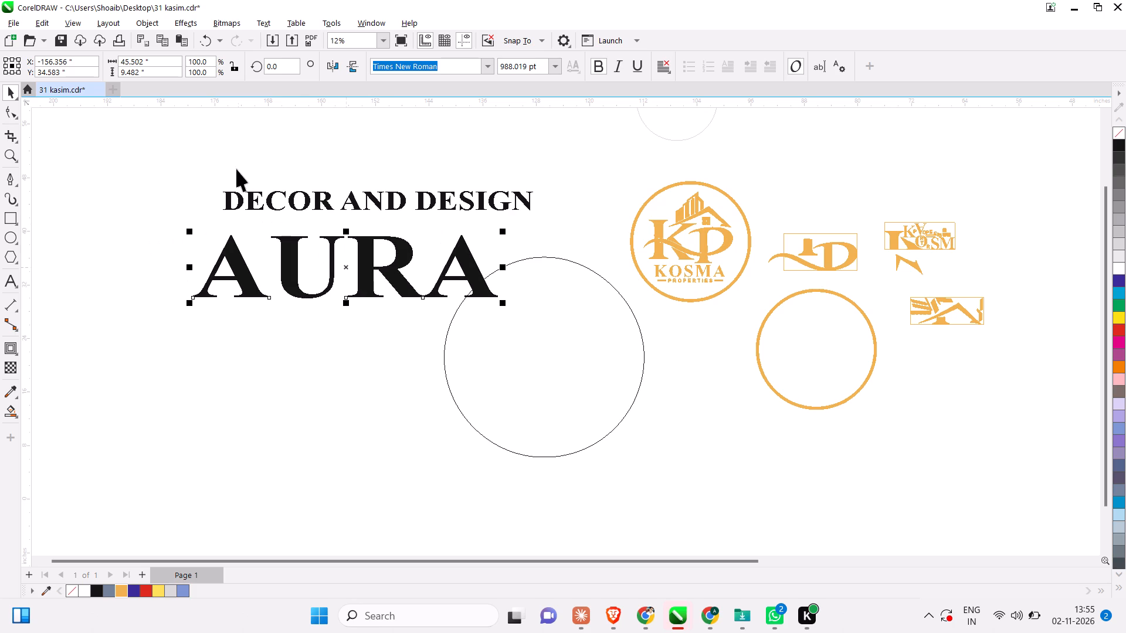
Move the words DECOR AND DESIGN directly beneath AURA and scale them to about 45.3 inches wide and 2.71 inches high.
{"action": "left_click_drag", "start_coordinate": [195, 158], "coordinate": [595, 224]}
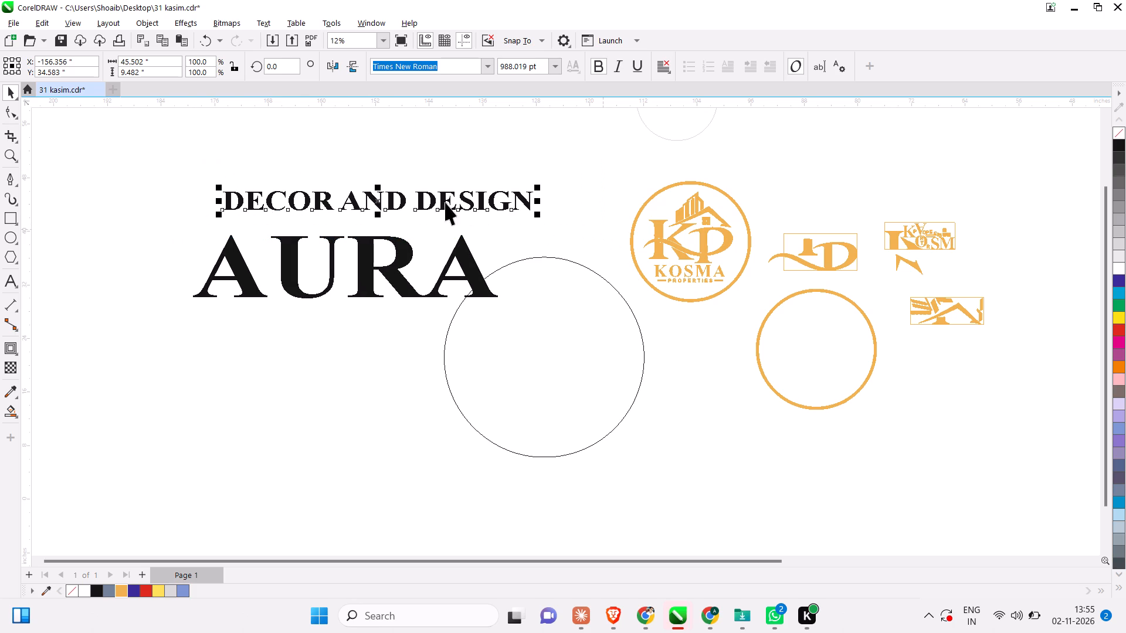
{"action": "left_click_drag", "start_coordinate": [378, 192], "coordinate": [357, 321]}
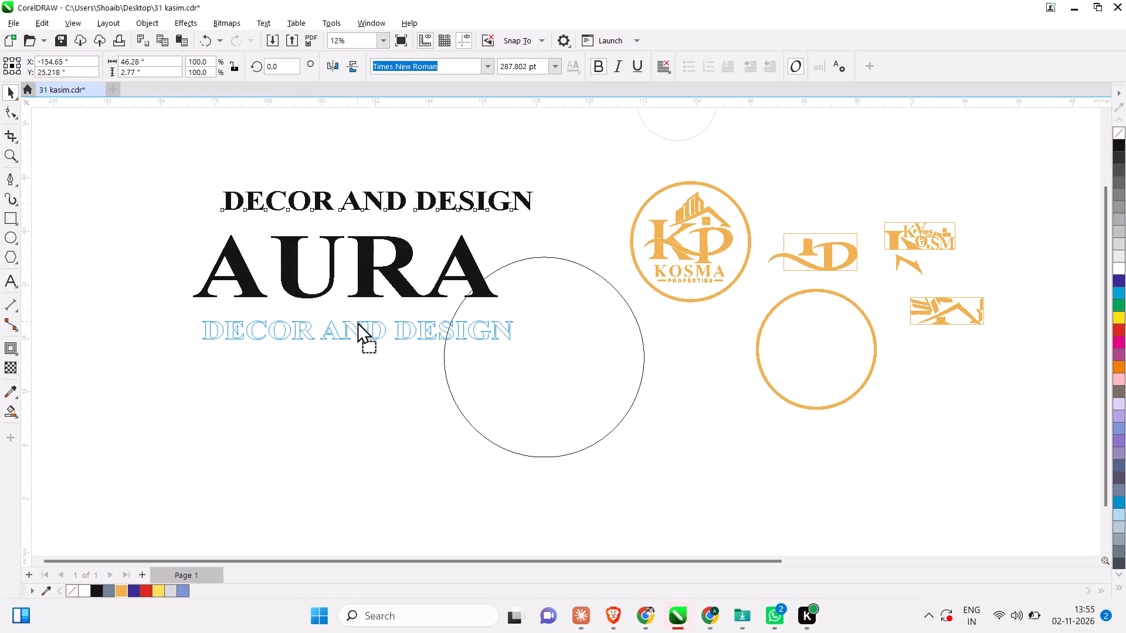
{"action": "left_click_drag", "start_coordinate": [357, 321], "coordinate": [352, 318]}
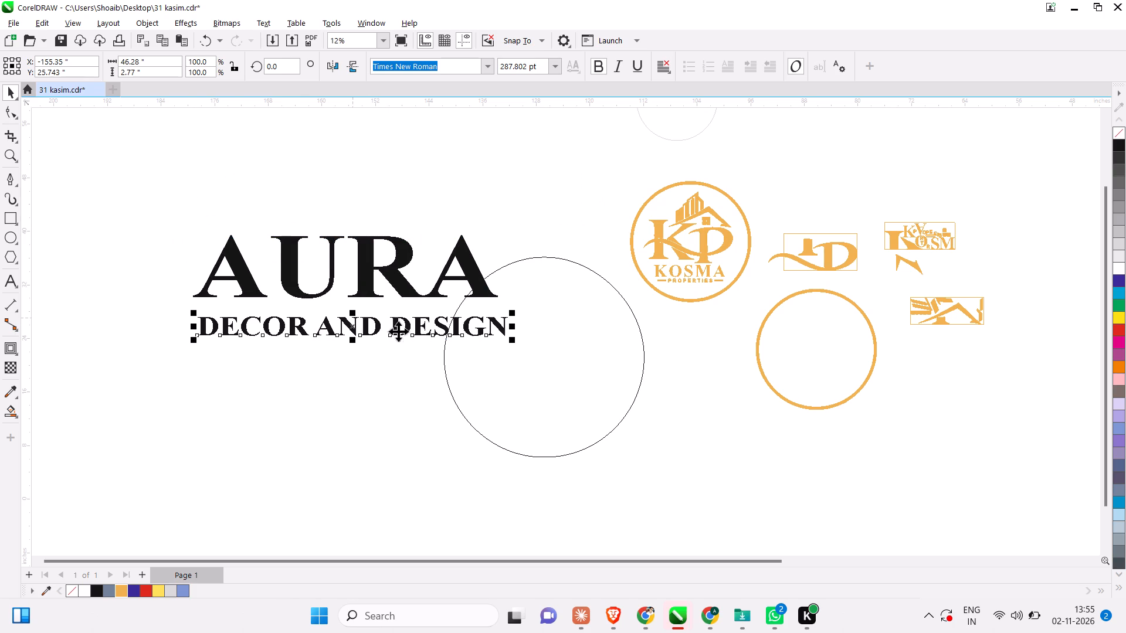
{"action": "left_click", "coordinate": [514, 345]}
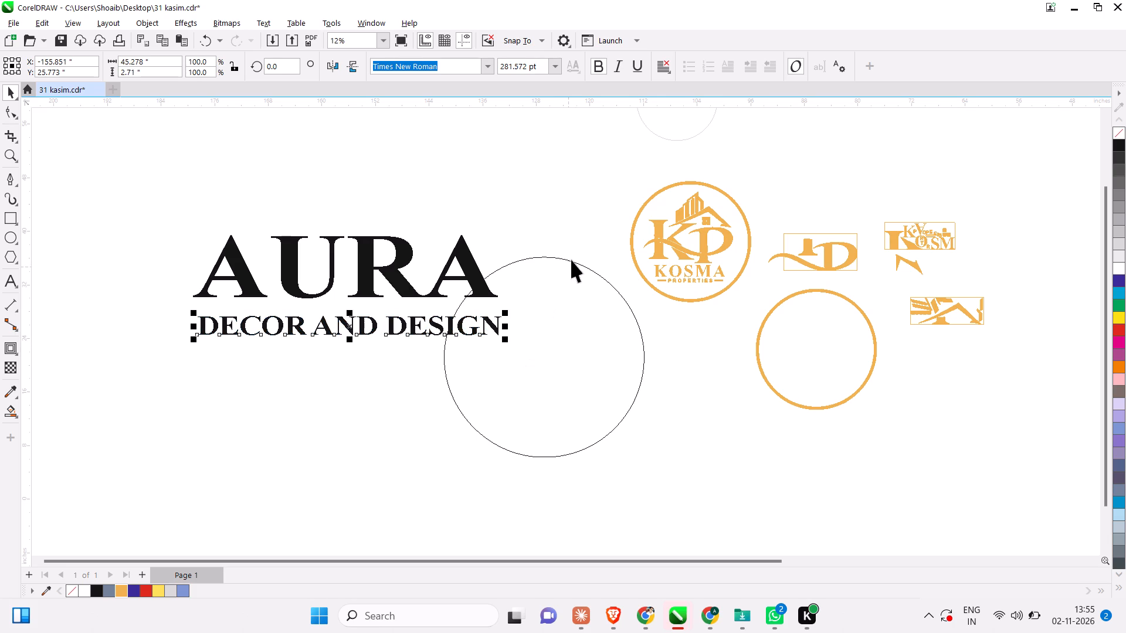
Move the large black circle away from the lettering, to about X -110.3 and Y 10.2 inches.
{"action": "left_click", "coordinate": [612, 288]}
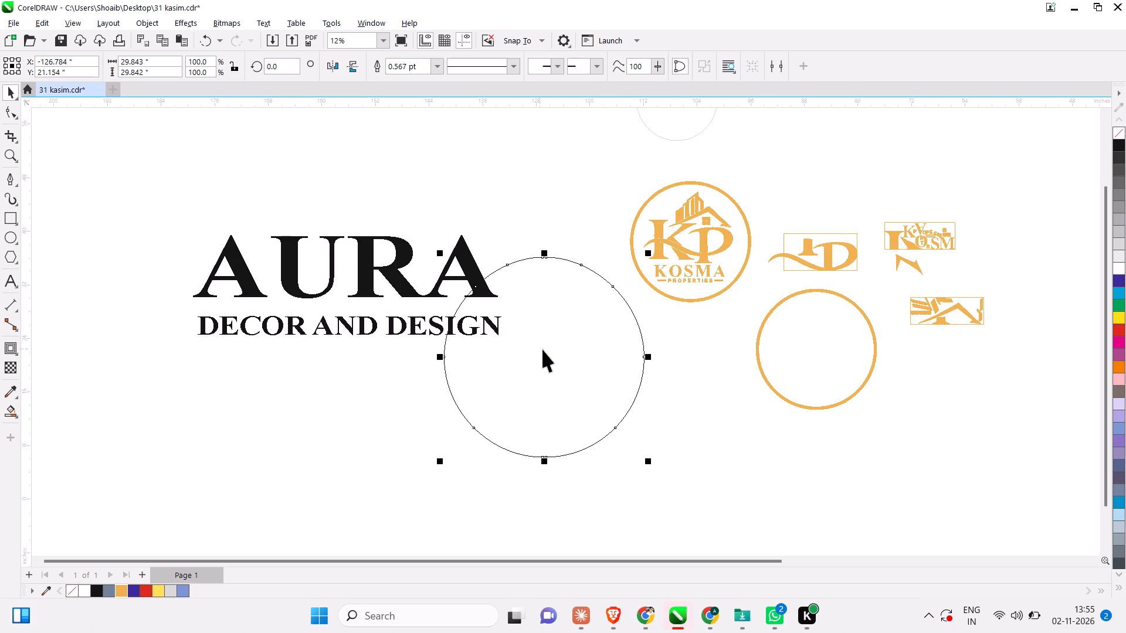
{"action": "left_click_drag", "start_coordinate": [548, 360], "coordinate": [654, 431]}
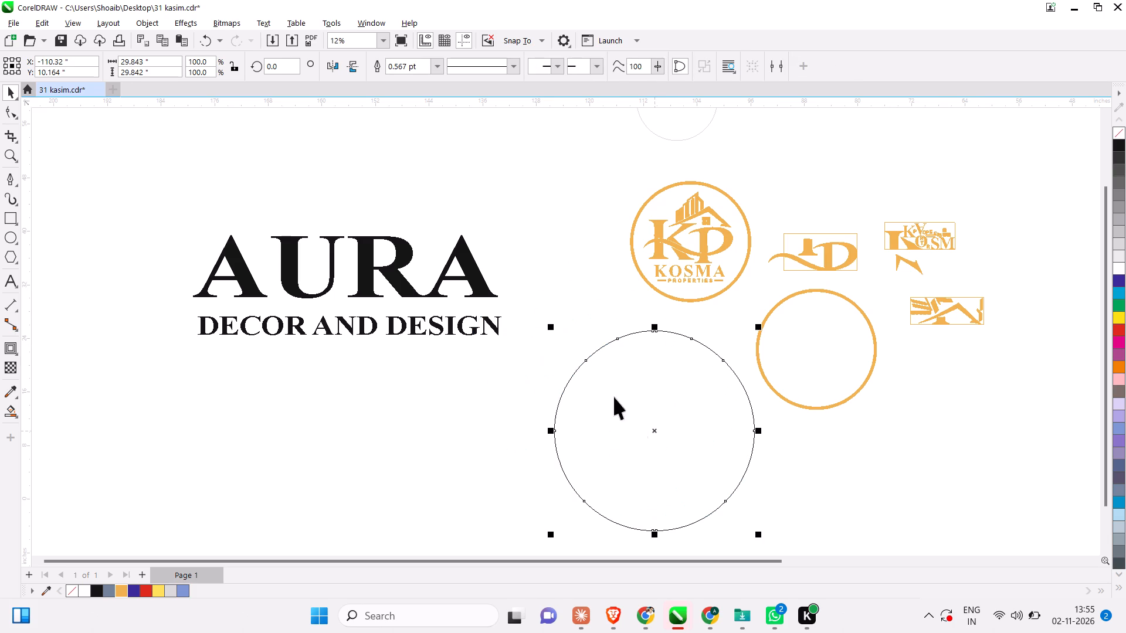
{"action": "left_click", "coordinate": [523, 171]}
Group the separate words DECOR, AND and DESIGN beneath AURA into one object.
{"action": "scroll", "coordinate": [345, 340], "scroll_direction": "up", "scroll_amount": 6}
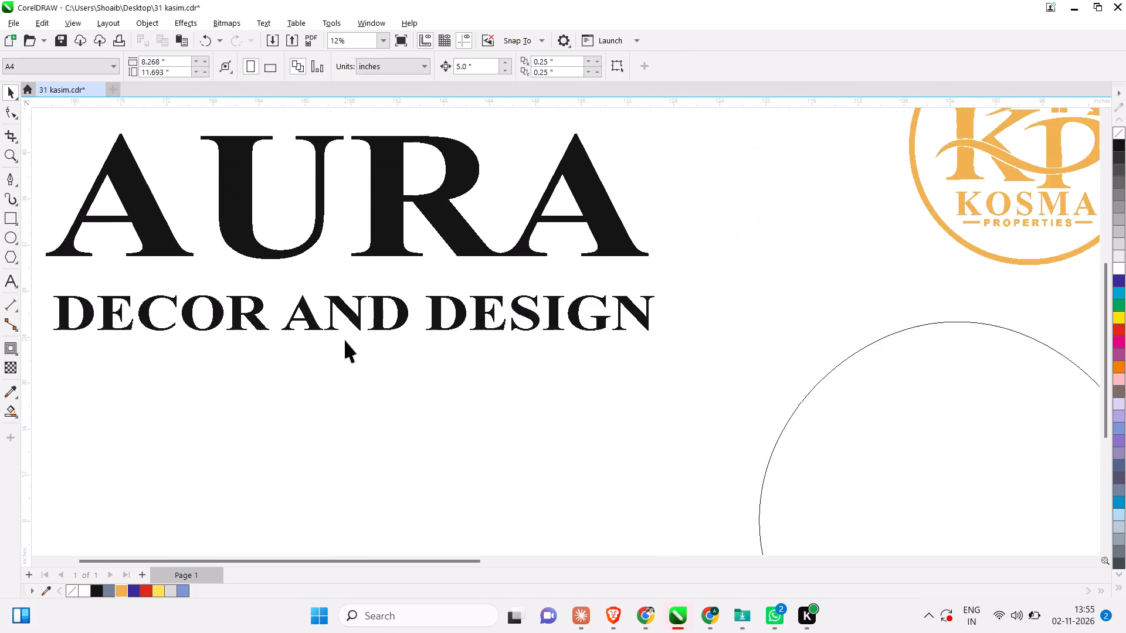
{"action": "scroll", "coordinate": [345, 340], "scroll_direction": "down", "scroll_amount": 2}
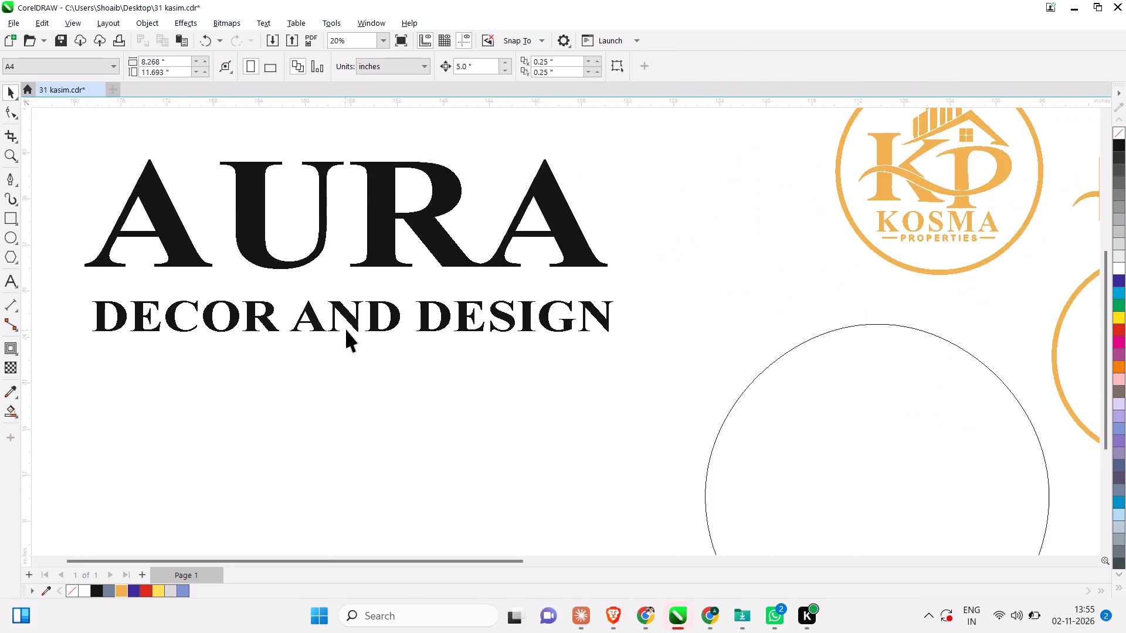
{"action": "scroll", "coordinate": [346, 329], "scroll_direction": "up", "scroll_amount": 3}
{"action": "left_click", "coordinate": [341, 291]}
{"action": "scroll", "coordinate": [362, 297], "scroll_direction": "down", "scroll_amount": 5}
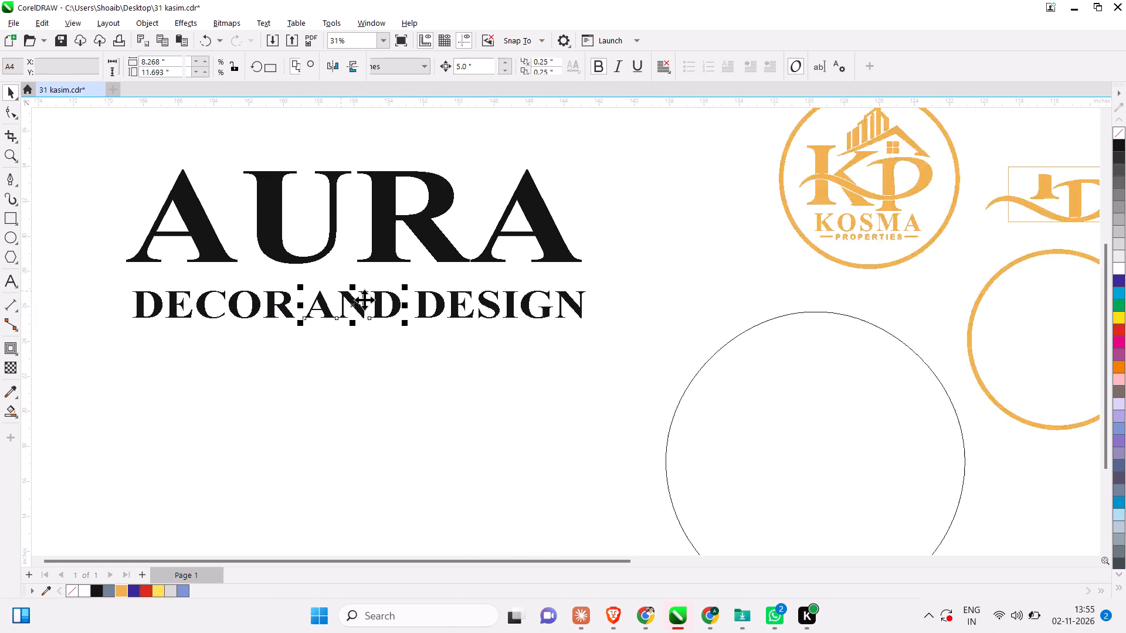
{"action": "scroll", "coordinate": [364, 300], "scroll_direction": "down", "scroll_amount": 1}
{"action": "left_click_drag", "start_coordinate": [170, 279], "coordinate": [484, 313]}
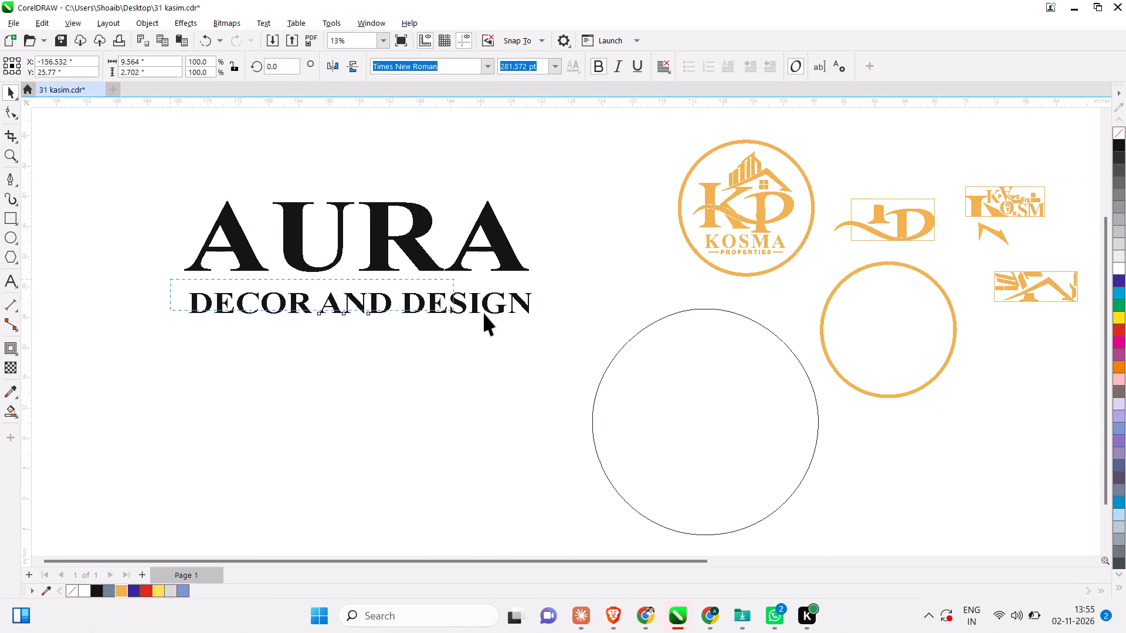
{"action": "left_click_drag", "start_coordinate": [484, 313], "coordinate": [555, 359]}
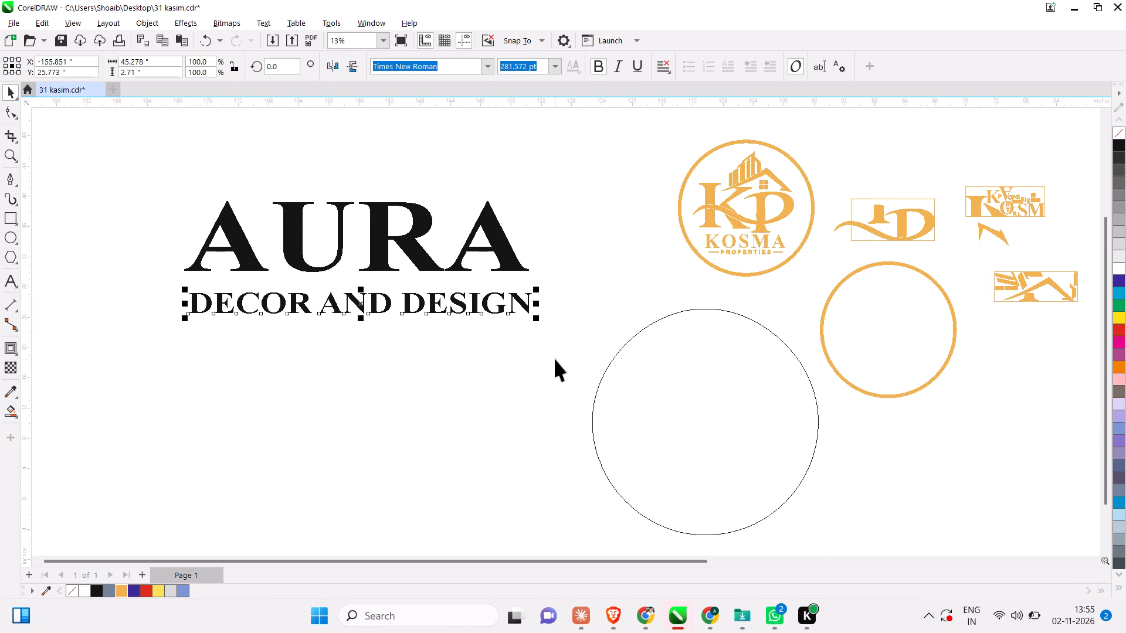
{"action": "key", "text": "ctrl+g"}
{"action": "key", "text": "ctrl+g"}
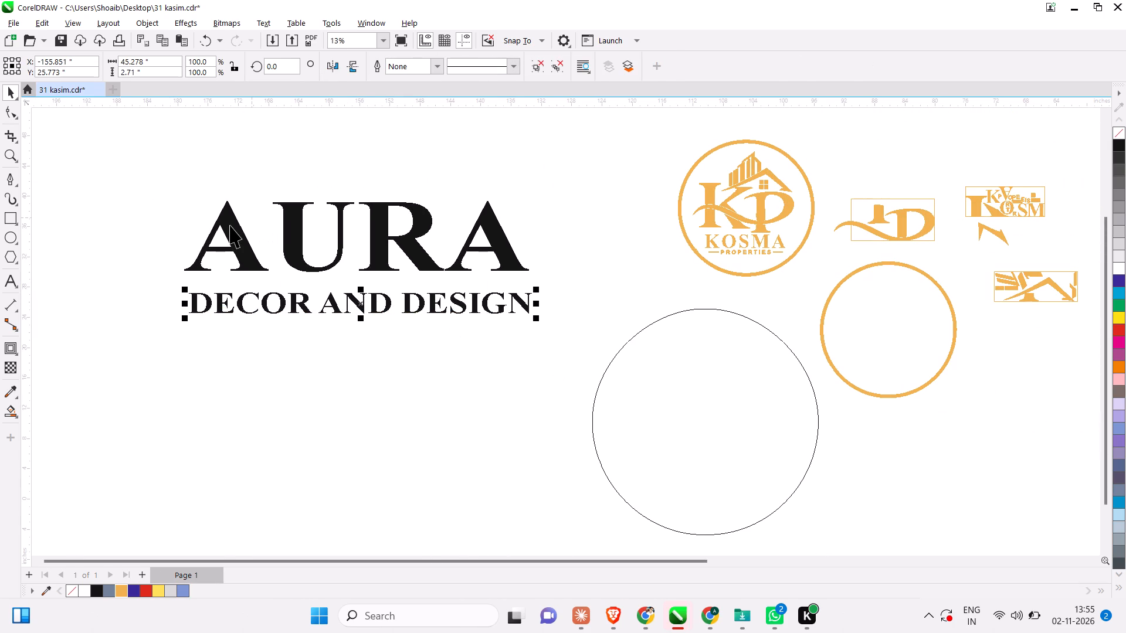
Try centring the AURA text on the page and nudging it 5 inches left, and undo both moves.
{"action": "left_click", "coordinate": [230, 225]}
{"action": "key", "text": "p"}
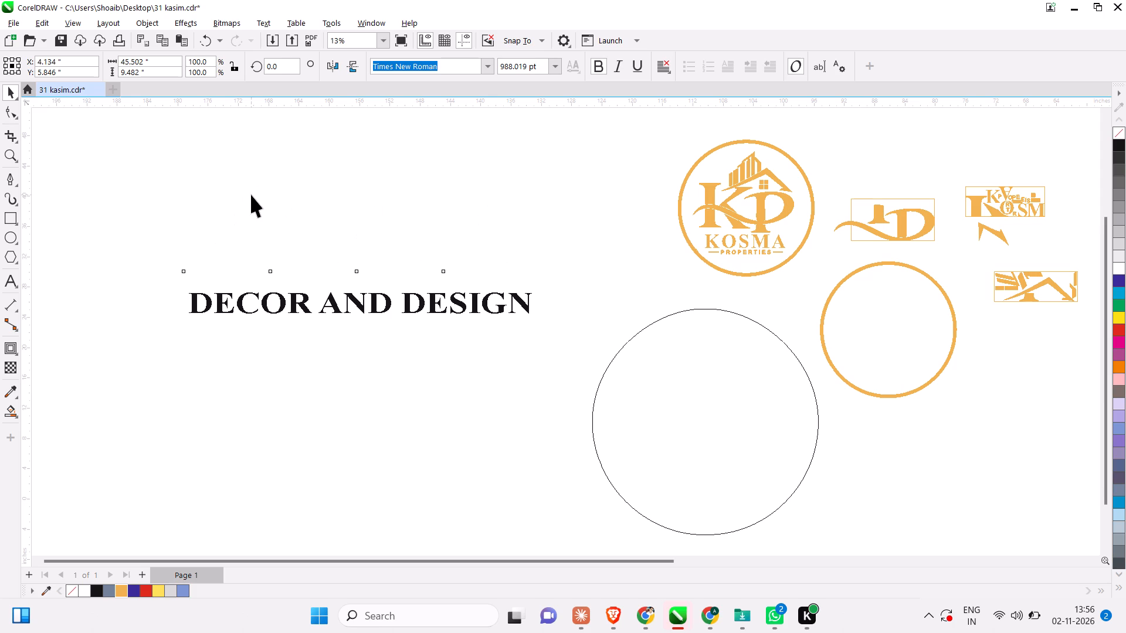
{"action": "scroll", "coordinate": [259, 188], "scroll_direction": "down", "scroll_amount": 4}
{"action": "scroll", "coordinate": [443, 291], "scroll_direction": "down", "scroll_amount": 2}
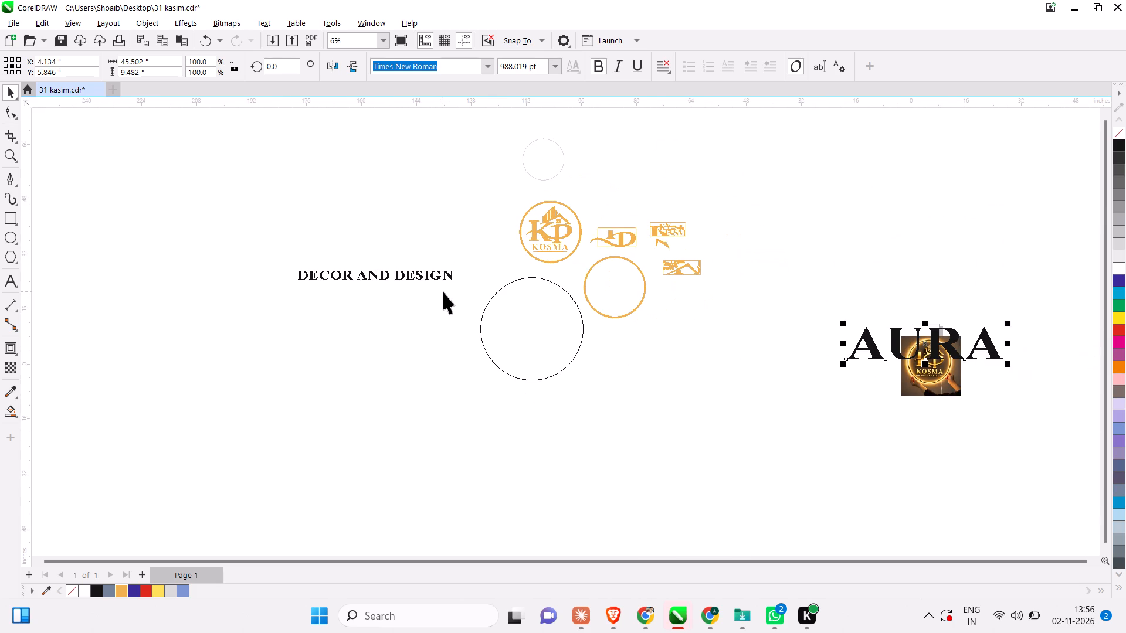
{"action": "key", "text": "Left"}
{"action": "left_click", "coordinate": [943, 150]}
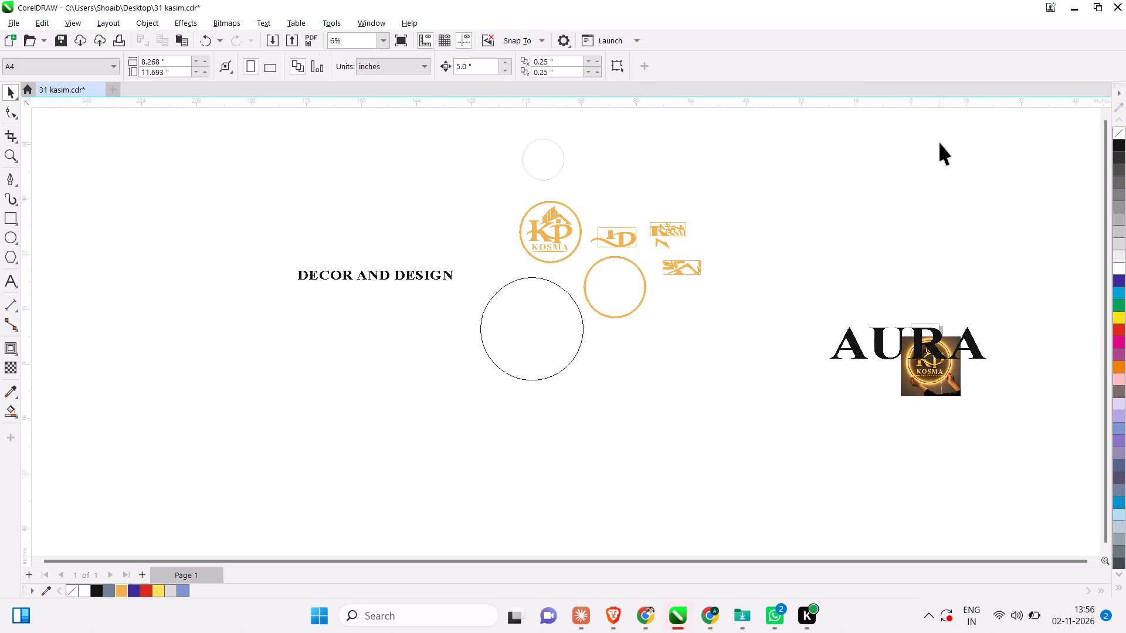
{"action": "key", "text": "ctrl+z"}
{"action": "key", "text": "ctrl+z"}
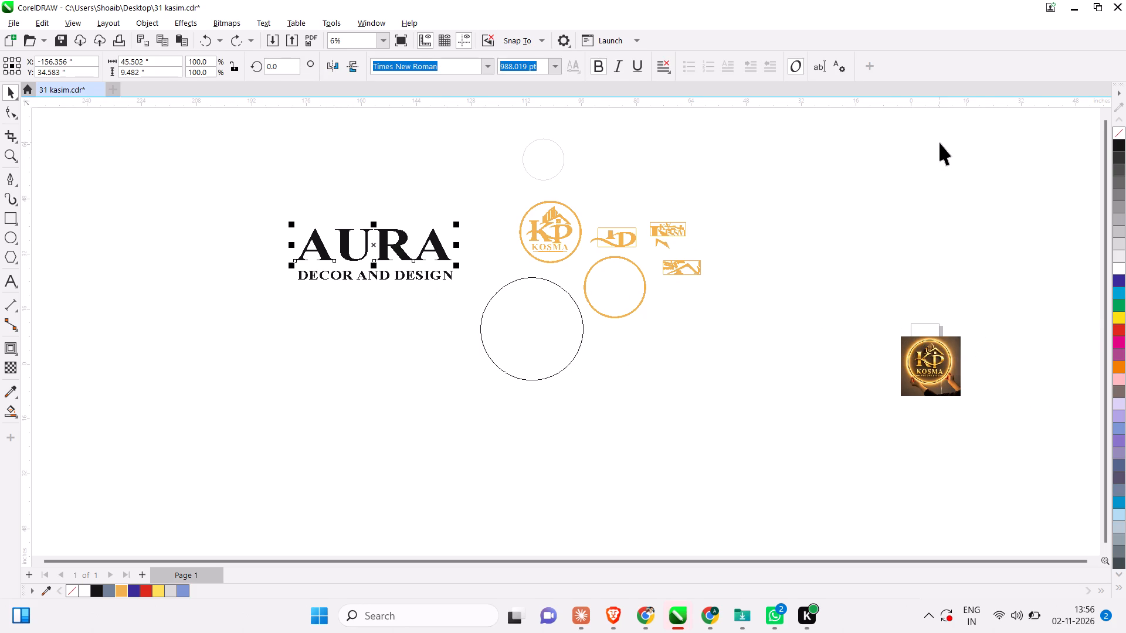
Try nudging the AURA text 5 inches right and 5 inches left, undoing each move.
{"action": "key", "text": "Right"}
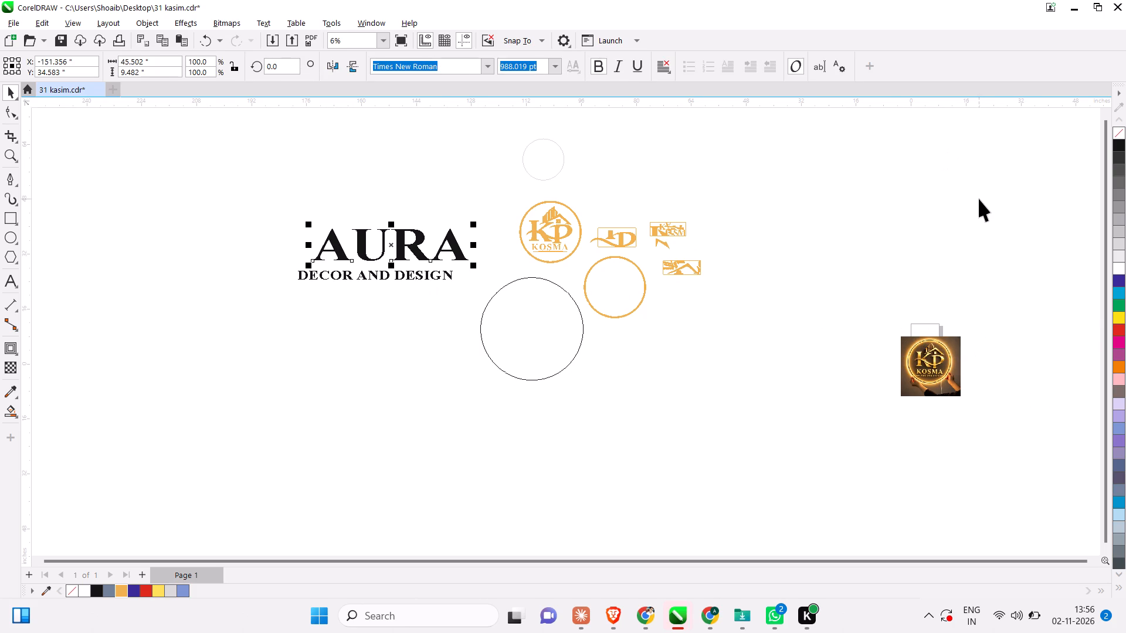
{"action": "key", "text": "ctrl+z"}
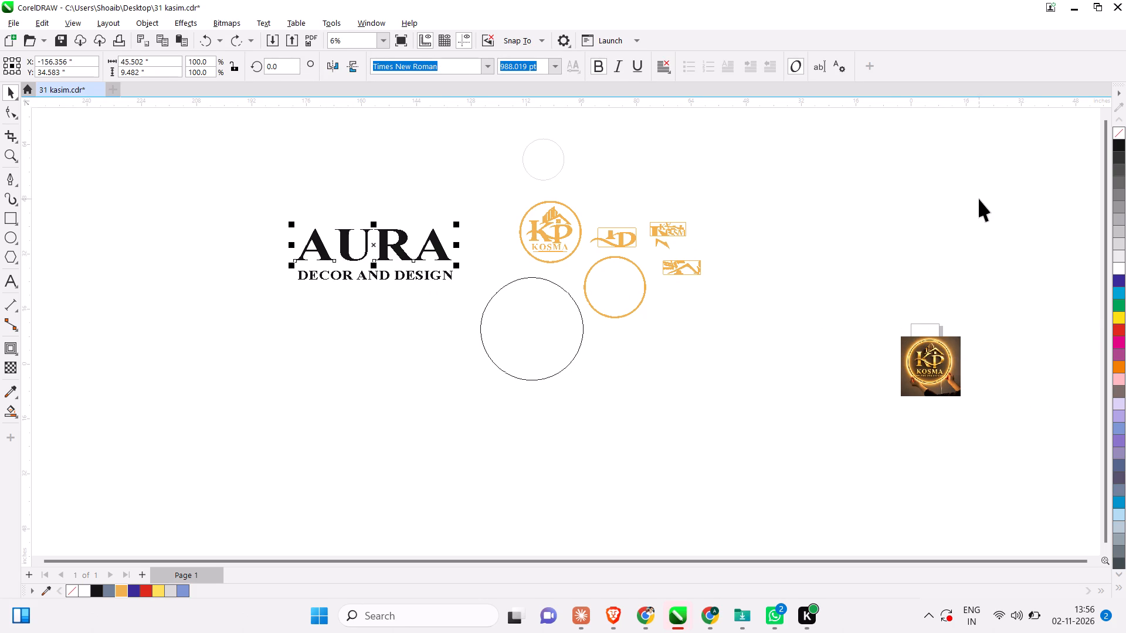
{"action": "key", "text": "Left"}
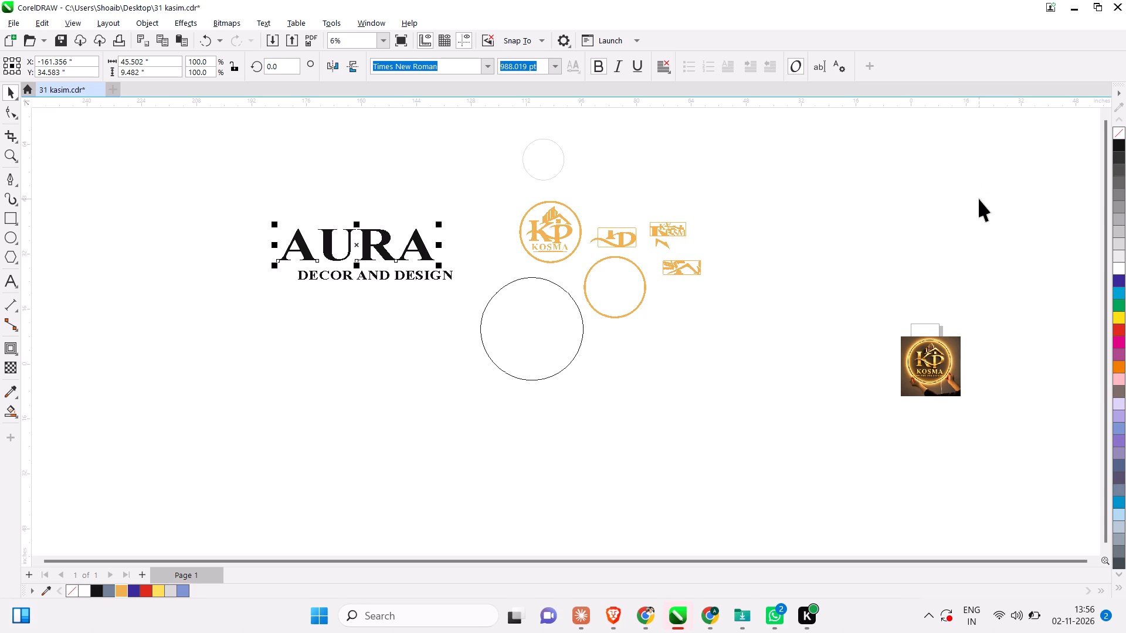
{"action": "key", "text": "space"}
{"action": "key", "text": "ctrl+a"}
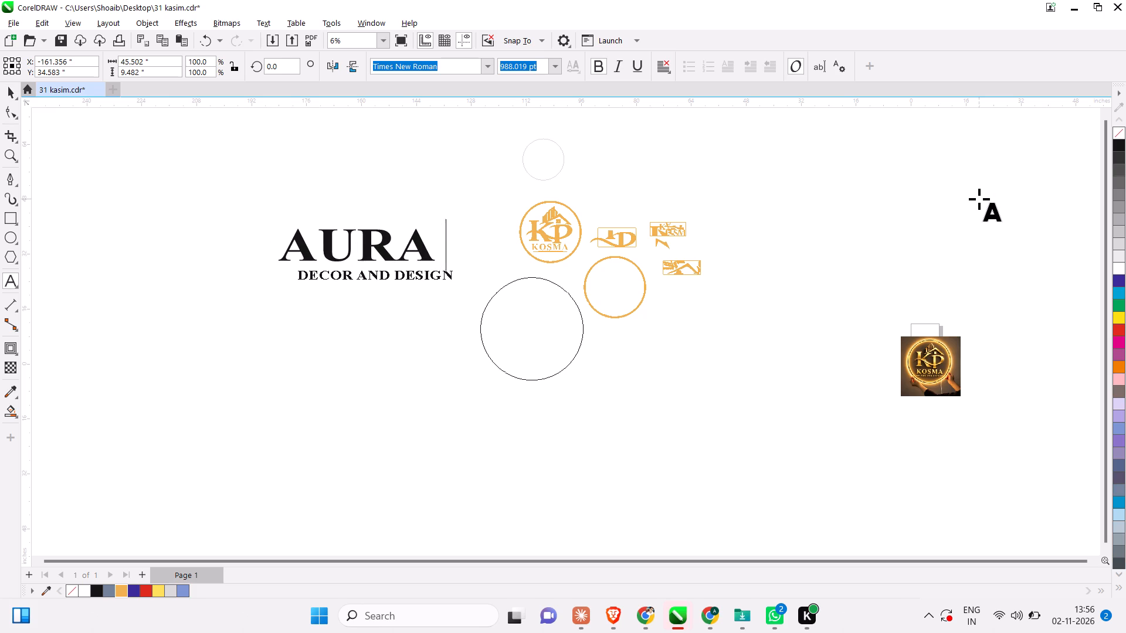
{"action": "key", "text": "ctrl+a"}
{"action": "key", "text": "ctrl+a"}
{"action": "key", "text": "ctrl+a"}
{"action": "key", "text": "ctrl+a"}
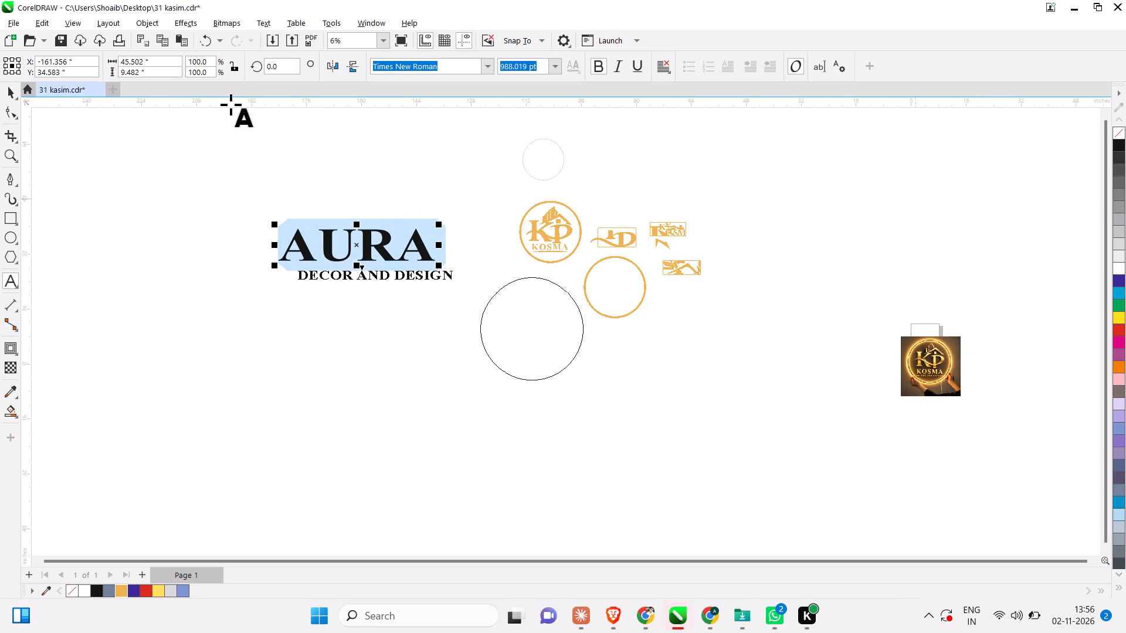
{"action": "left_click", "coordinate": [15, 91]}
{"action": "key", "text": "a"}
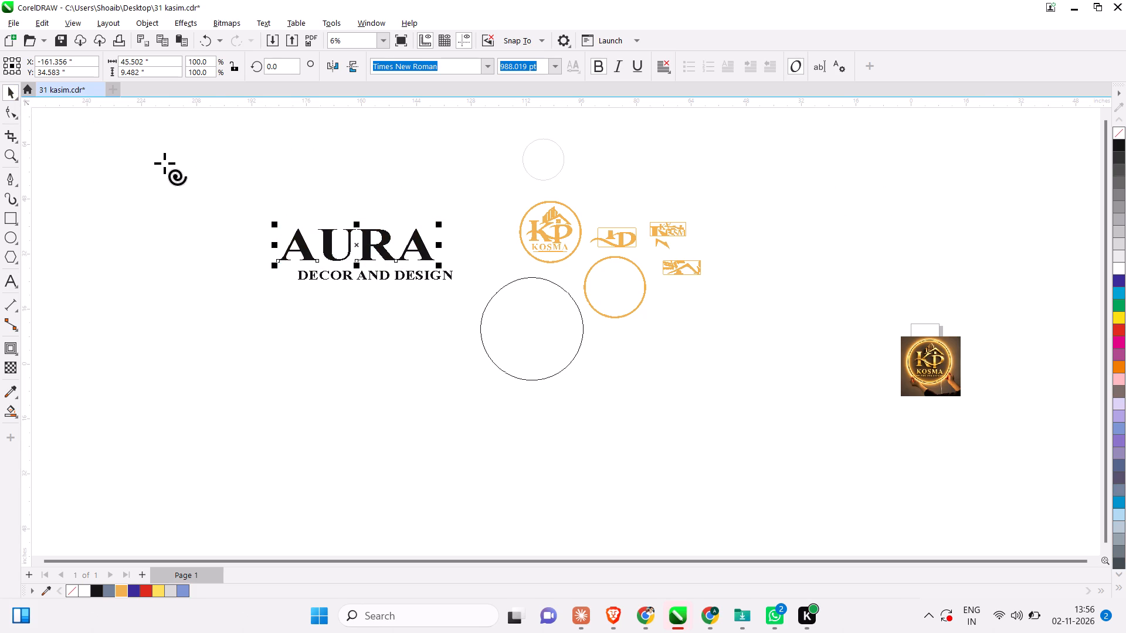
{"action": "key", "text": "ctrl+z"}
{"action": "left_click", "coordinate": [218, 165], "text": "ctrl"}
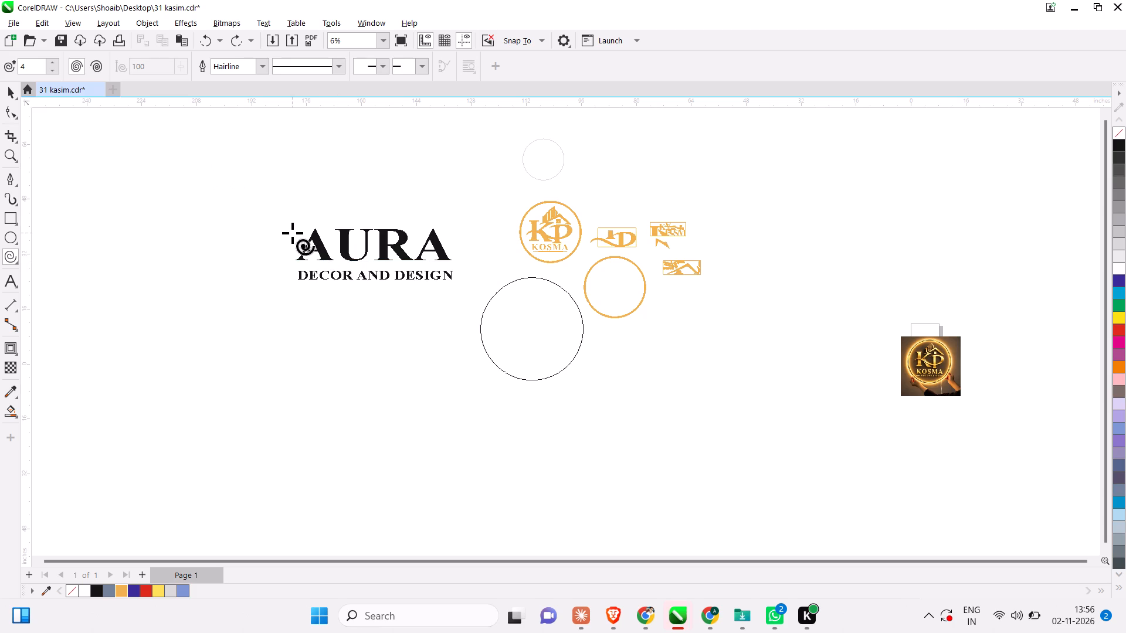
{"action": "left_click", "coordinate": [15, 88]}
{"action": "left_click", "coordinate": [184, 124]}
Fill the AURA text with the same orange as the KP Kosma logo.
{"action": "scroll", "coordinate": [392, 260], "scroll_direction": "up", "scroll_amount": 4}
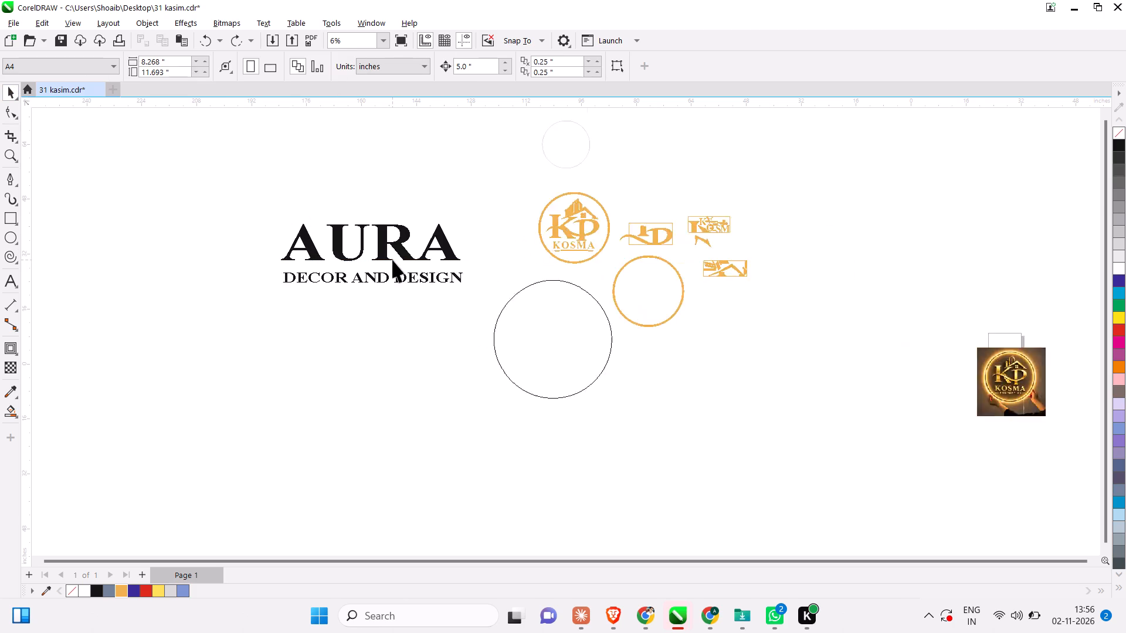
{"action": "scroll", "coordinate": [392, 260], "scroll_direction": "up", "scroll_amount": 5}
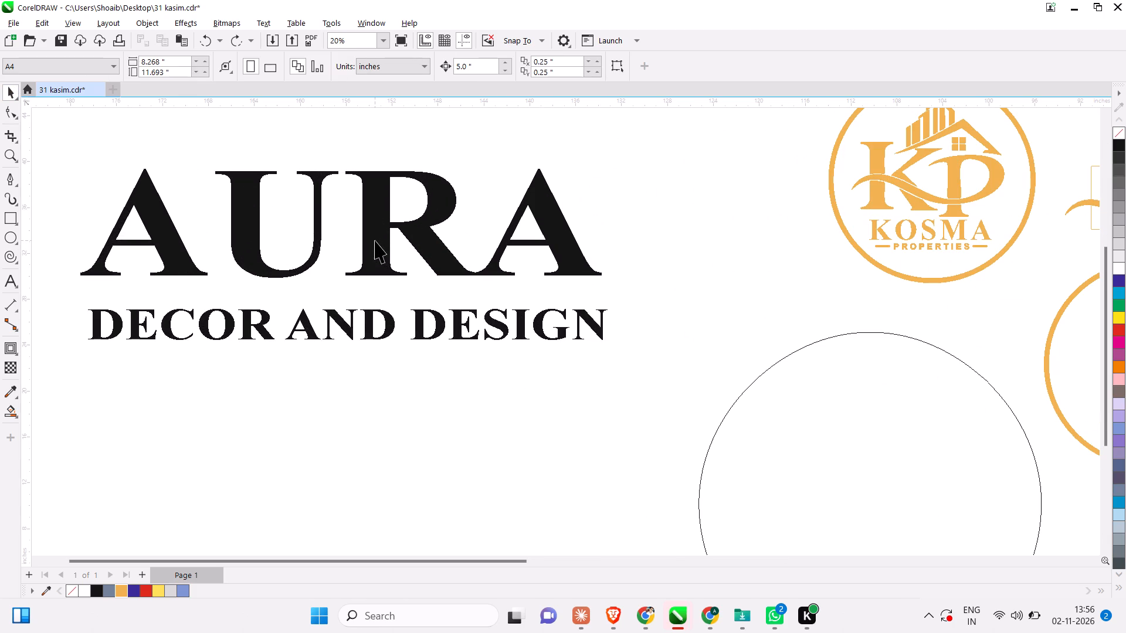
{"action": "left_click", "coordinate": [375, 240]}
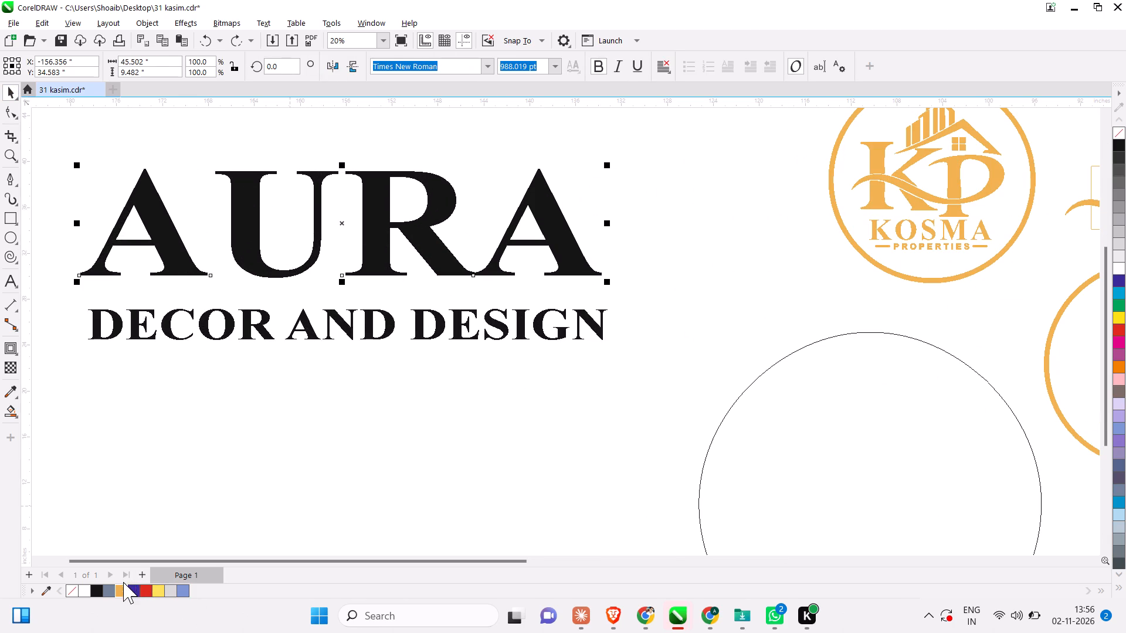
{"action": "left_click", "coordinate": [123, 587]}
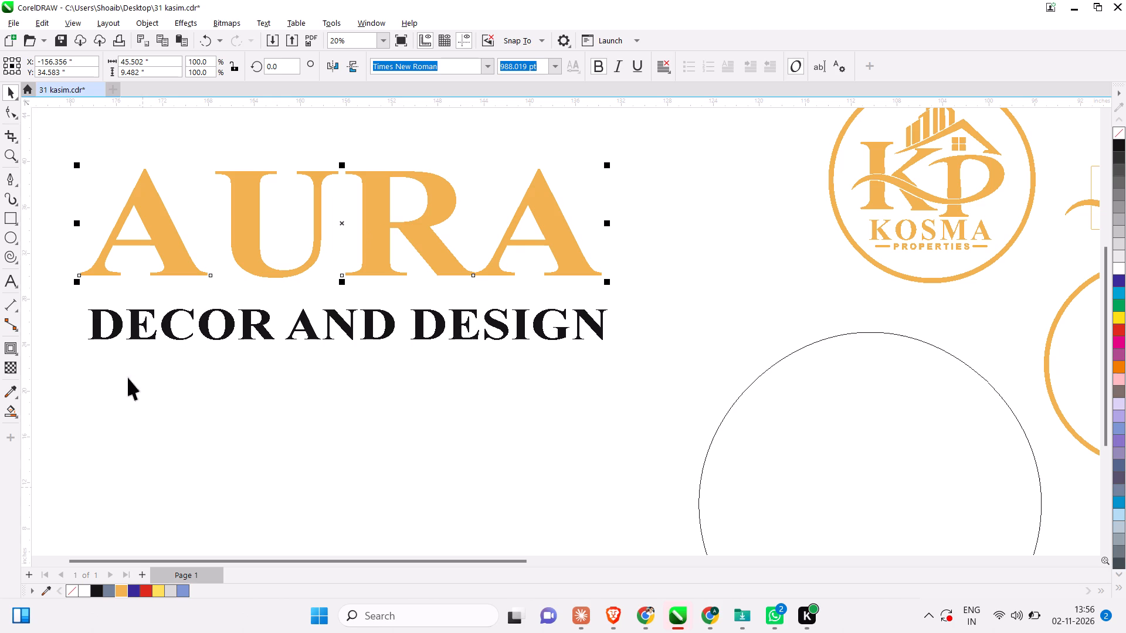
Add a one-step yellow inside contour to the AURA text with an offset of about 0.67 inches.
{"action": "left_click", "coordinate": [16, 398]}
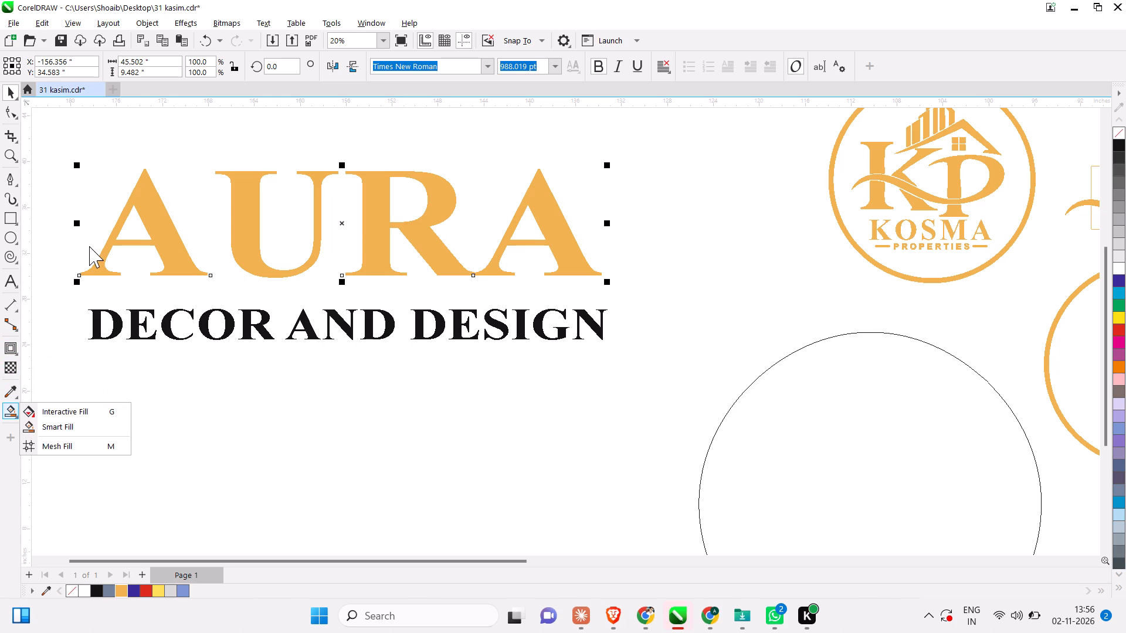
{"action": "left_click", "coordinate": [9, 325]}
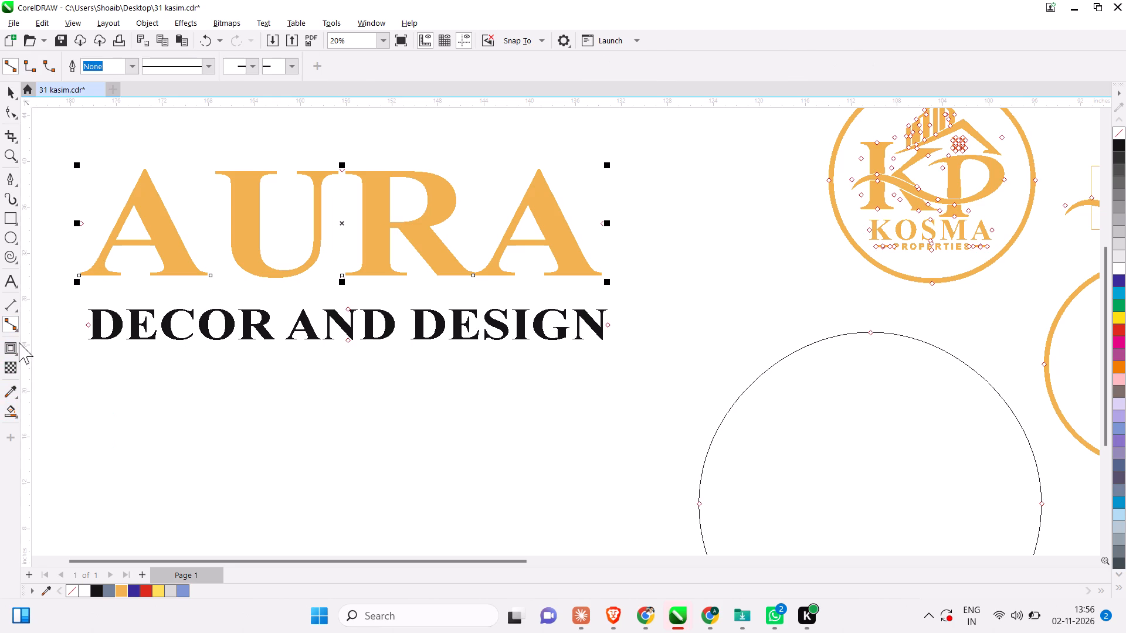
{"action": "left_click", "coordinate": [17, 352]}
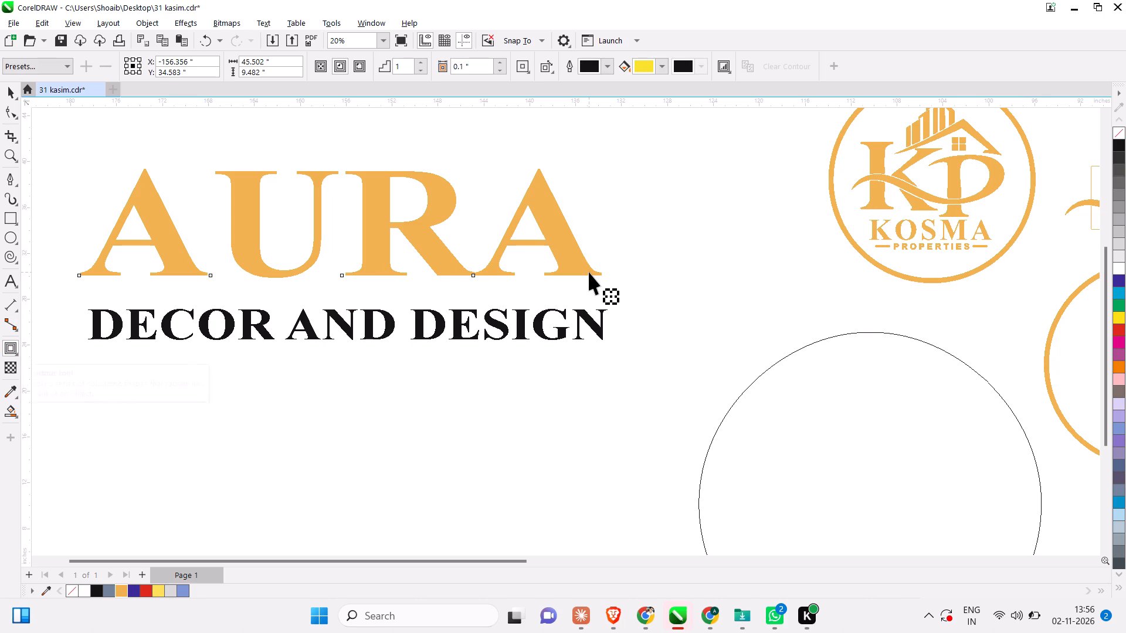
{"action": "left_click", "coordinate": [475, 276]}
{"action": "left_click_drag", "start_coordinate": [562, 261], "coordinate": [622, 270]}
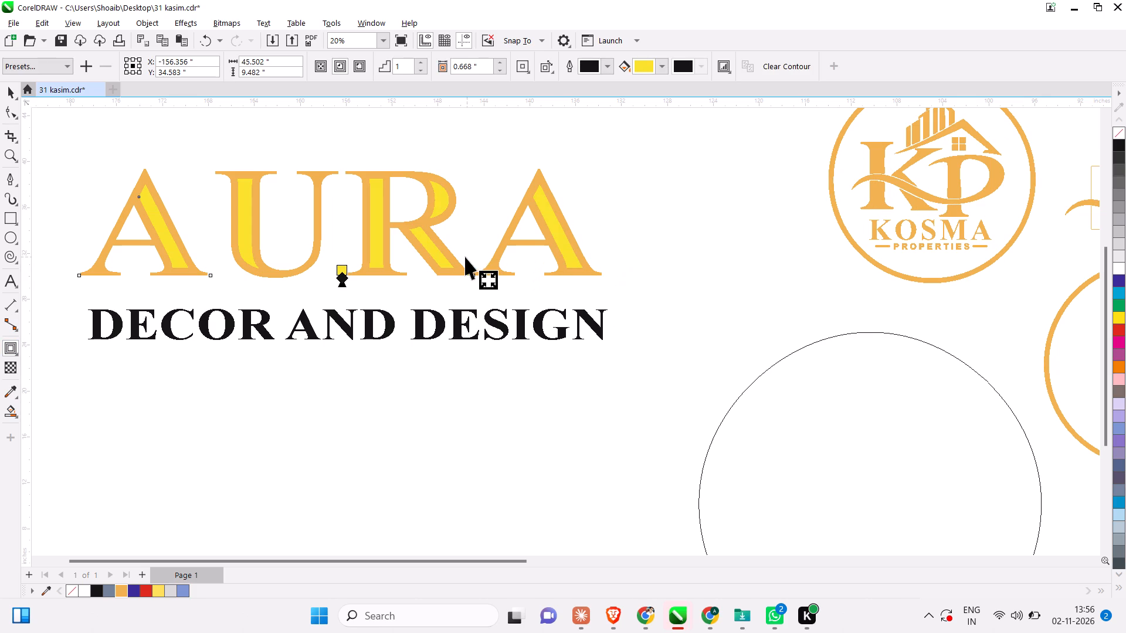
Break the yellow inner contour apart from the AURA text.
{"action": "left_click", "coordinate": [9, 91]}
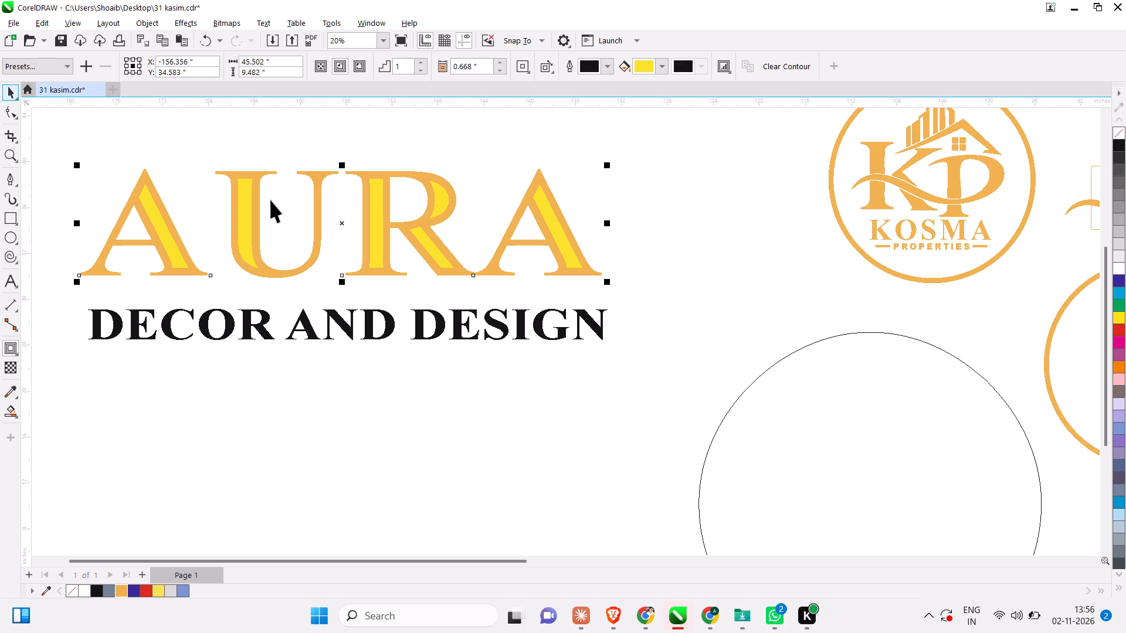
{"action": "left_click", "coordinate": [270, 200]}
{"action": "left_click", "coordinate": [441, 206]}
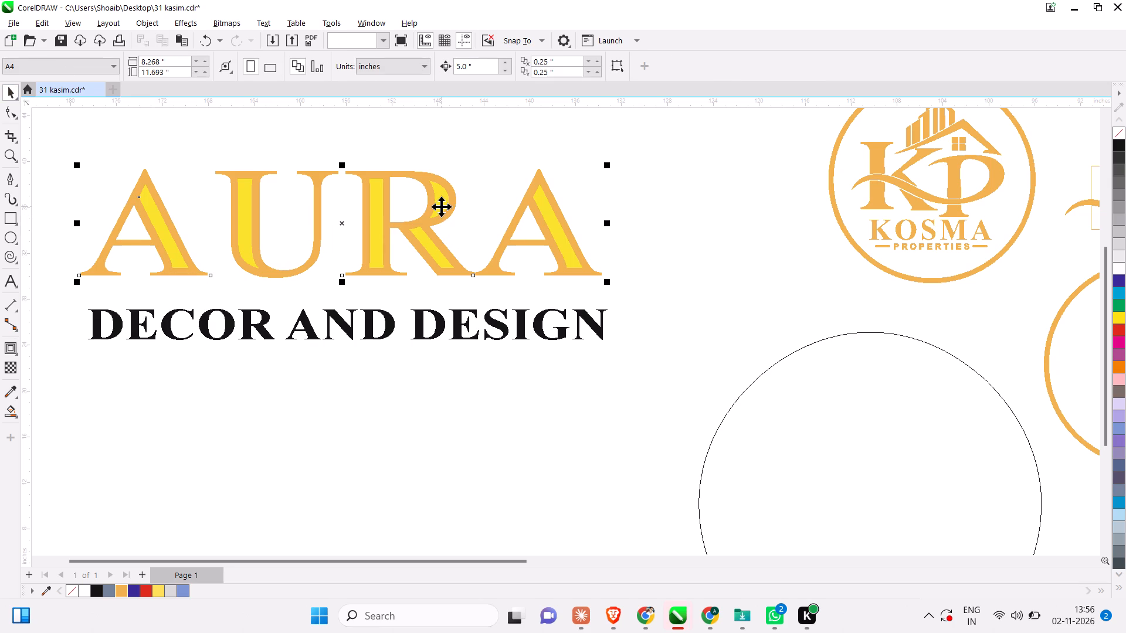
{"action": "key", "text": "ctrl+k"}
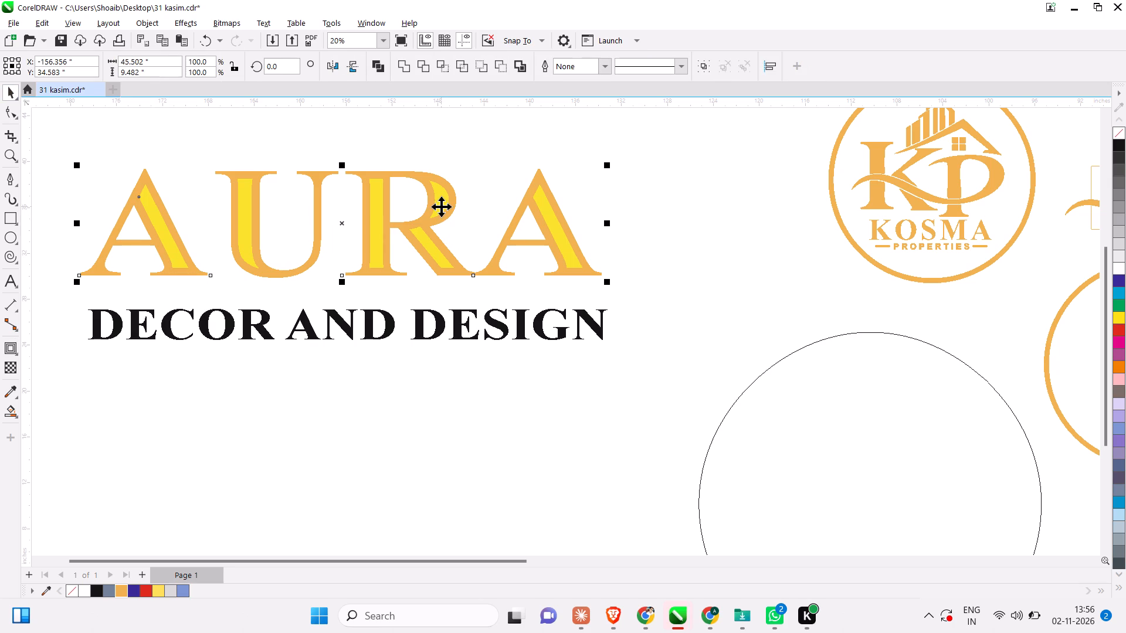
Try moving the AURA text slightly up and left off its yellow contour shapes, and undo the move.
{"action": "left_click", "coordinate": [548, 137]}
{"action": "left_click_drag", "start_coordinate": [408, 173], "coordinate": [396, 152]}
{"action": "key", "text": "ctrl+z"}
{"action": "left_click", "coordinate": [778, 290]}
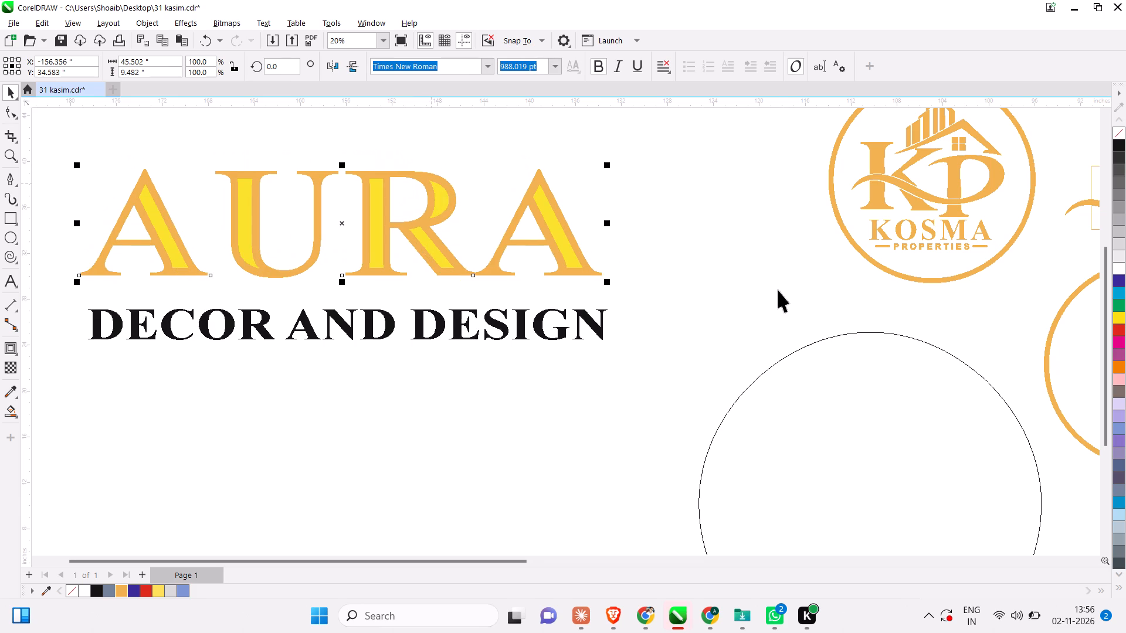
Fill the DECOR AND DESIGN group with the same orange as the AURA text.
{"action": "scroll", "coordinate": [477, 314], "scroll_direction": "down", "scroll_amount": 2}
{"action": "scroll", "coordinate": [445, 239], "scroll_direction": "up", "scroll_amount": 4}
{"action": "scroll", "coordinate": [384, 324], "scroll_direction": "down", "scroll_amount": 2}
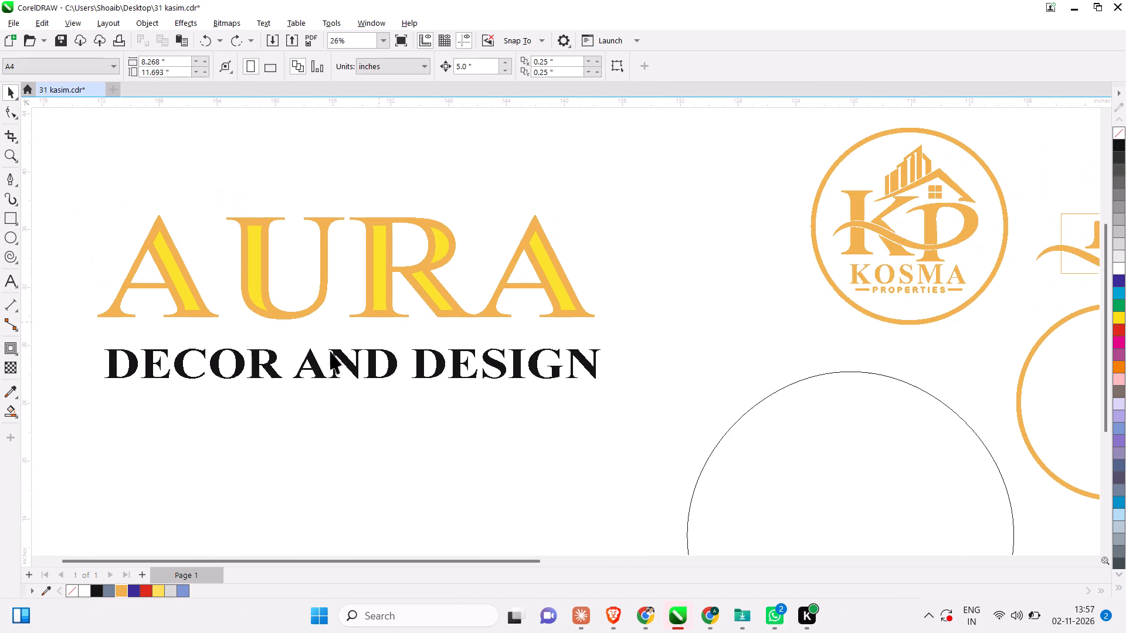
{"action": "left_click_drag", "start_coordinate": [86, 334], "coordinate": [639, 392]}
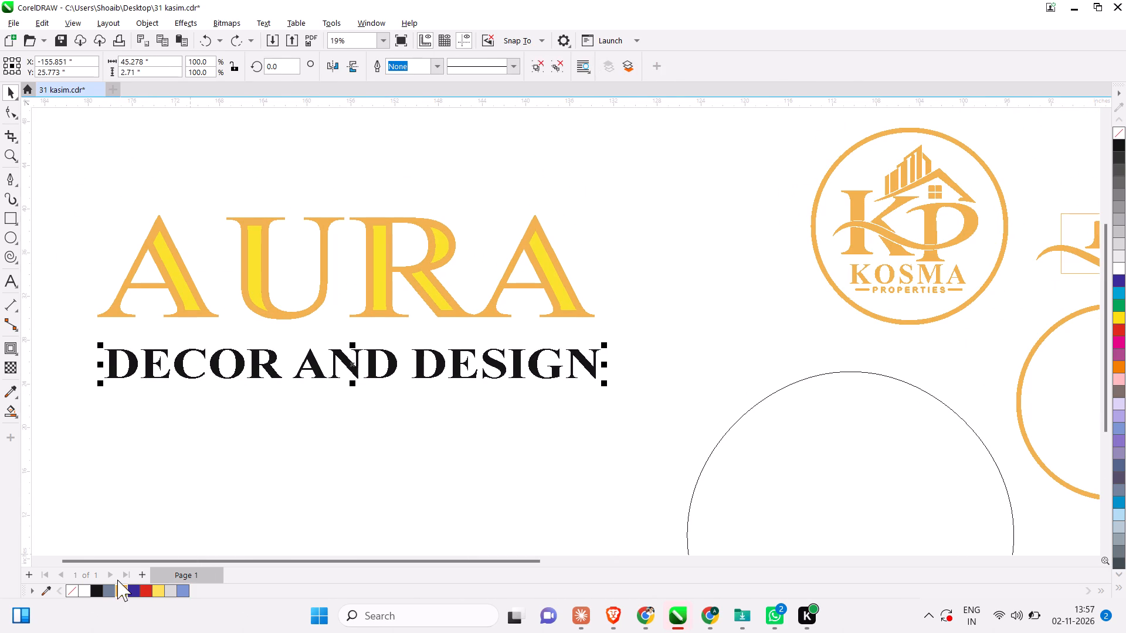
{"action": "left_click", "coordinate": [126, 594]}
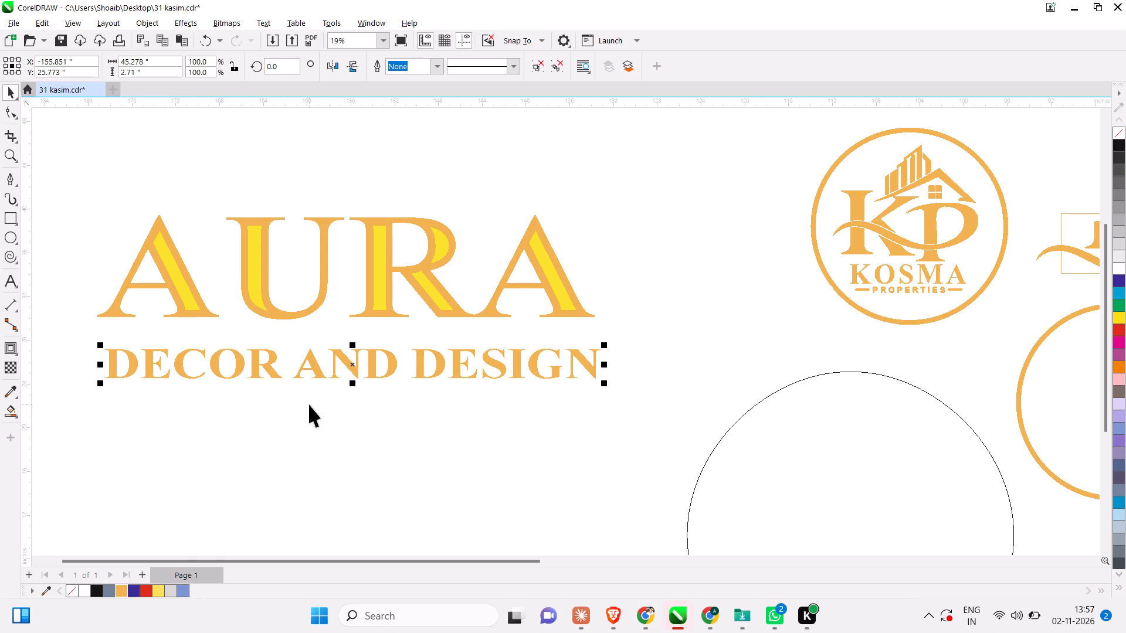
Delete the yellow inner contour shapes from the AURA lettering.
{"action": "left_click", "coordinate": [671, 189]}
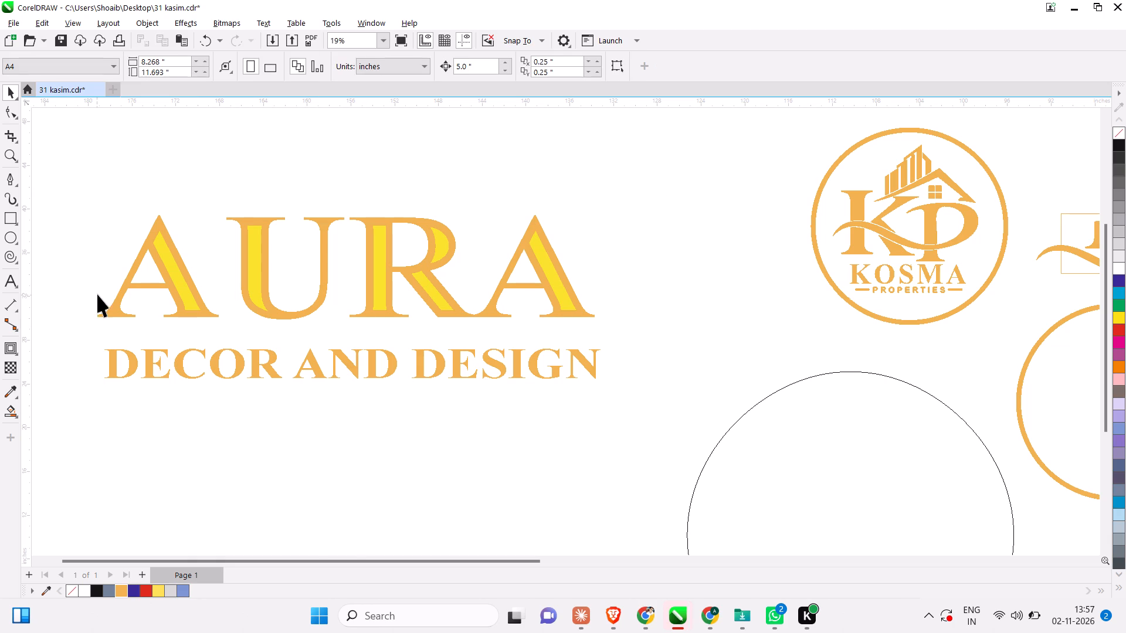
{"action": "scroll", "coordinate": [124, 283], "scroll_direction": "down", "scroll_amount": 1}
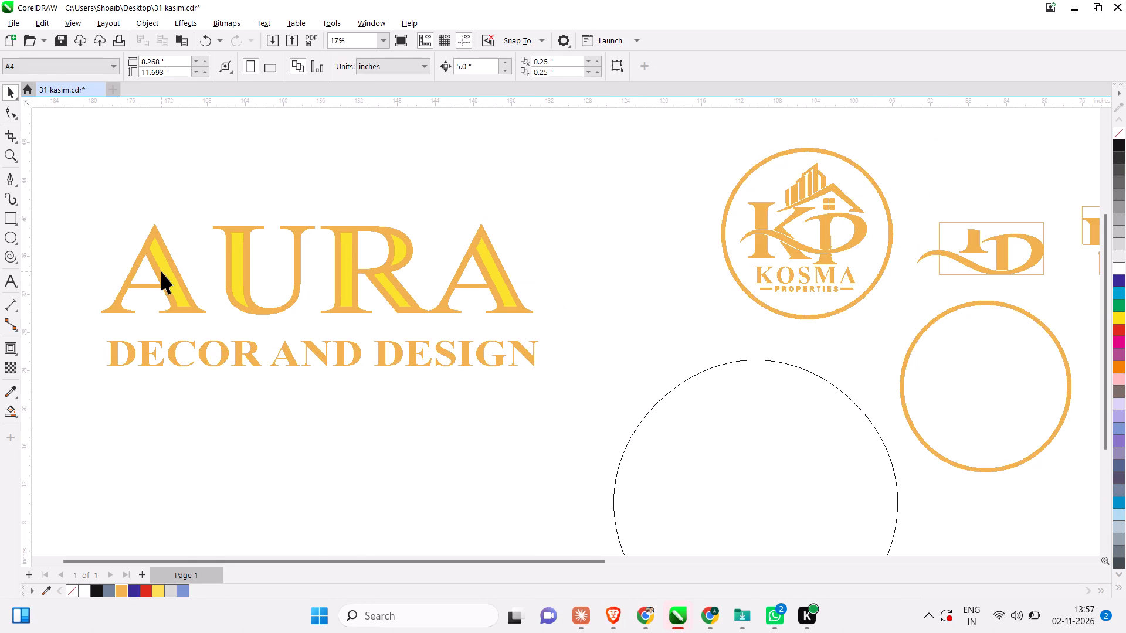
{"action": "left_click", "coordinate": [161, 271]}
{"action": "key", "text": "Delete"}
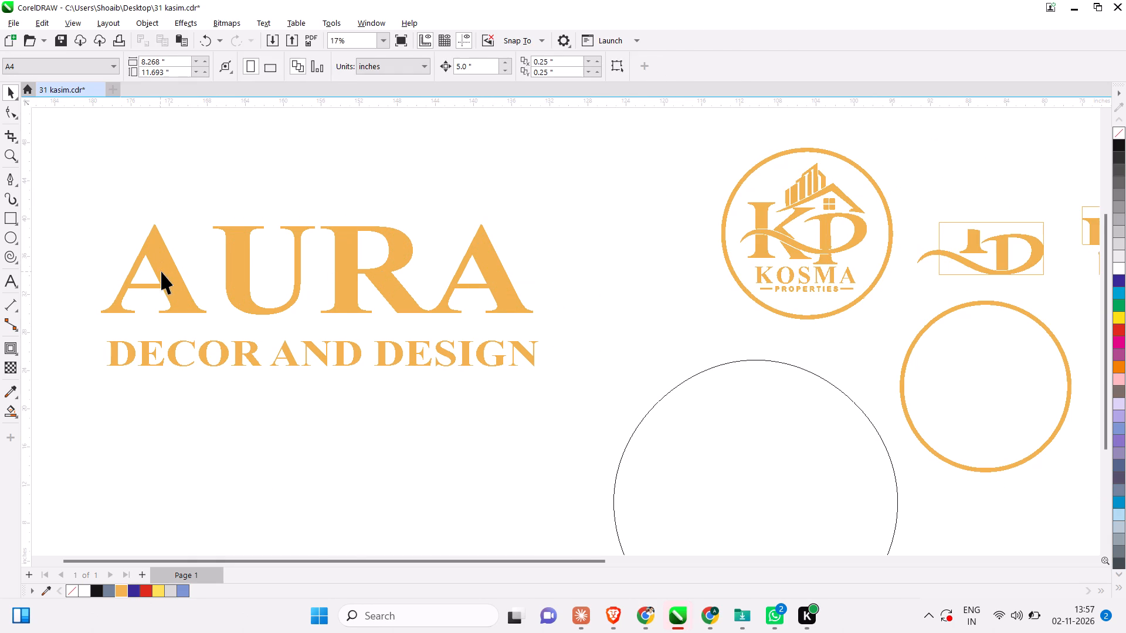
Align the AURA text and the DECOR AND DESIGN line below it along their left edges.
{"action": "left_click", "coordinate": [270, 185]}
{"action": "left_click_drag", "start_coordinate": [48, 188], "coordinate": [572, 443]}
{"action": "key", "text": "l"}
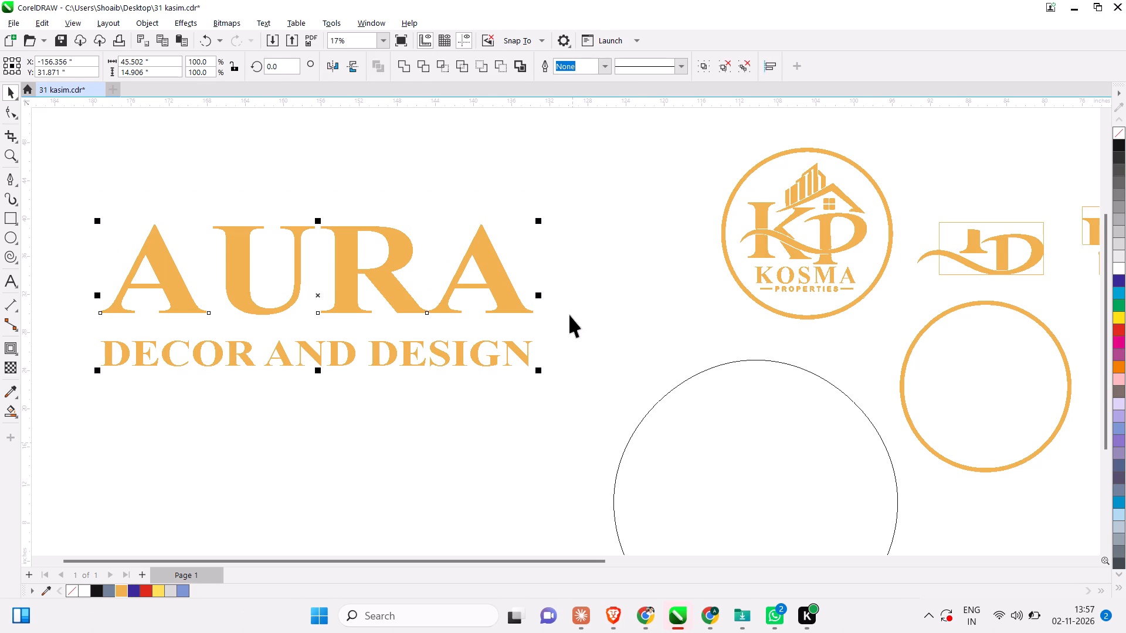
{"action": "left_click", "coordinate": [645, 184]}
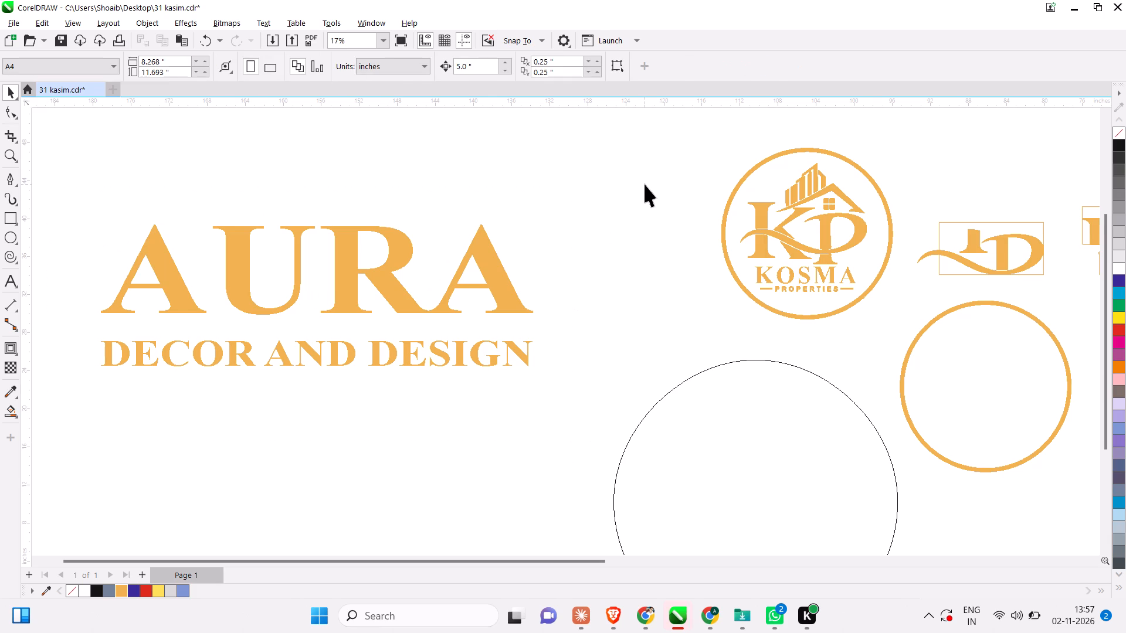
Select the DECOR AND DESIGN line beneath the AURA text.
{"action": "left_click", "coordinate": [236, 359]}
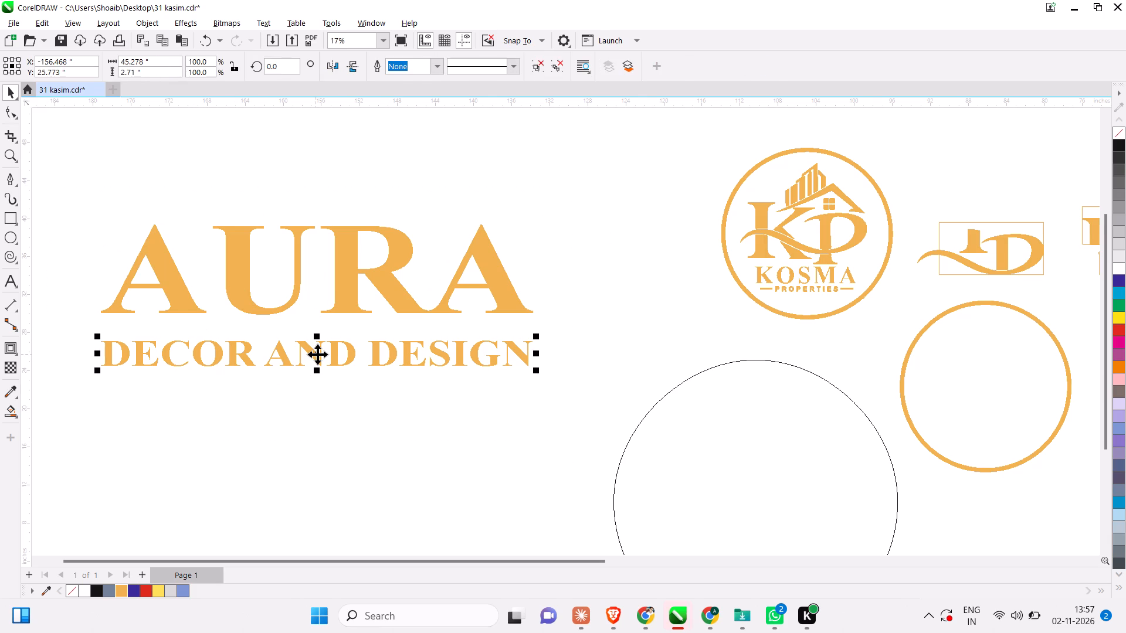
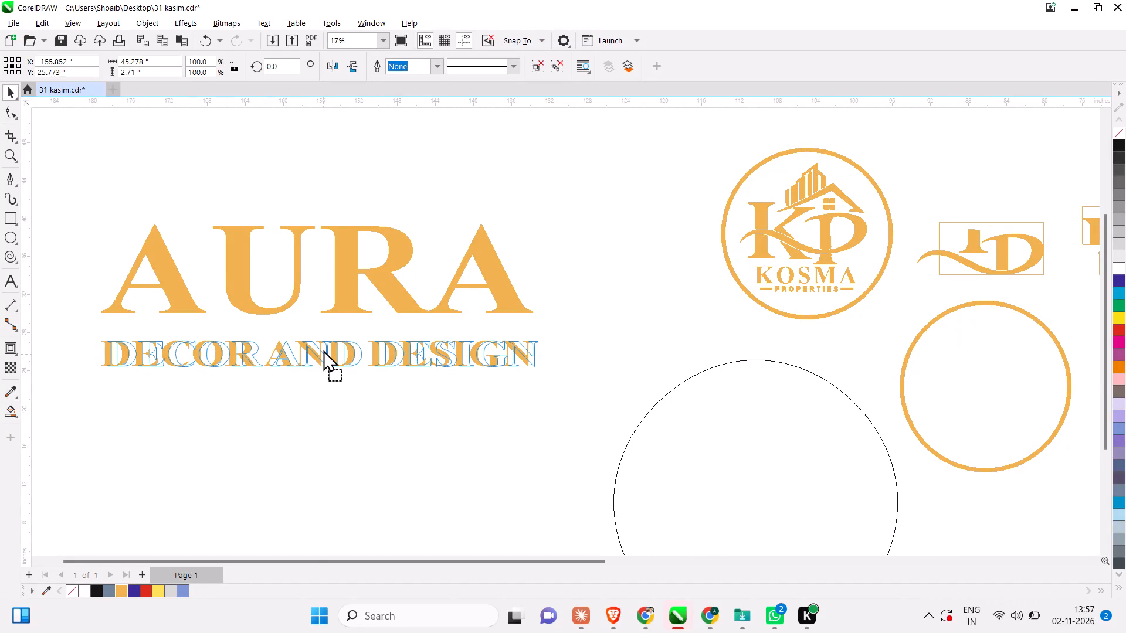
Deselect the DECOR AND DESIGN tagline beneath the AURA text.
{"action": "left_click", "coordinate": [375, 387]}
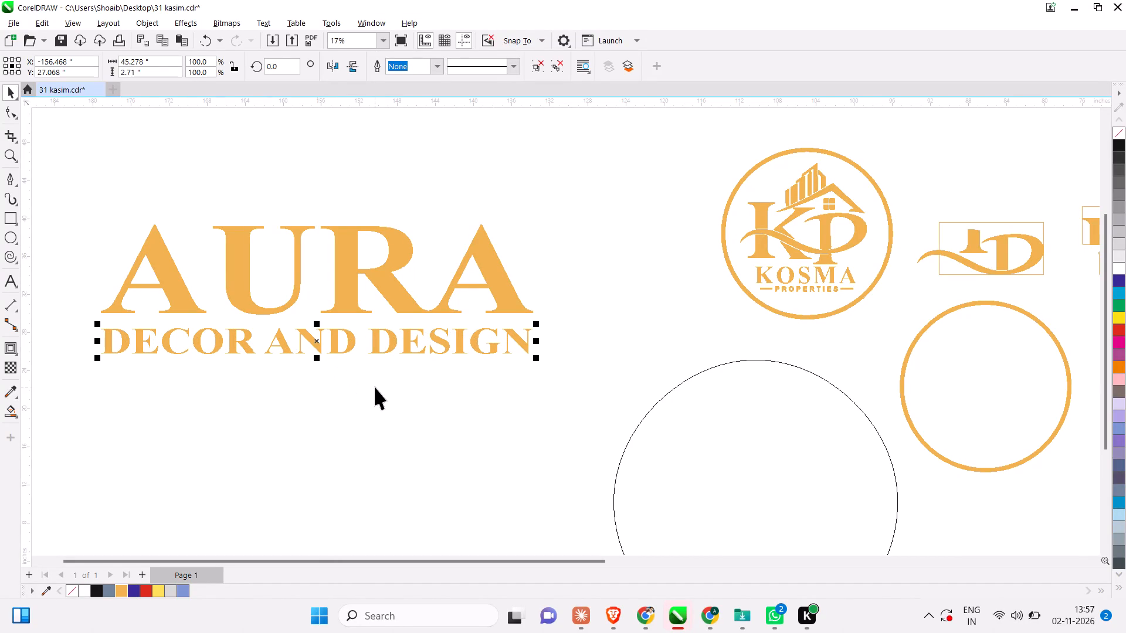
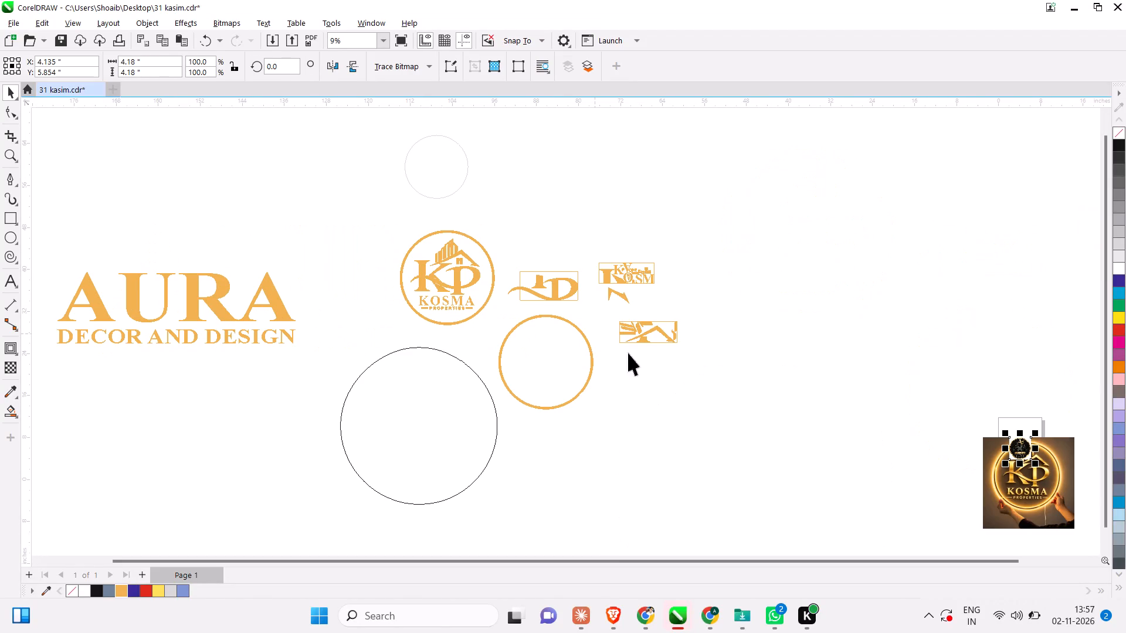
Enlarge the round black-and-gold AURA image to about 46.2 inches and place it in the empty area beside the KP logo pieces.
{"action": "left_click_drag", "start_coordinate": [1034, 462], "coordinate": [1125, 537]}
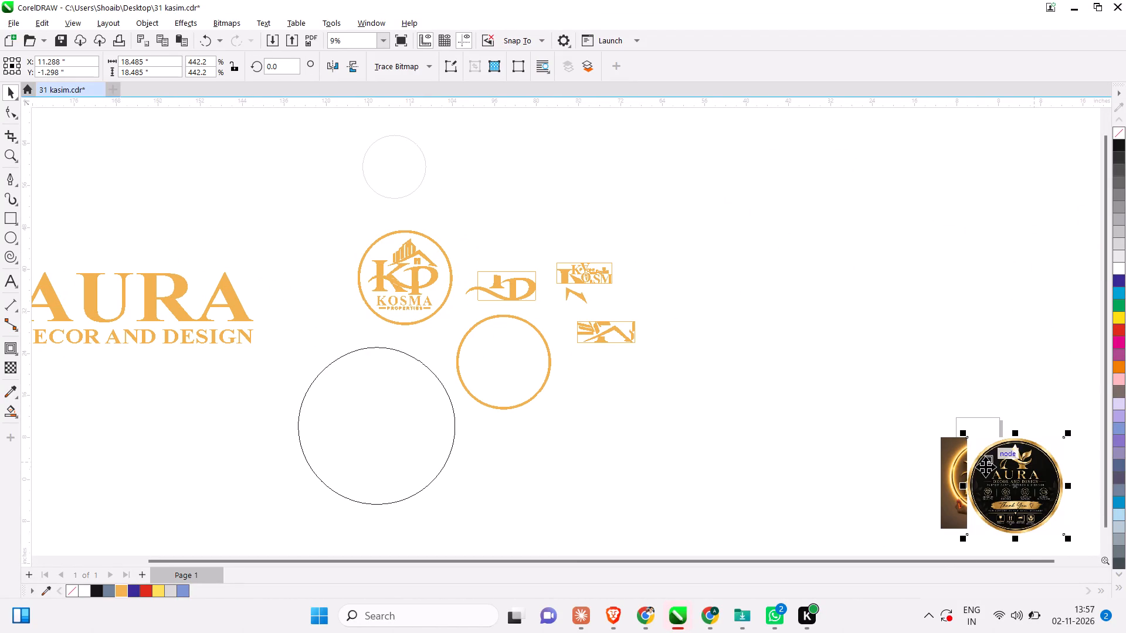
{"action": "left_click_drag", "start_coordinate": [985, 467], "coordinate": [501, 275]}
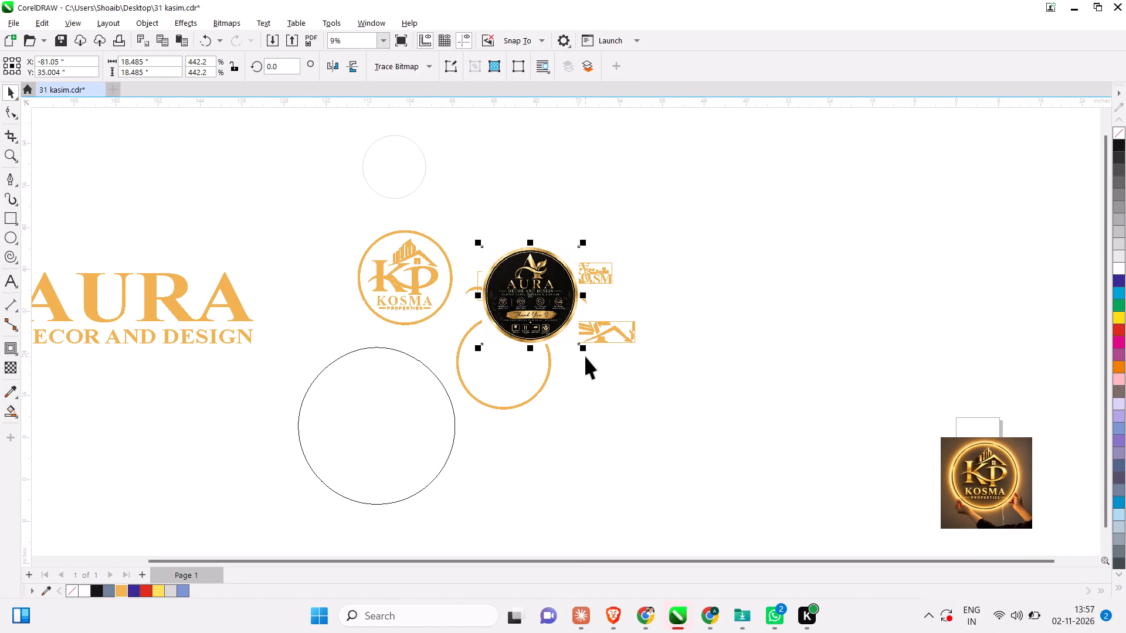
{"action": "left_click_drag", "start_coordinate": [583, 353], "coordinate": [803, 499]}
{"action": "left_click_drag", "start_coordinate": [675, 402], "coordinate": [883, 288]}
{"action": "scroll", "coordinate": [881, 227], "scroll_direction": "up", "scroll_amount": 3}
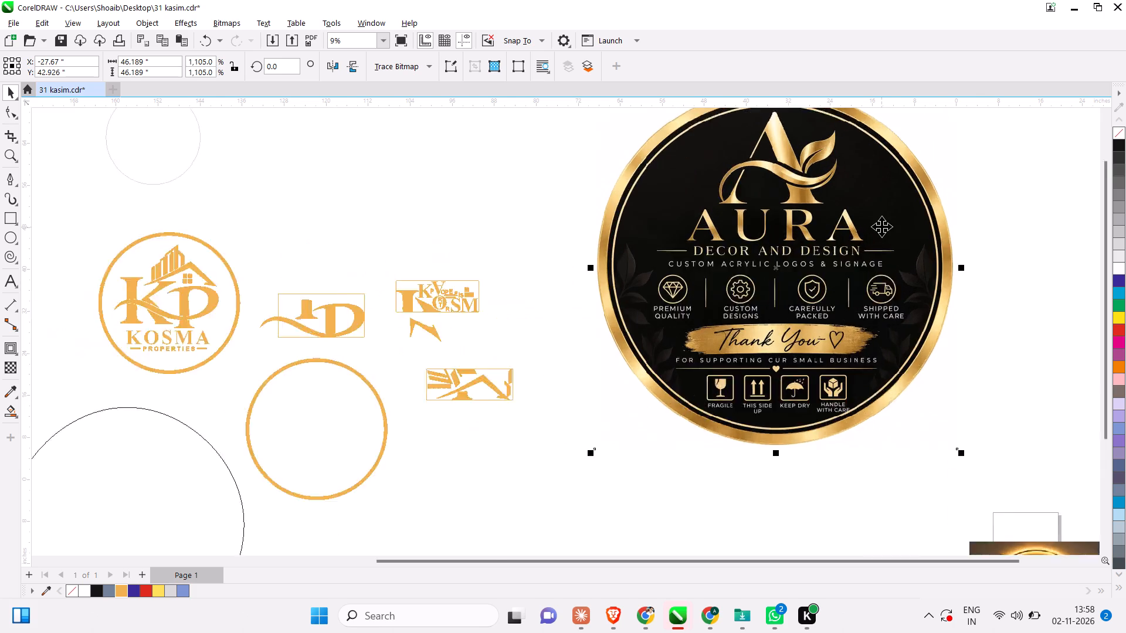
Examine the round black-and-gold AURA DECOR AND DESIGN badge image up close, including its A-and-leaf emblem, lettering, icon row and Thank You banner.
{"action": "scroll", "coordinate": [881, 226], "scroll_direction": "up", "scroll_amount": 3}
{"action": "scroll", "coordinate": [629, 394], "scroll_direction": "down", "scroll_amount": 3}
{"action": "scroll", "coordinate": [700, 354], "scroll_direction": "up", "scroll_amount": 2}
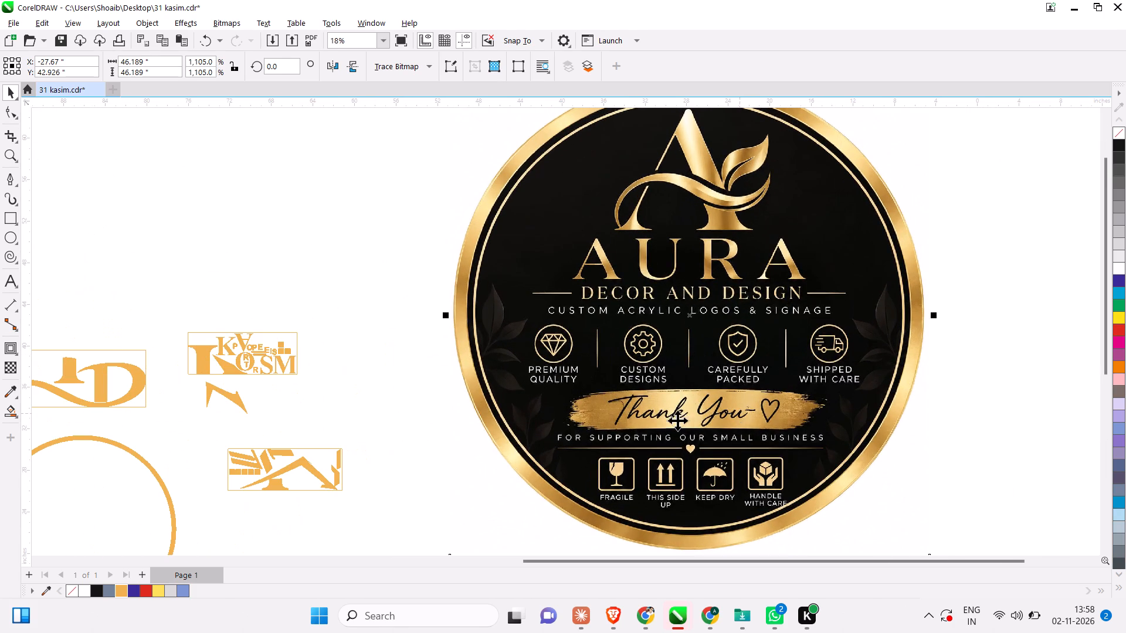
{"action": "scroll", "coordinate": [540, 345], "scroll_direction": "up", "scroll_amount": 6}
{"action": "scroll", "coordinate": [655, 358], "scroll_direction": "down", "scroll_amount": 4}
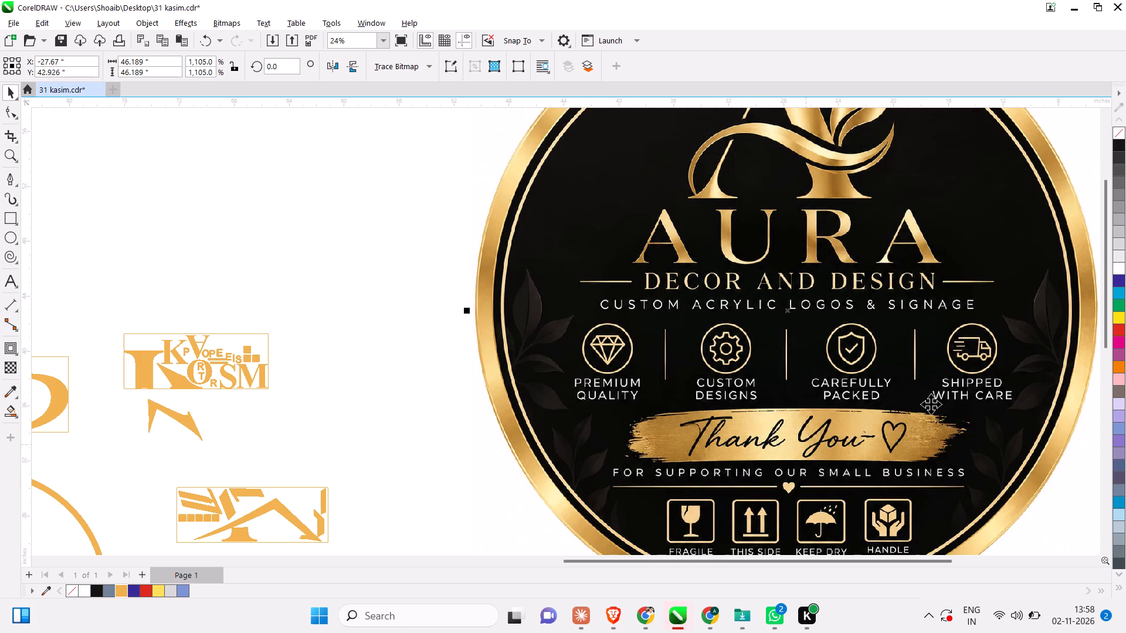
{"action": "scroll", "coordinate": [622, 368], "scroll_direction": "down", "scroll_amount": 1}
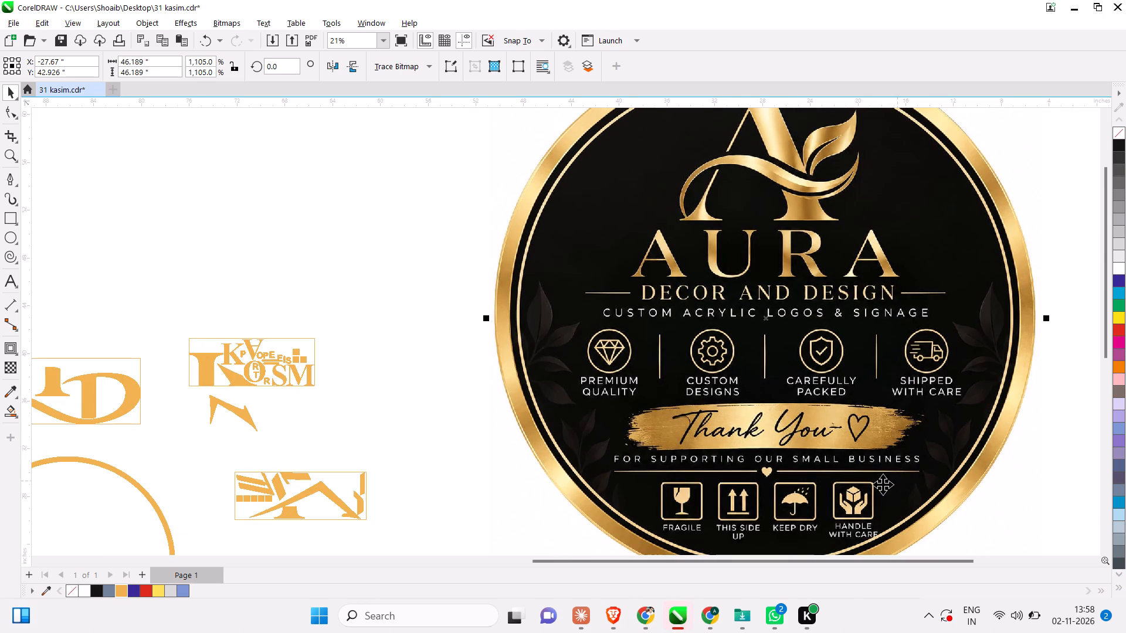
{"action": "scroll", "coordinate": [554, 410], "scroll_direction": "down", "scroll_amount": 3}
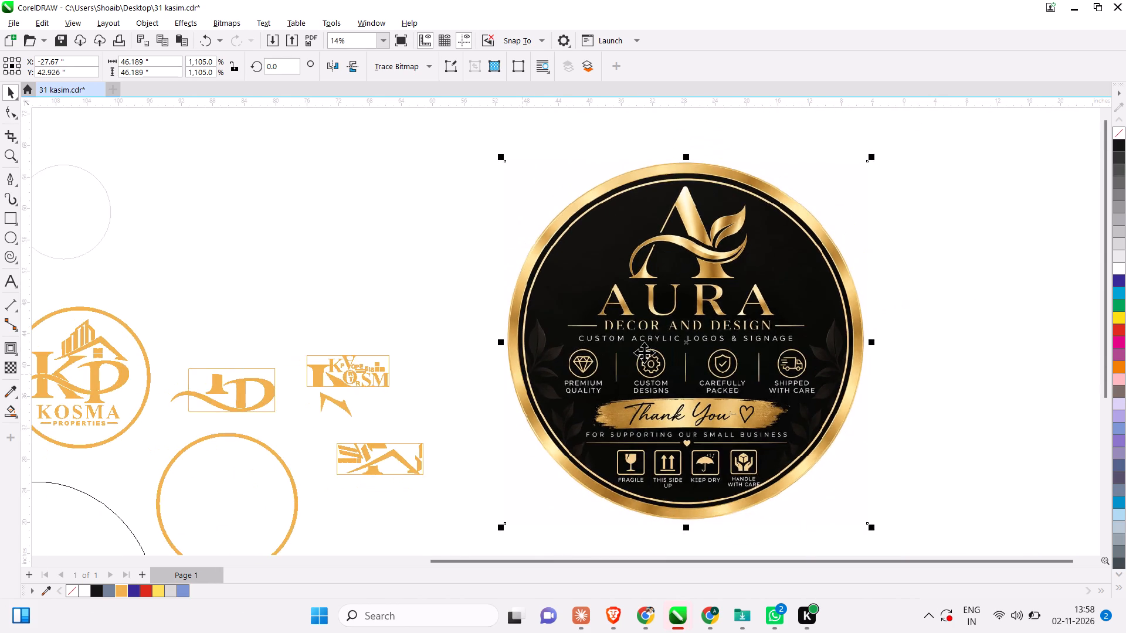
{"action": "scroll", "coordinate": [772, 355], "scroll_direction": "up", "scroll_amount": 3}
{"action": "scroll", "coordinate": [742, 160], "scroll_direction": "up", "scroll_amount": 7}
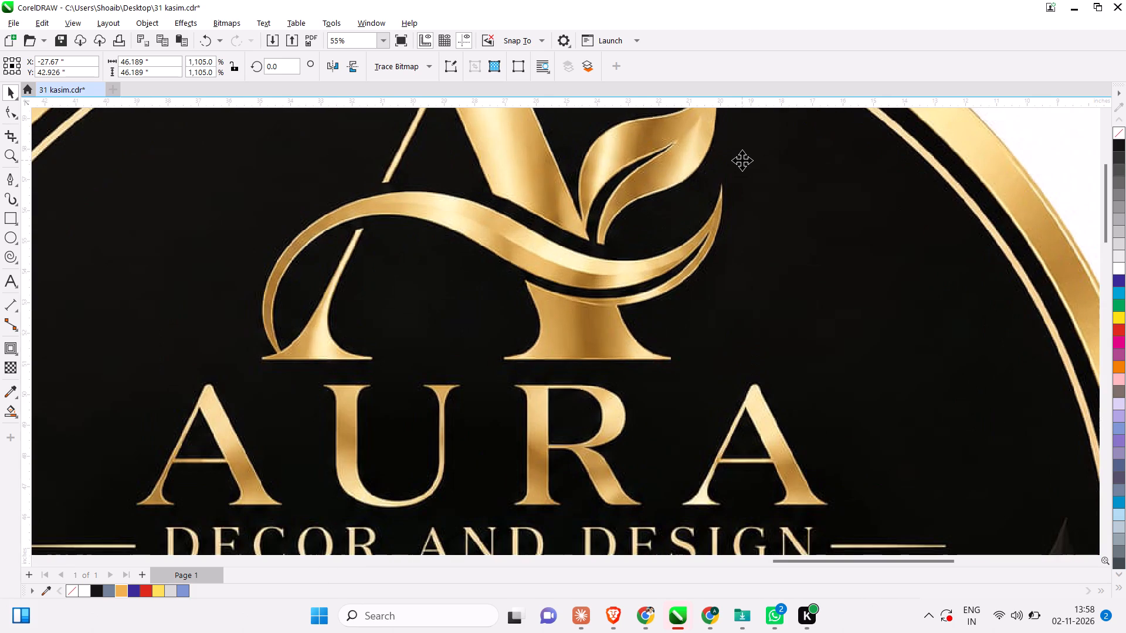
{"action": "scroll", "coordinate": [735, 163], "scroll_direction": "down", "scroll_amount": 9}
{"action": "scroll", "coordinate": [568, 197], "scroll_direction": "down", "scroll_amount": 2}
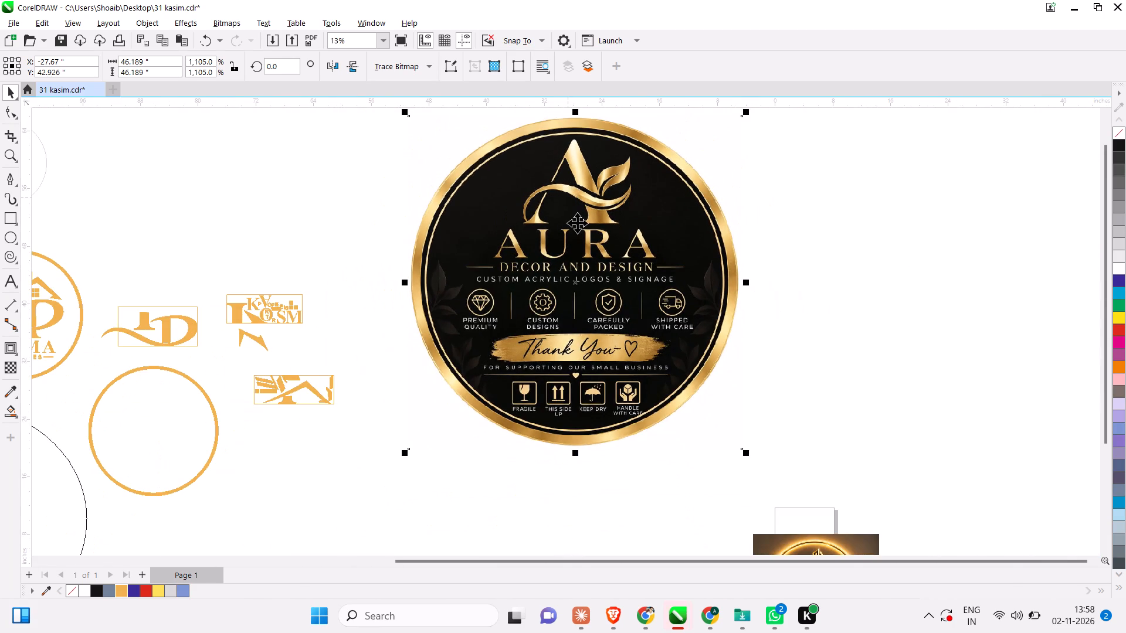
{"action": "scroll", "coordinate": [577, 223], "scroll_direction": "up", "scroll_amount": 2}
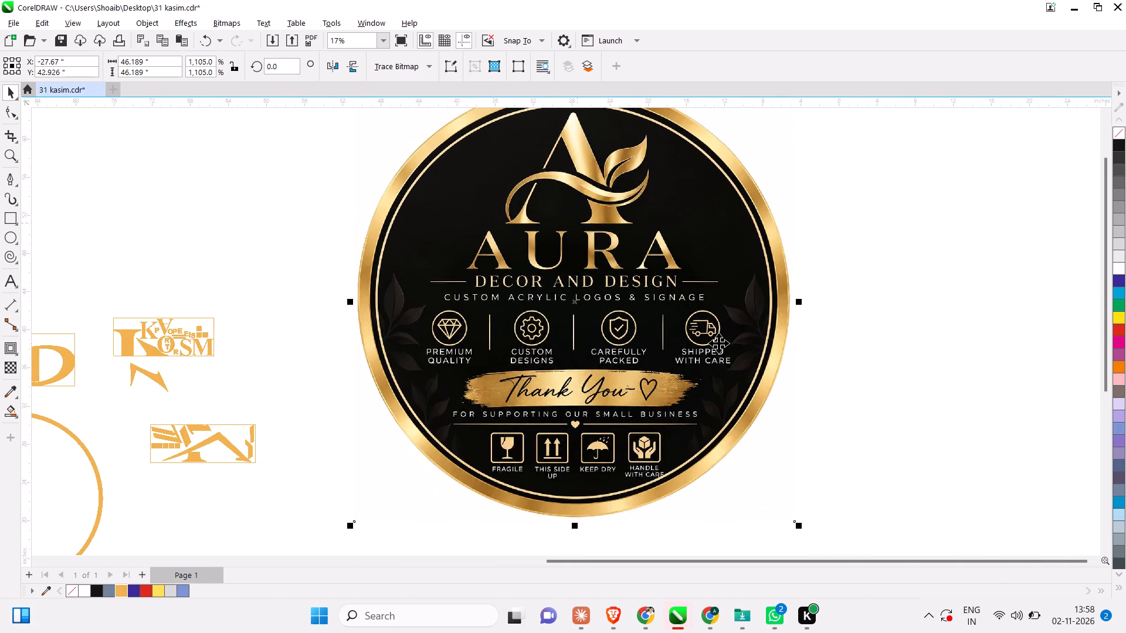
{"action": "scroll", "coordinate": [443, 321], "scroll_direction": "up", "scroll_amount": 1}
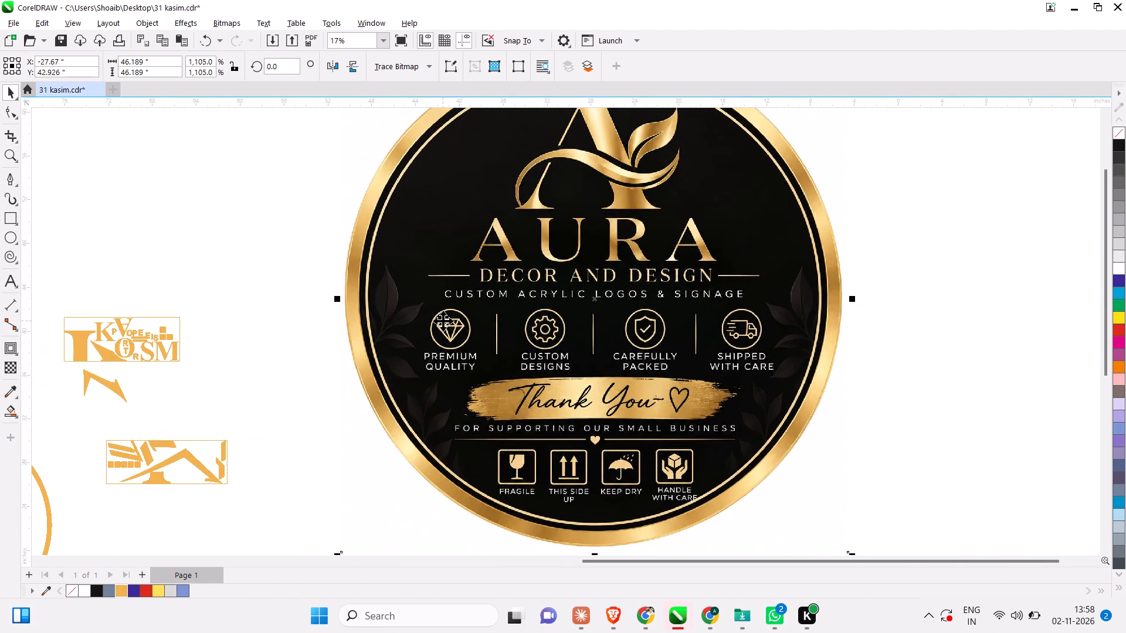
{"action": "scroll", "coordinate": [443, 321], "scroll_direction": "up", "scroll_amount": 8}
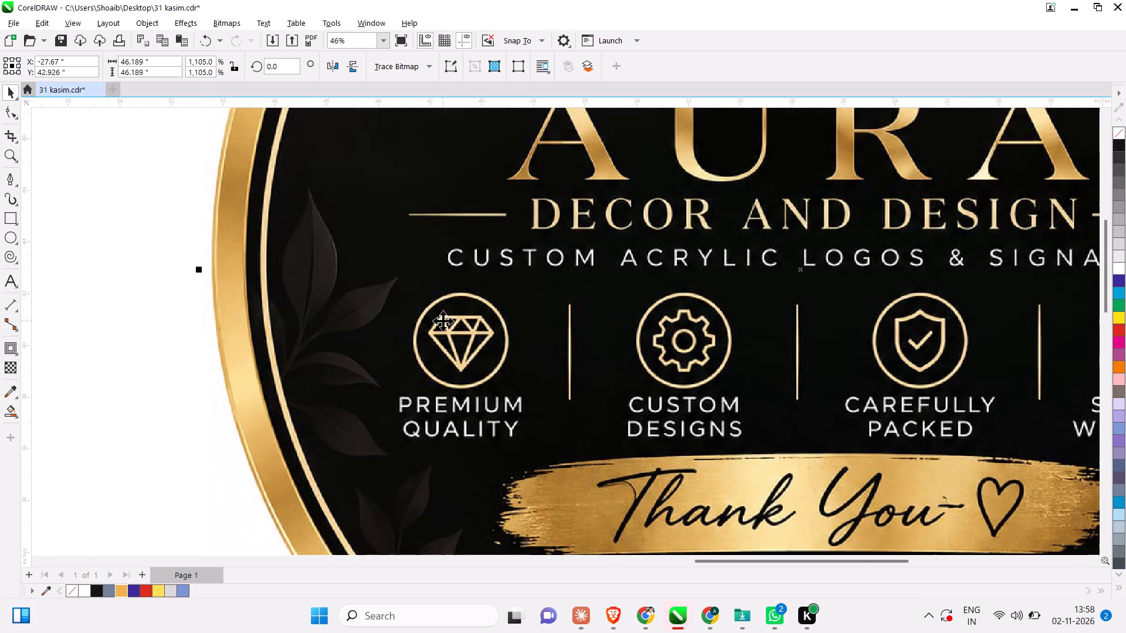
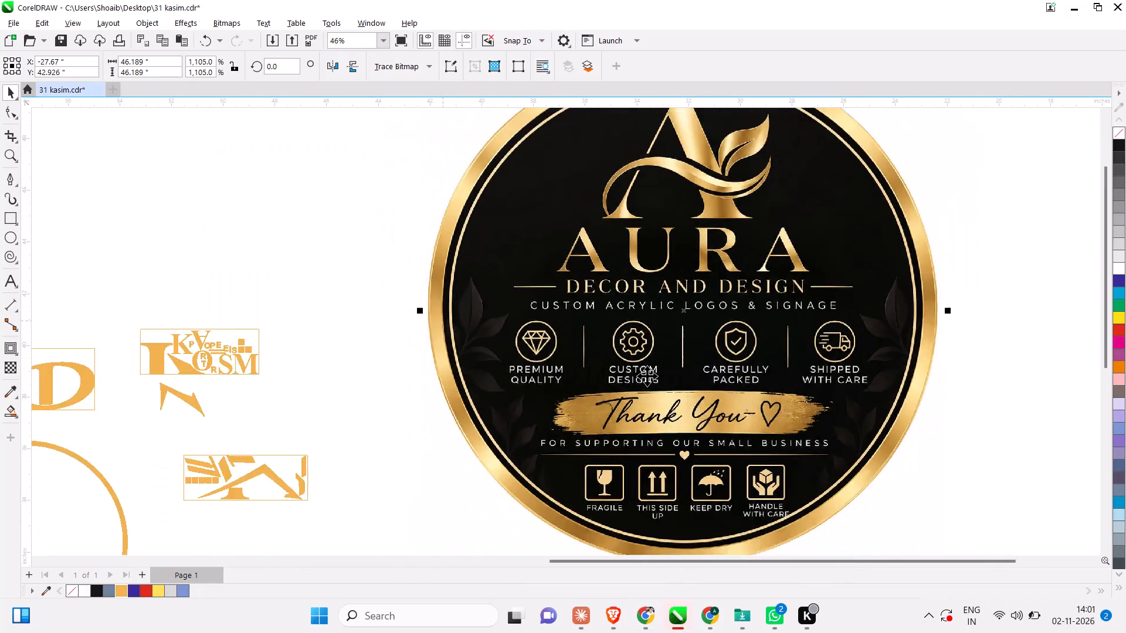
Examine the badge image as a whole and its A-and-leaf emblem with the AURA lettering up close.
{"action": "scroll", "coordinate": [838, 237], "scroll_direction": "up", "scroll_amount": 3}
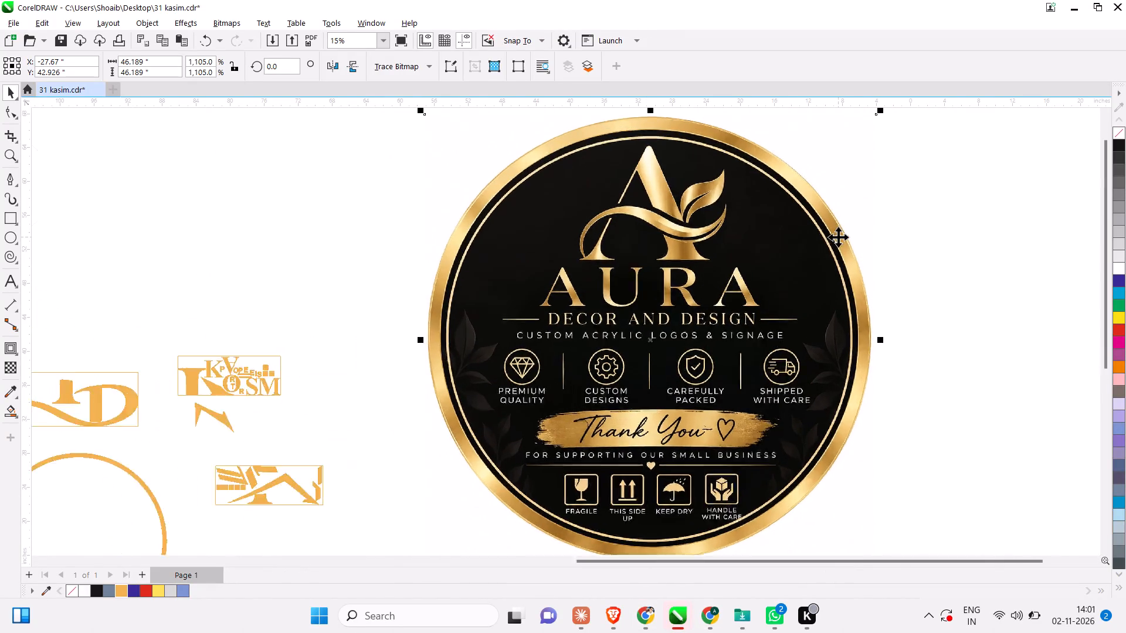
{"action": "scroll", "coordinate": [838, 237], "scroll_direction": "up", "scroll_amount": 6}
{"action": "scroll", "coordinate": [835, 260], "scroll_direction": "down", "scroll_amount": 8}
{"action": "scroll", "coordinate": [862, 328], "scroll_direction": "down", "scroll_amount": 4}
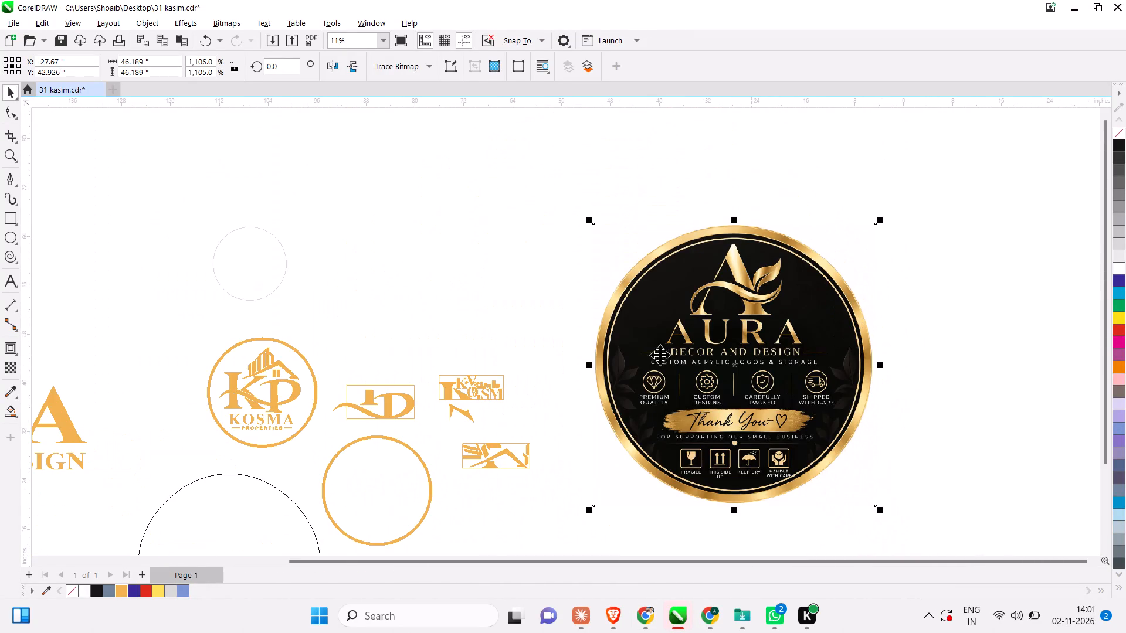
{"action": "scroll", "coordinate": [649, 263], "scroll_direction": "up", "scroll_amount": 5}
{"action": "scroll", "coordinate": [672, 268], "scroll_direction": "down", "scroll_amount": 2}
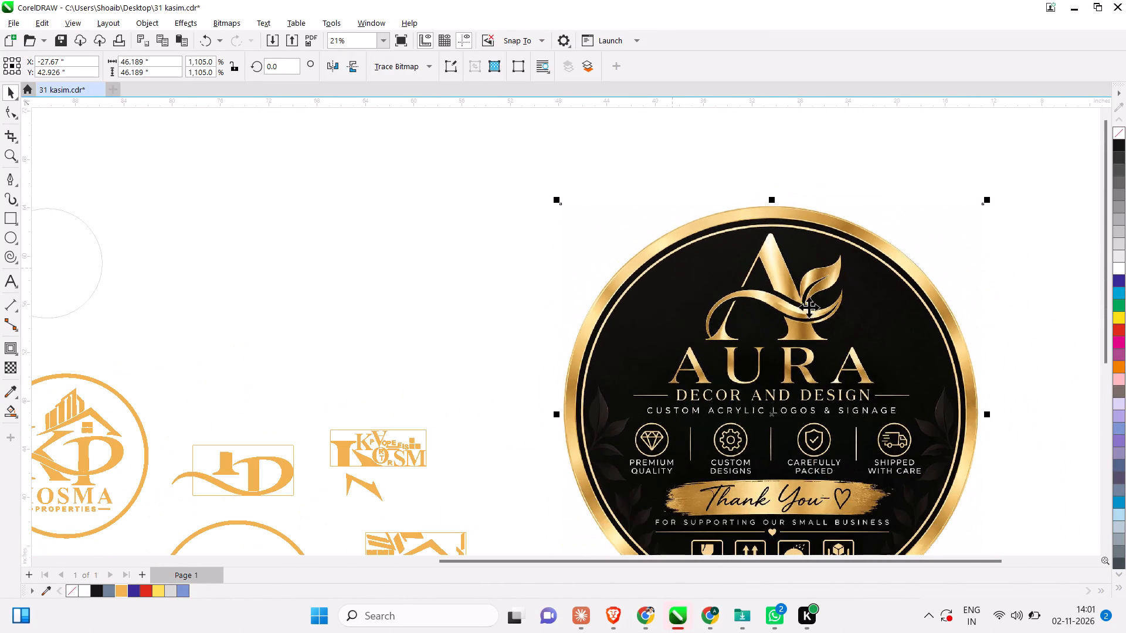
{"action": "scroll", "coordinate": [900, 277], "scroll_direction": "up", "scroll_amount": 4}
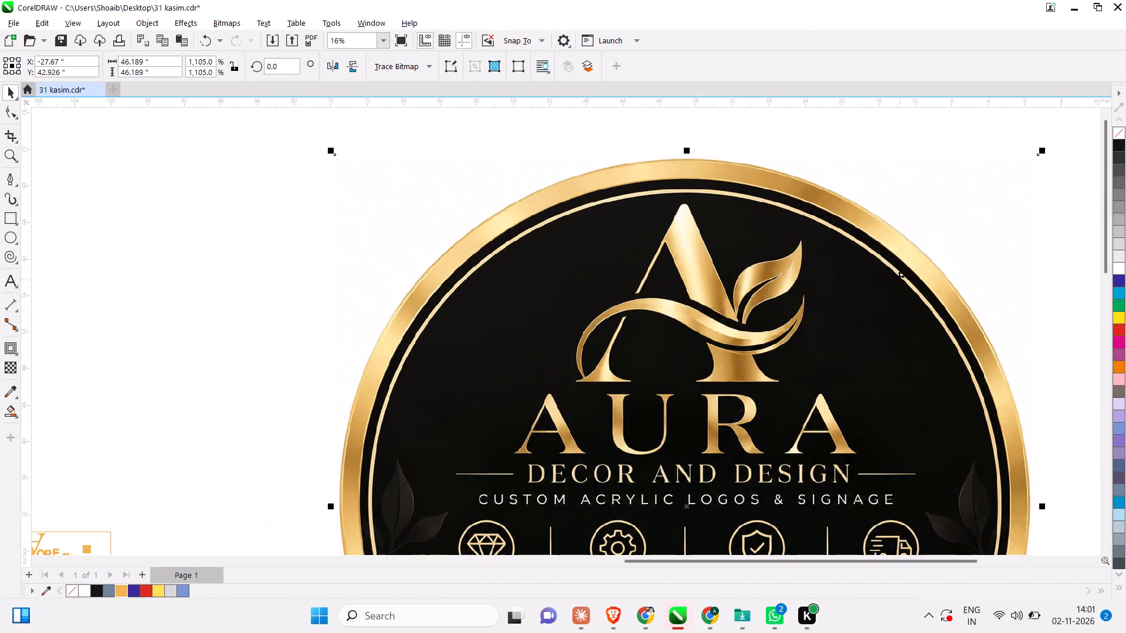
{"action": "scroll", "coordinate": [834, 251], "scroll_direction": "up", "scroll_amount": 1}
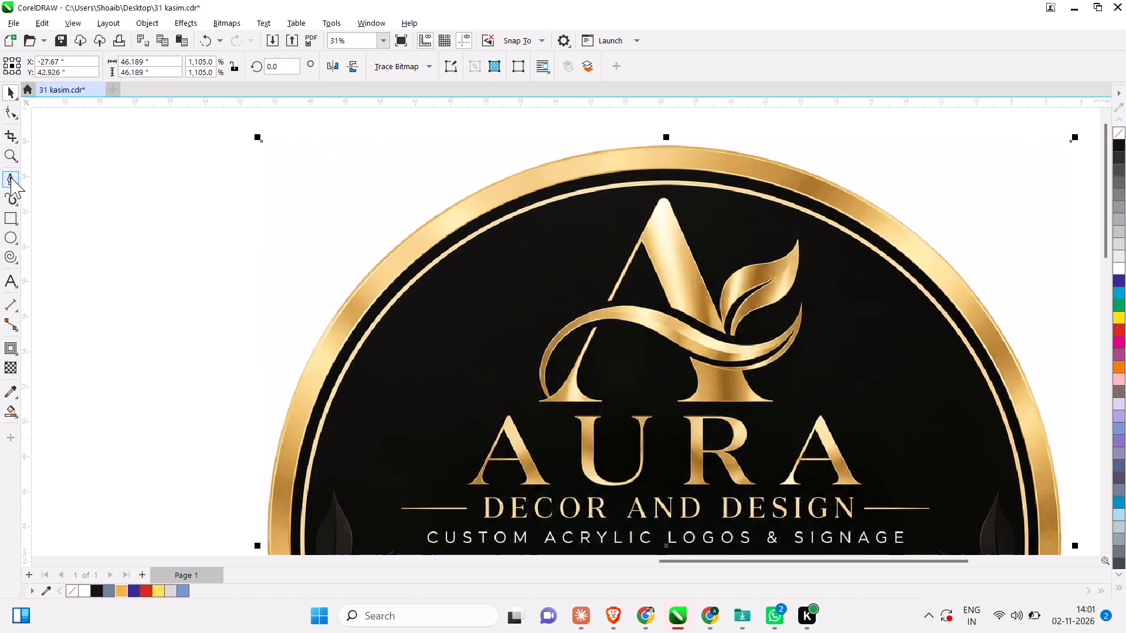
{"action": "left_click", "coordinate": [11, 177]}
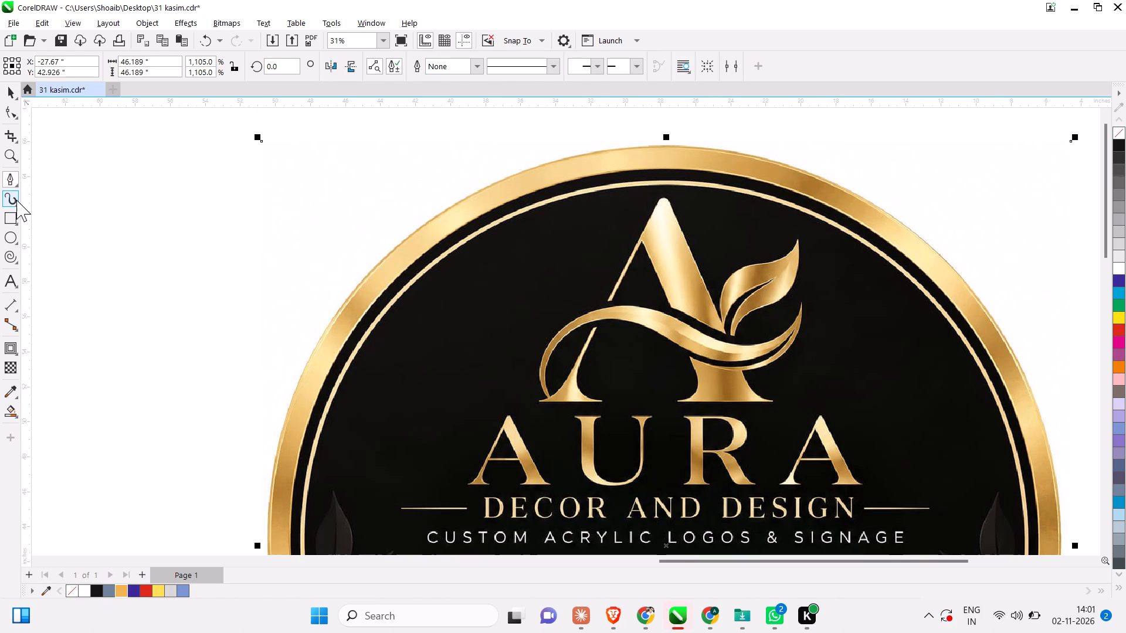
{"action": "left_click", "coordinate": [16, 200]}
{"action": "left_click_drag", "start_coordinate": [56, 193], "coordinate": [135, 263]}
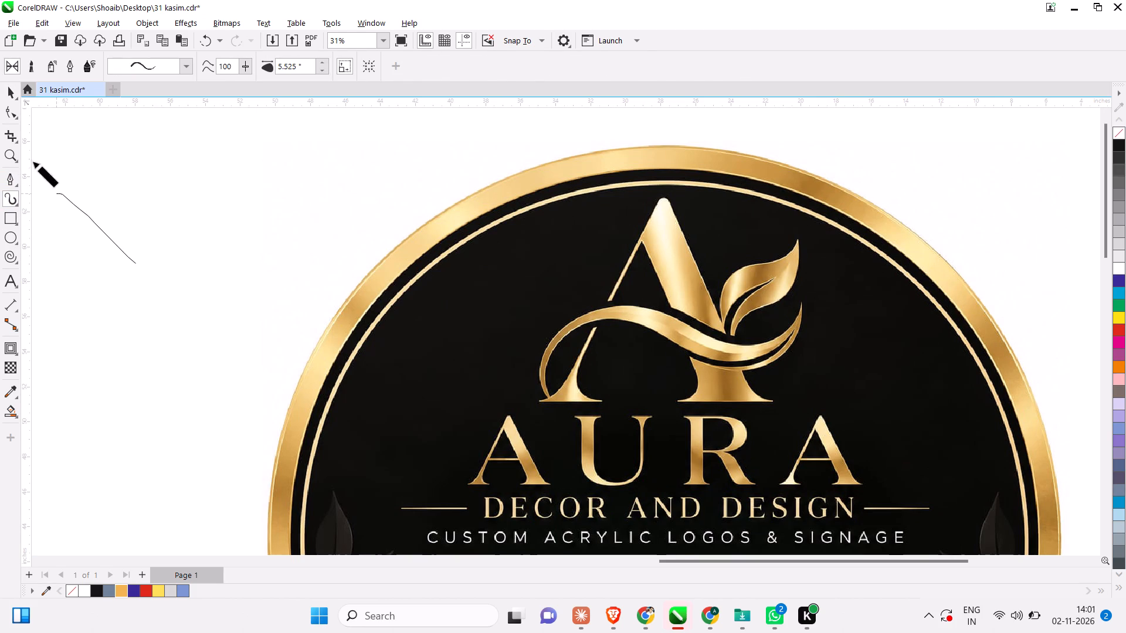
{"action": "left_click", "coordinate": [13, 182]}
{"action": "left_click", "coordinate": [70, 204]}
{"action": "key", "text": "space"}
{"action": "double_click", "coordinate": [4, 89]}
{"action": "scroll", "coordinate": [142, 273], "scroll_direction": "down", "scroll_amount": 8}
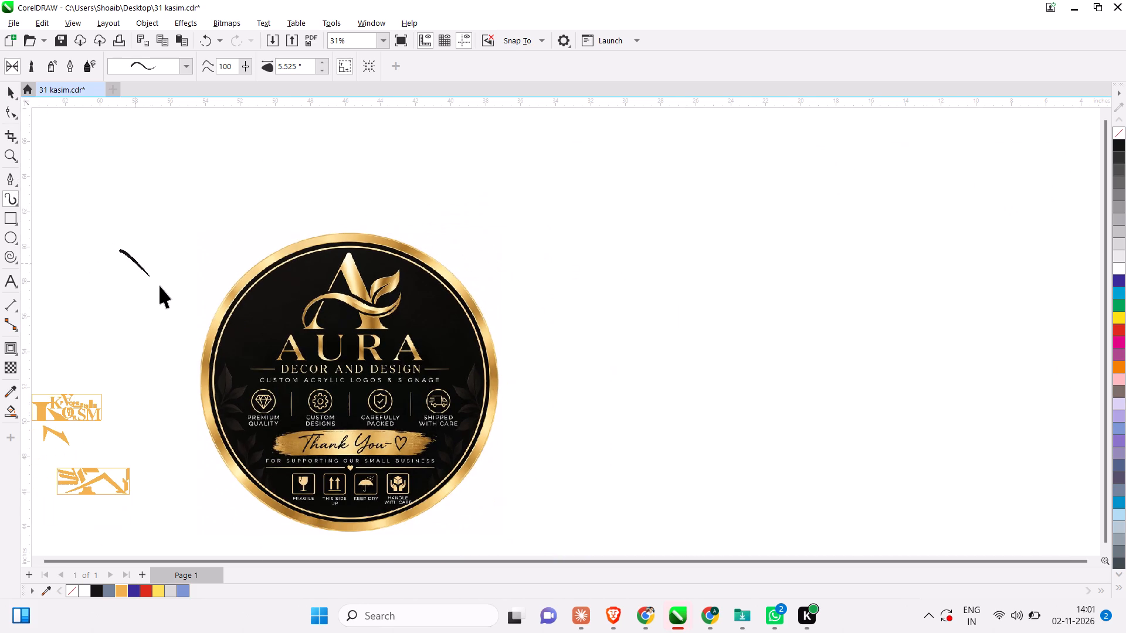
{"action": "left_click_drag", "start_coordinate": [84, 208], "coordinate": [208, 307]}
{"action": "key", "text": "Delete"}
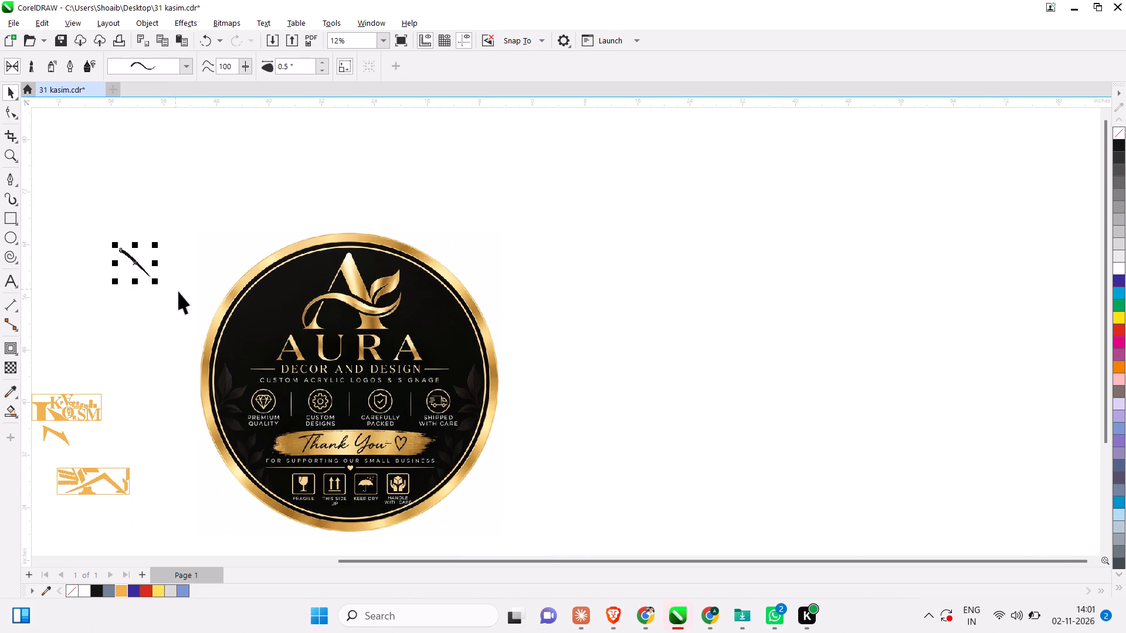
Start tracing the emblem's leaf with the Pen tool, running straight segments from the tip along its upper edge to the upper lobe's base.
{"action": "left_click", "coordinate": [18, 182]}
{"action": "left_click", "coordinate": [18, 187]}
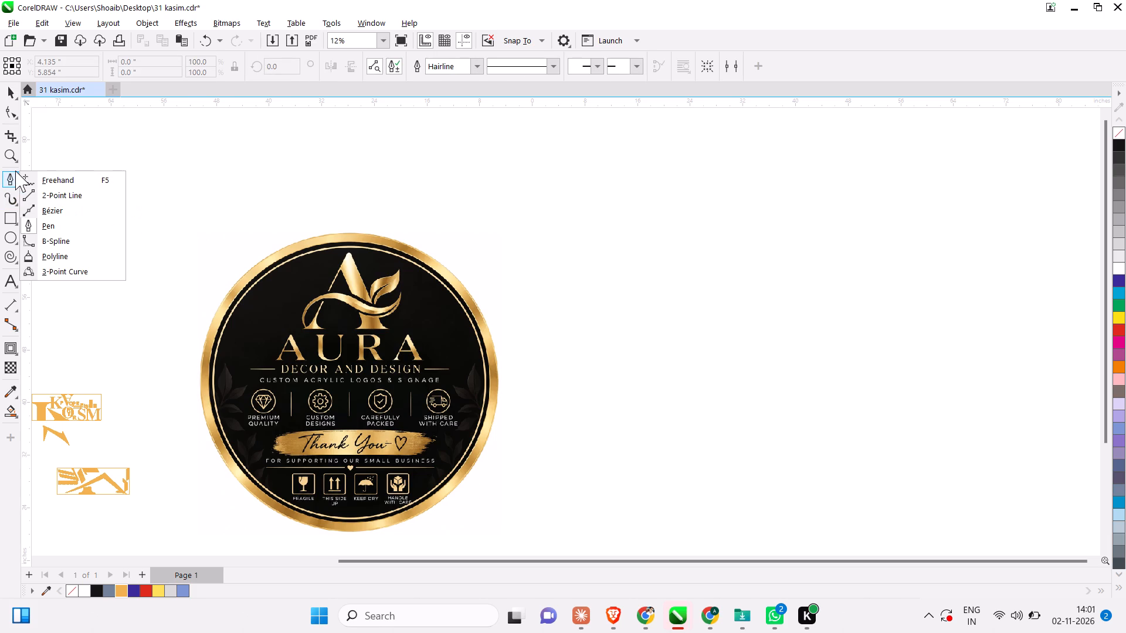
{"action": "left_click", "coordinate": [85, 224]}
{"action": "scroll", "coordinate": [414, 273], "scroll_direction": "up", "scroll_amount": 5}
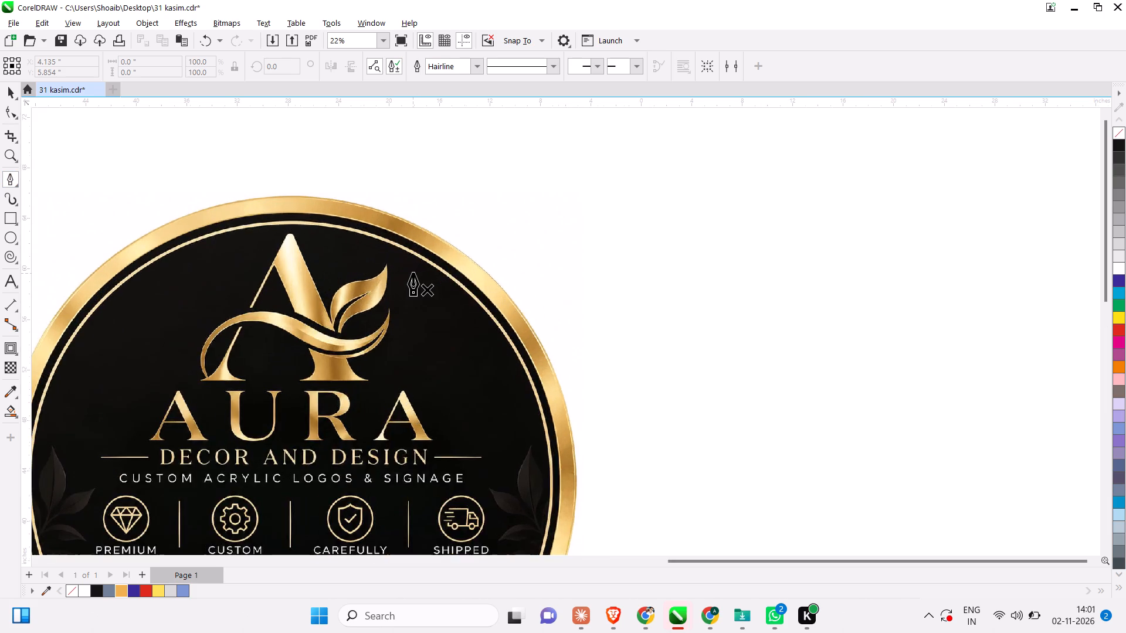
{"action": "scroll", "coordinate": [371, 273], "scroll_direction": "up", "scroll_amount": 15}
{"action": "scroll", "coordinate": [456, 230], "scroll_direction": "up", "scroll_amount": 3}
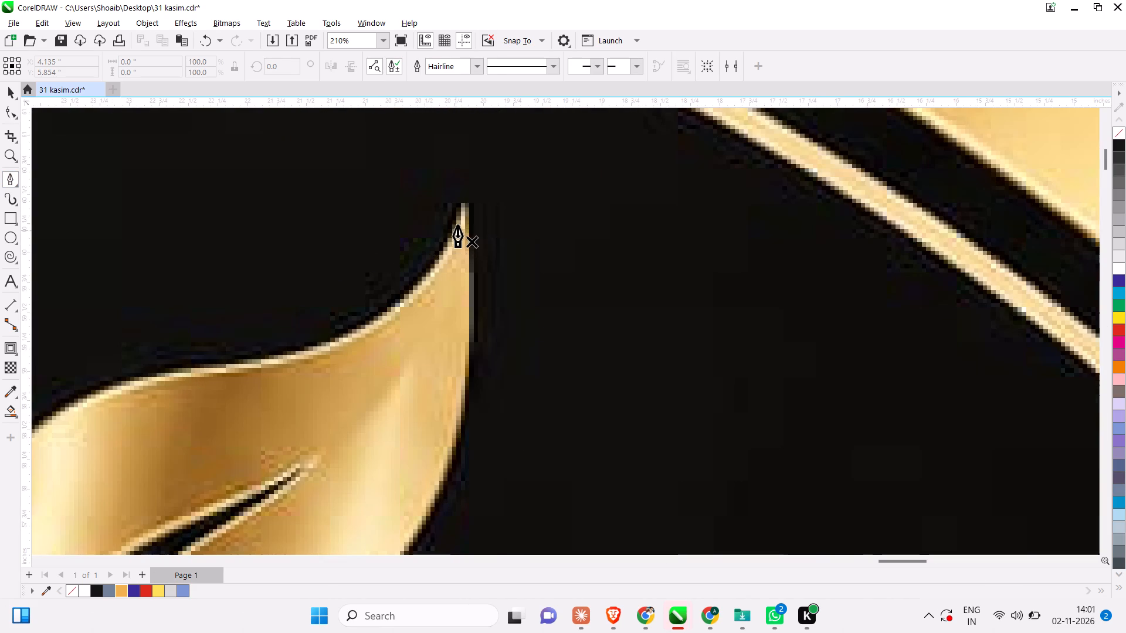
{"action": "left_click", "coordinate": [465, 205]}
{"action": "scroll", "coordinate": [232, 374], "scroll_direction": "down", "scroll_amount": 6}
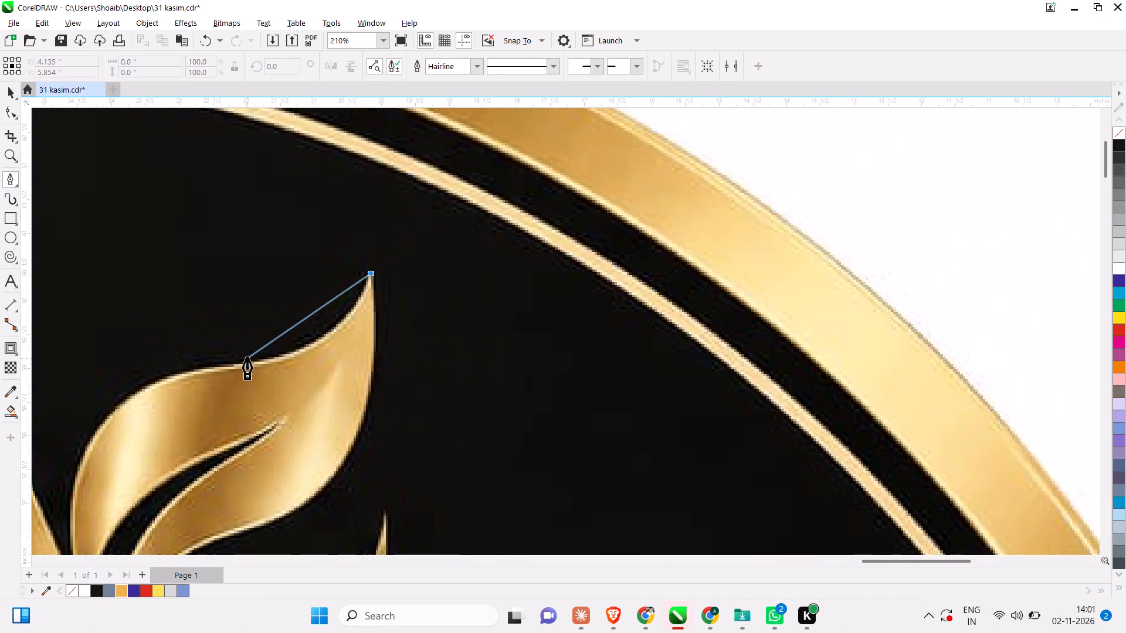
{"action": "left_click", "coordinate": [174, 377]}
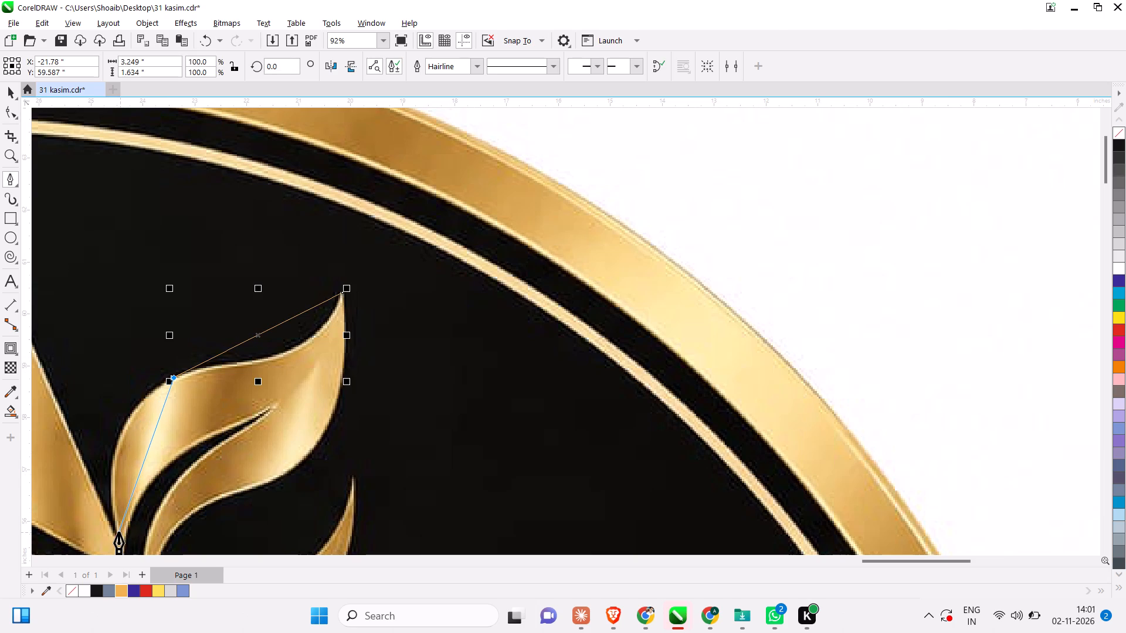
{"action": "scroll", "coordinate": [164, 498], "scroll_direction": "down", "scroll_amount": 4}
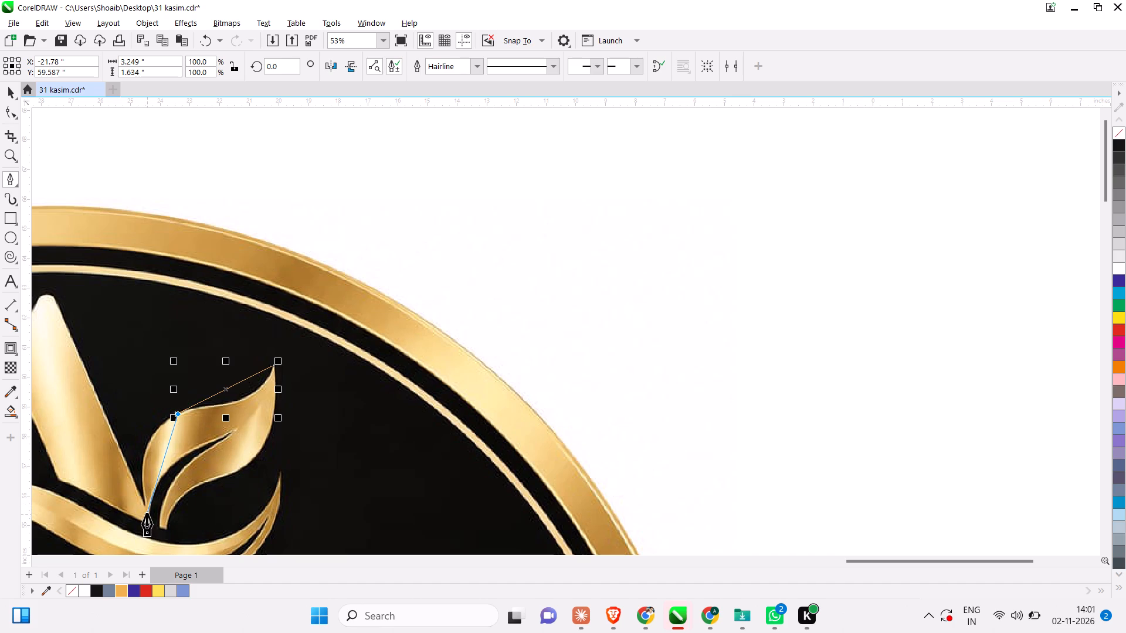
{"action": "left_click", "coordinate": [147, 513]}
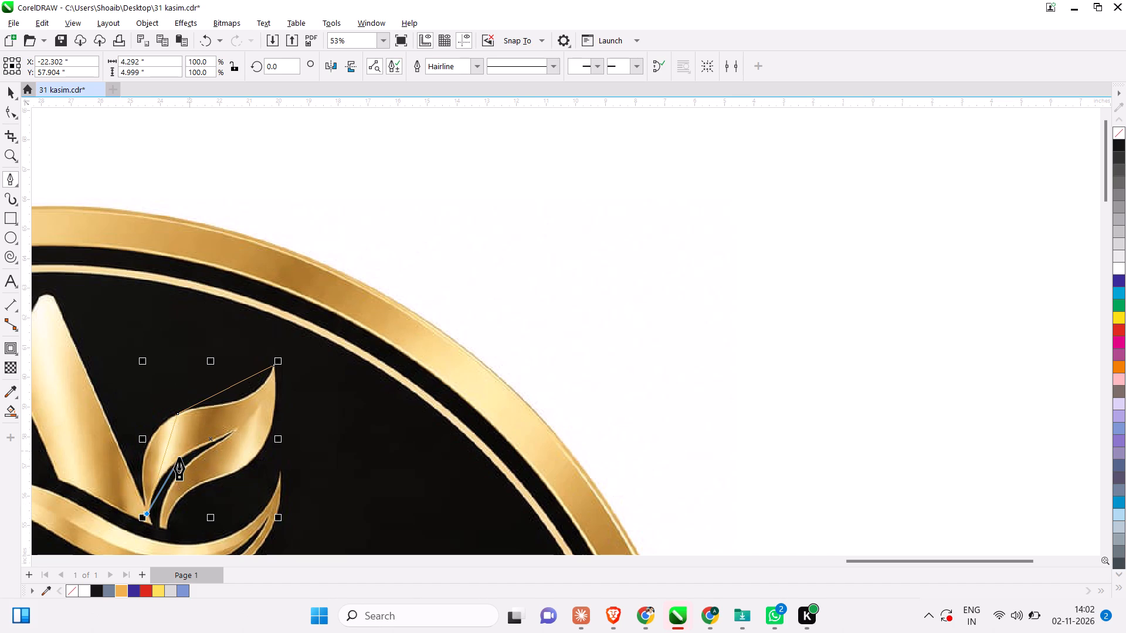
Continue the leaf outline up one side of its central slit to the slit's point and down the other side to the lower lobe's base.
{"action": "left_click", "coordinate": [179, 458]}
{"action": "scroll", "coordinate": [179, 458], "scroll_direction": "up", "scroll_amount": 13}
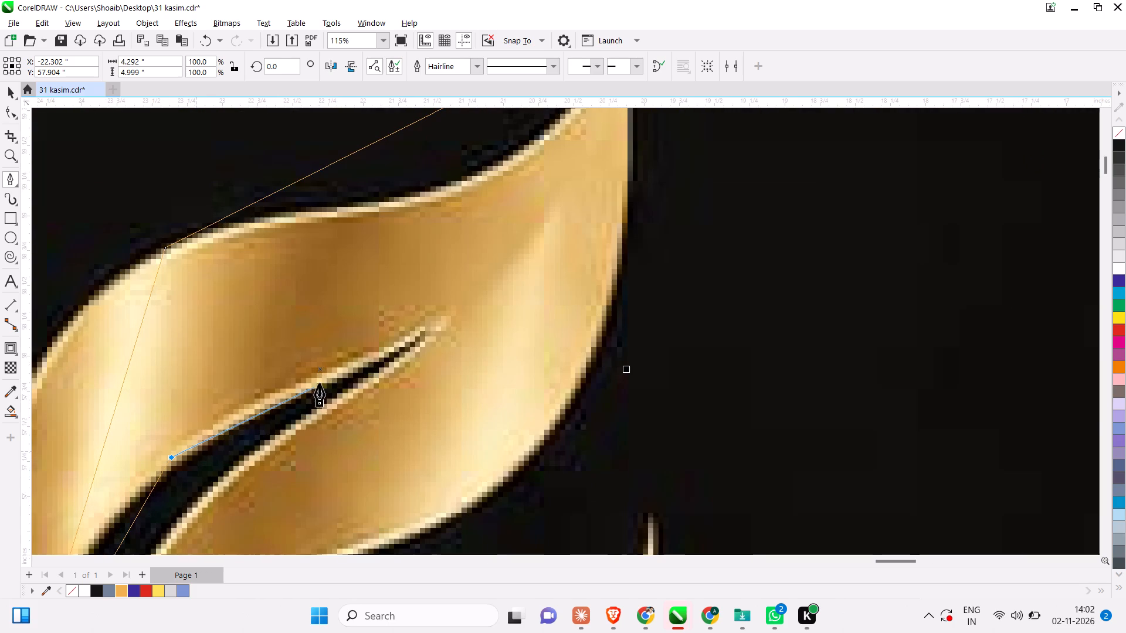
{"action": "left_click", "coordinate": [432, 325]}
{"action": "scroll", "coordinate": [432, 325], "scroll_direction": "down", "scroll_amount": 5}
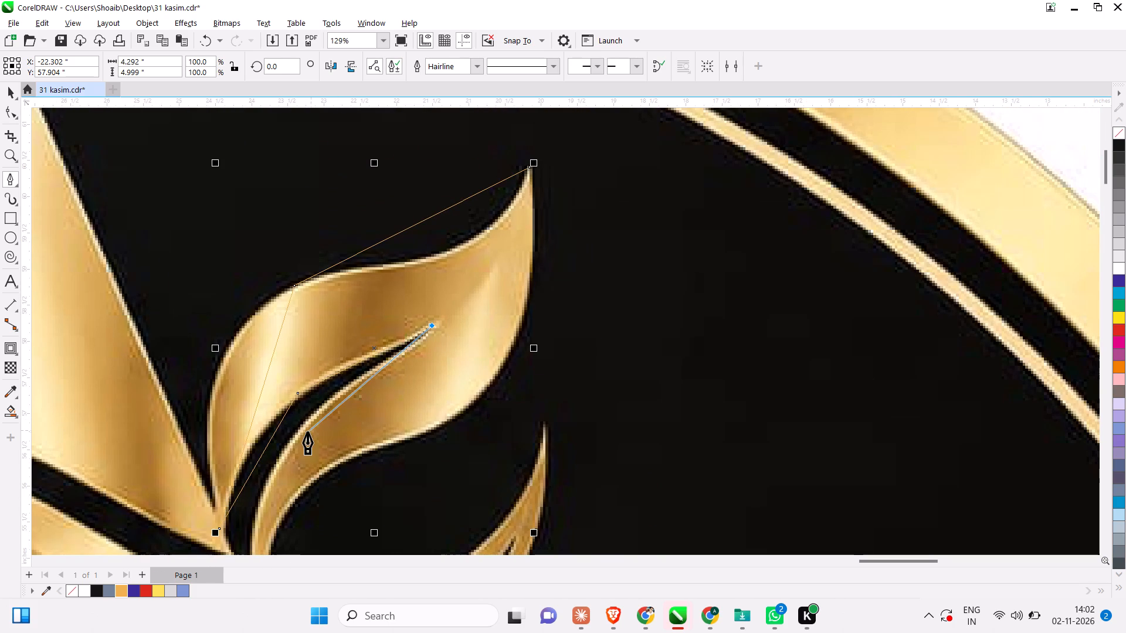
{"action": "left_click", "coordinate": [304, 428]}
{"action": "scroll", "coordinate": [304, 428], "scroll_direction": "down", "scroll_amount": 4}
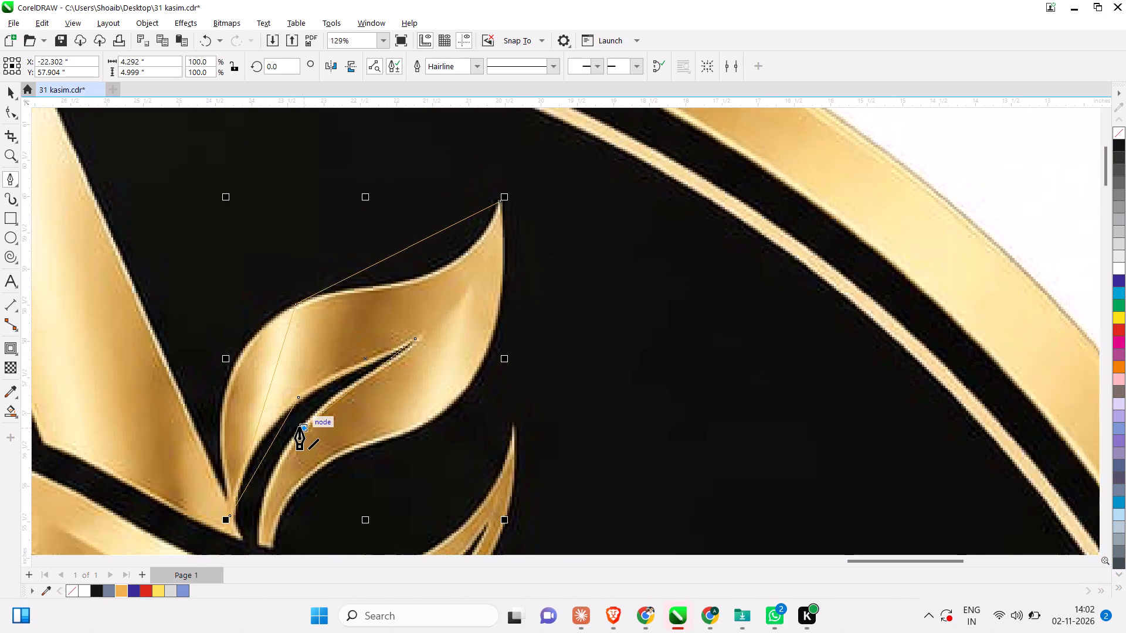
{"action": "scroll", "coordinate": [272, 502], "scroll_direction": "up", "scroll_amount": 6}
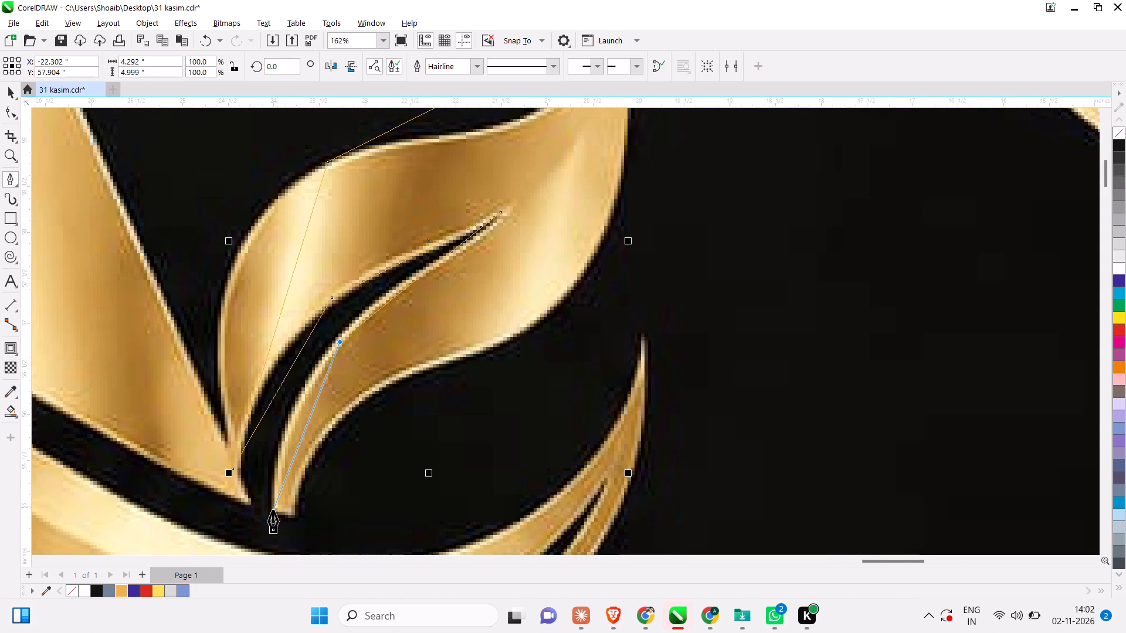
{"action": "left_click", "coordinate": [273, 511]}
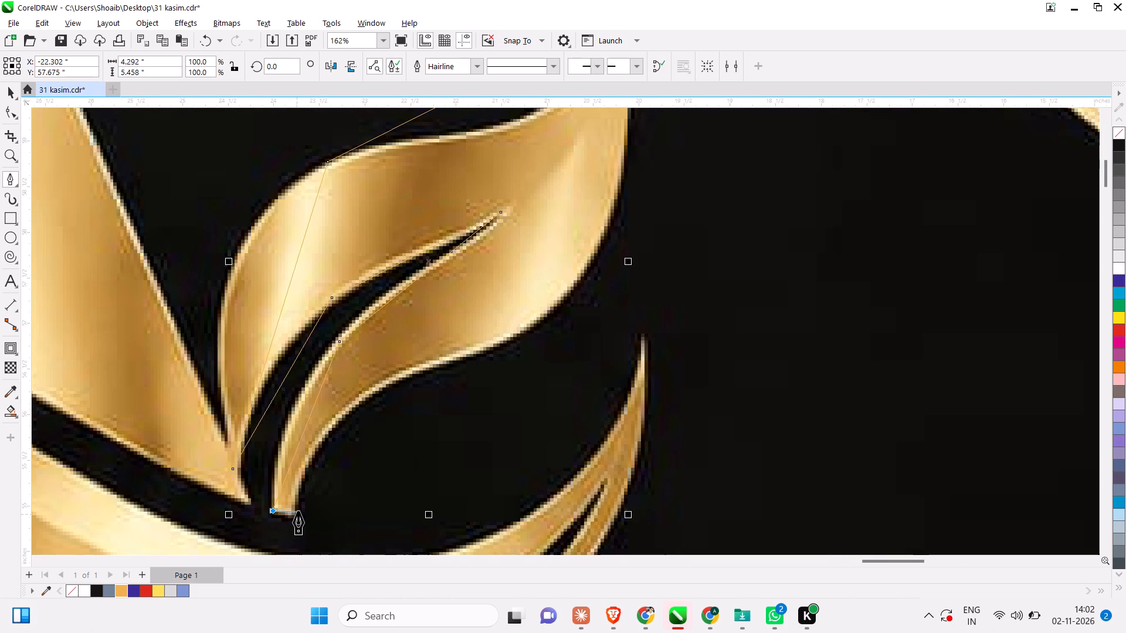
Close the leaf outline across the lower lobe's base and along the leaf's lower outer edge back to the tip.
{"action": "left_click", "coordinate": [298, 512]}
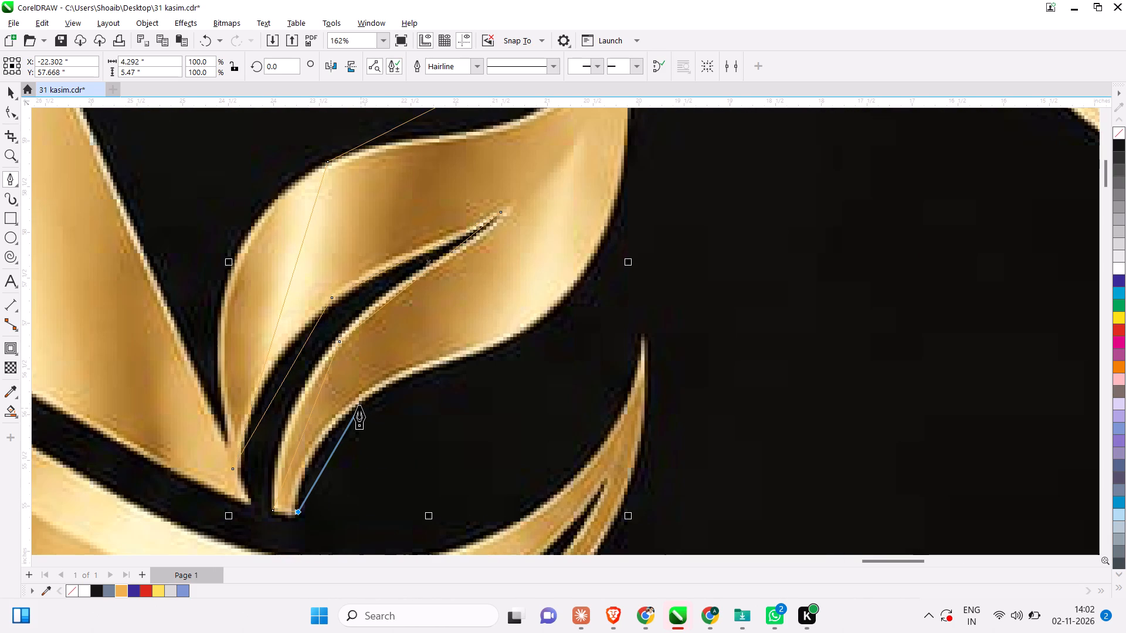
{"action": "left_click", "coordinate": [354, 404]}
{"action": "scroll", "coordinate": [354, 404], "scroll_direction": "down", "scroll_amount": 2}
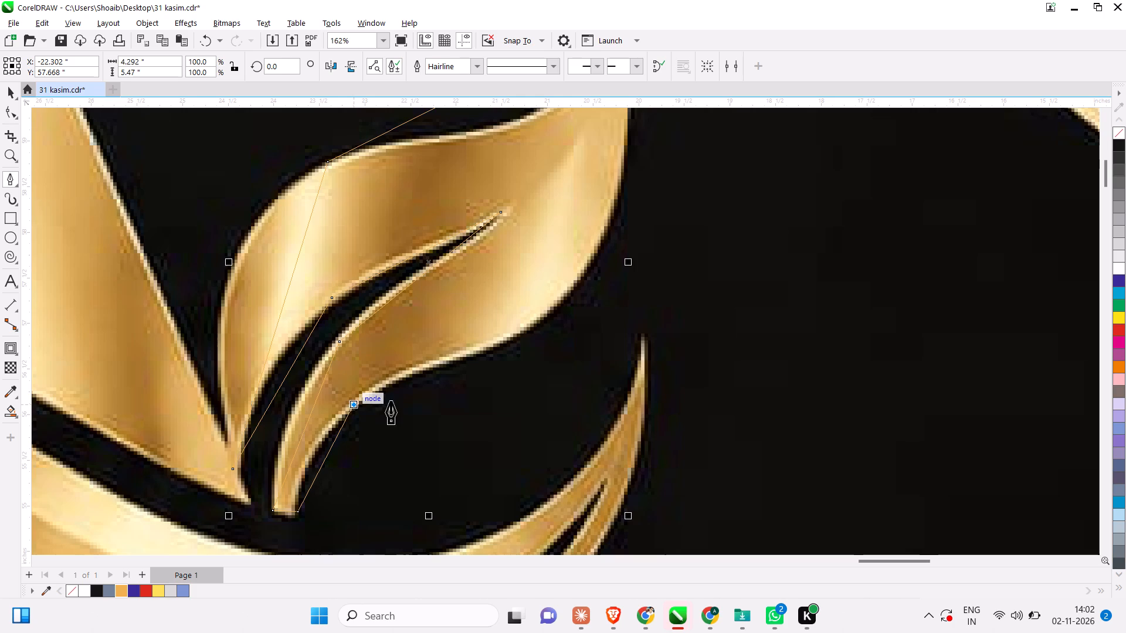
{"action": "left_click", "coordinate": [480, 356]}
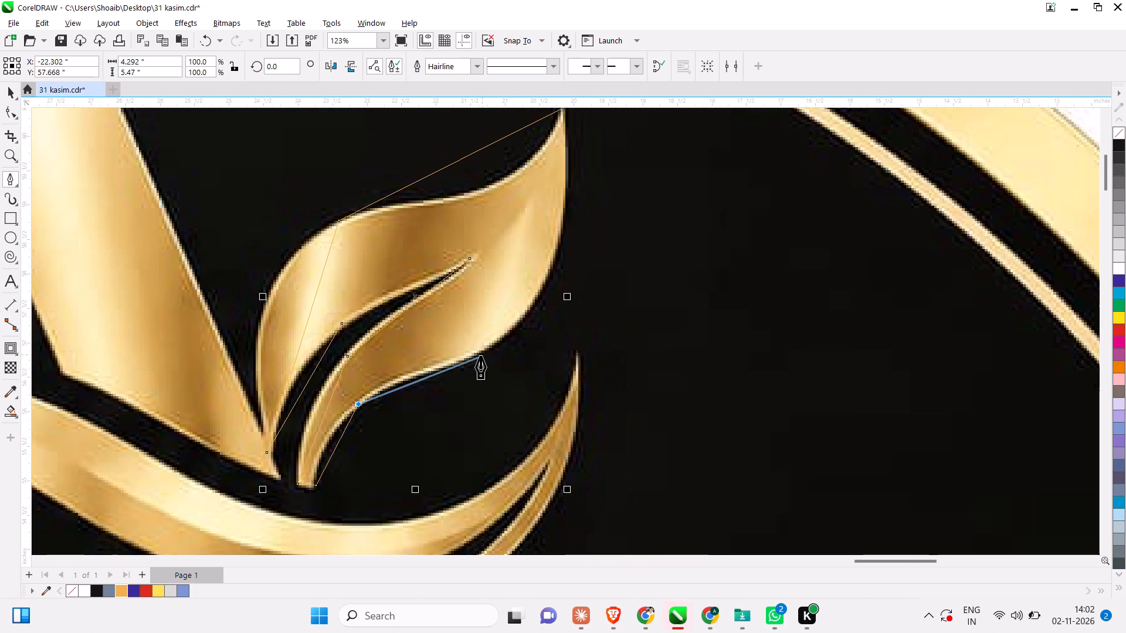
{"action": "scroll", "coordinate": [508, 325], "scroll_direction": "down", "scroll_amount": 1}
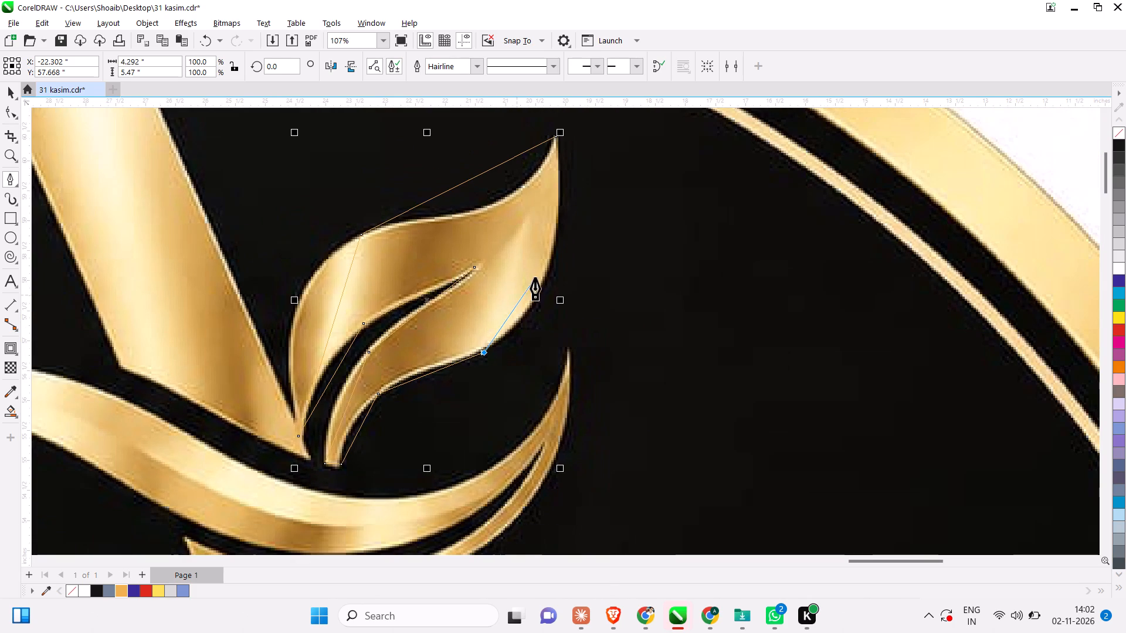
{"action": "left_click", "coordinate": [547, 277]}
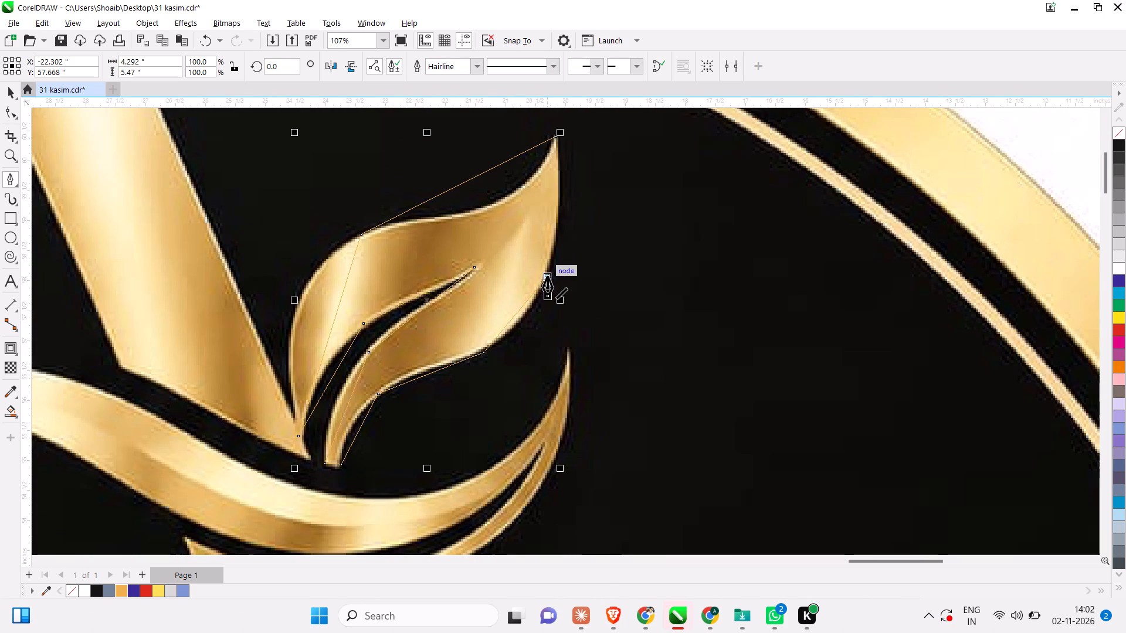
{"action": "double_click", "coordinate": [555, 137]}
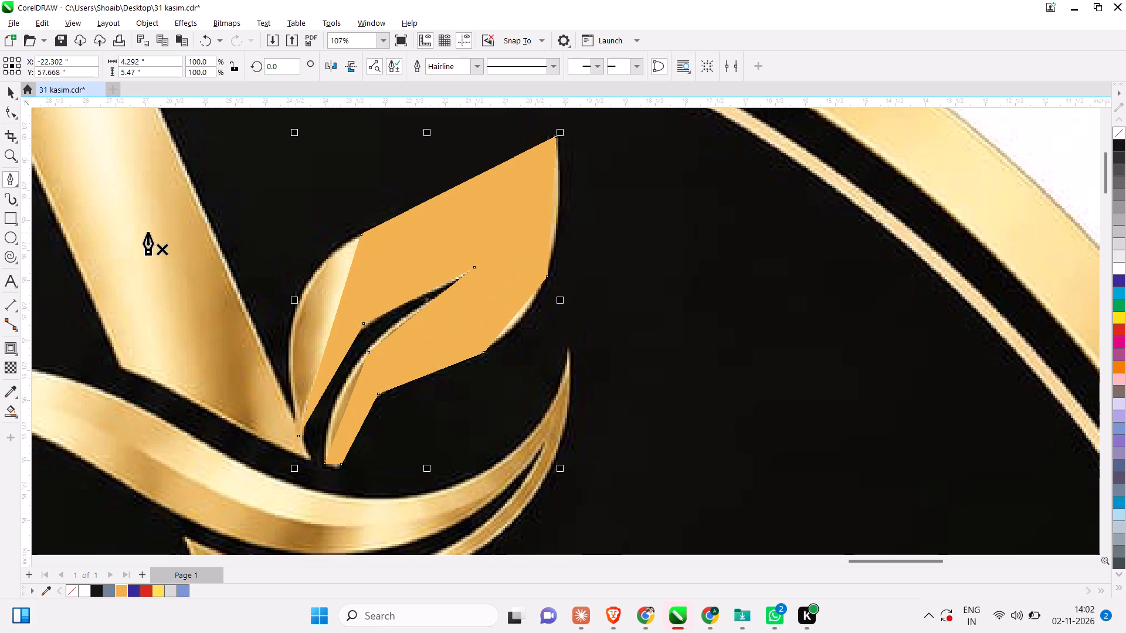
Convert the outer edge of the leaf's upper lobe to a curve and bend it to follow the rounded contour in the image.
{"action": "left_click", "coordinate": [11, 111]}
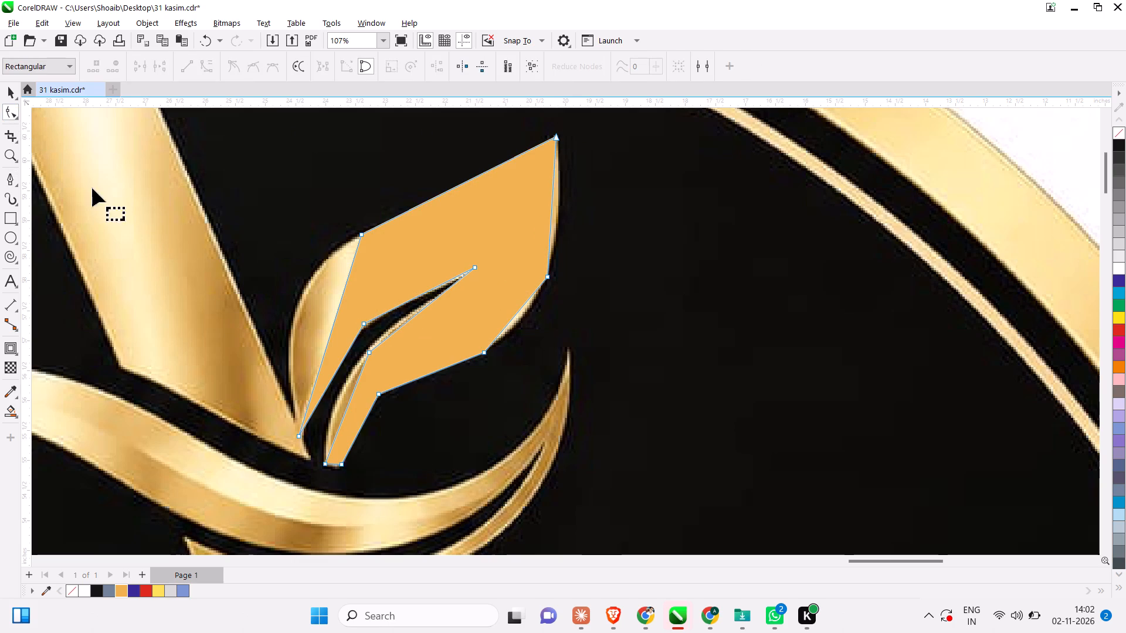
{"action": "left_click", "coordinate": [361, 237]}
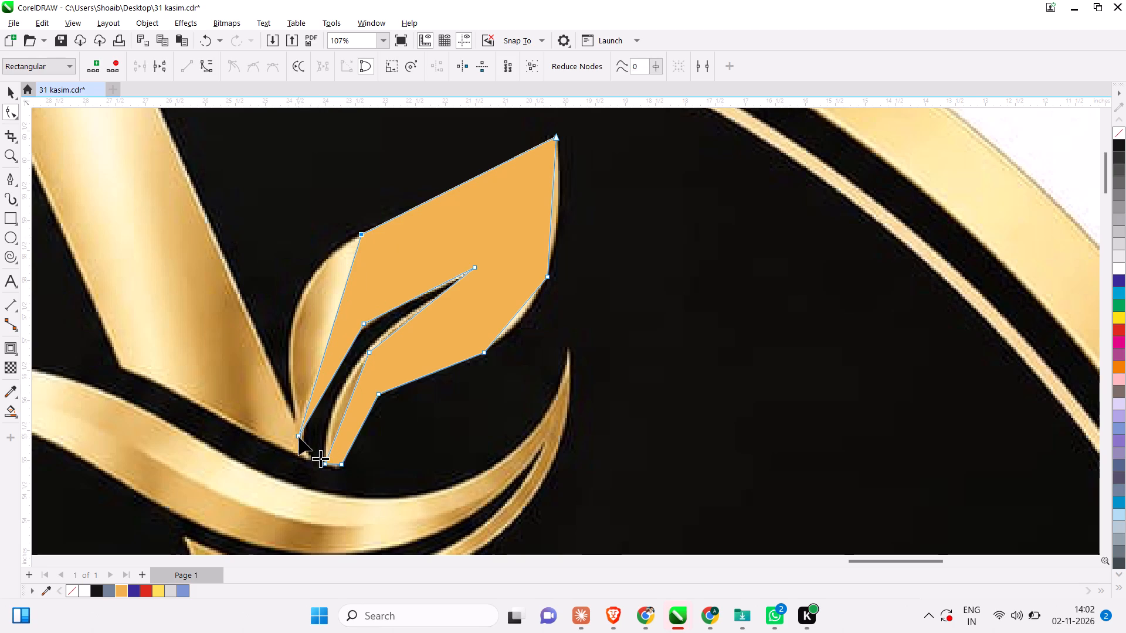
{"action": "left_click", "coordinate": [299, 437]}
{"action": "key", "text": "ctrl+q"}
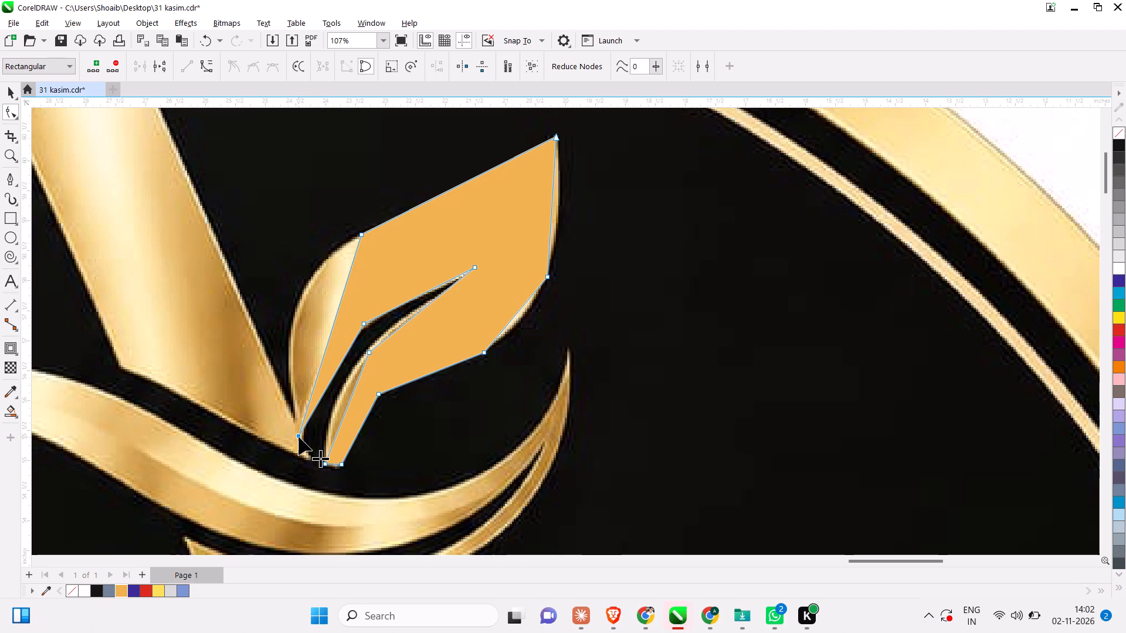
{"action": "triple_click", "coordinate": [299, 437]}
{"action": "key", "text": "ctrl+z"}
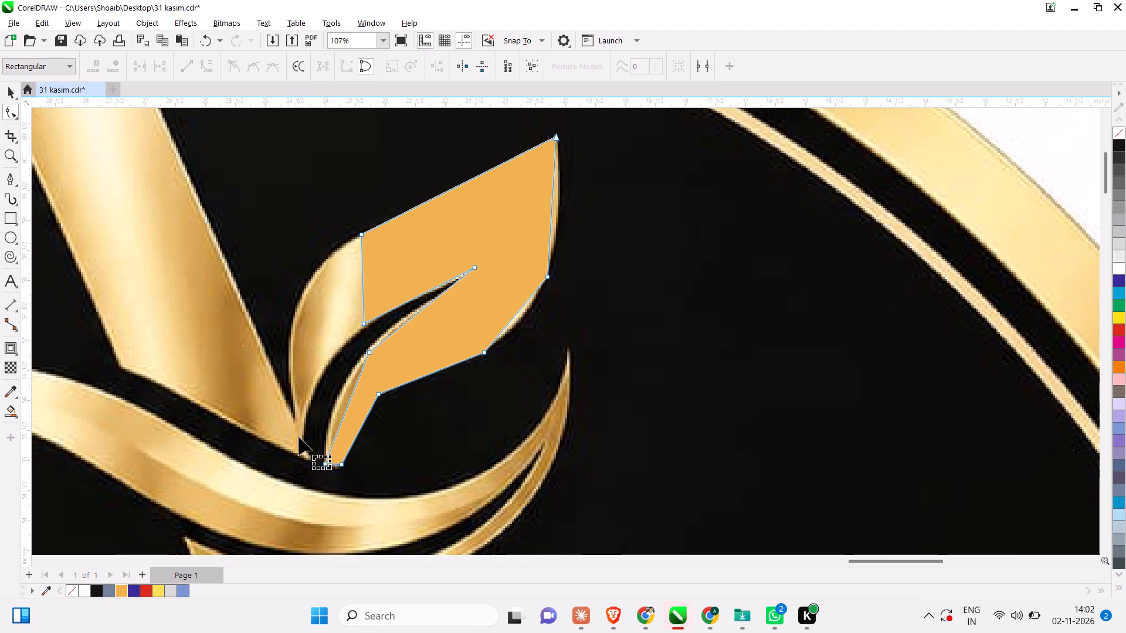
{"action": "left_click", "coordinate": [299, 437]}
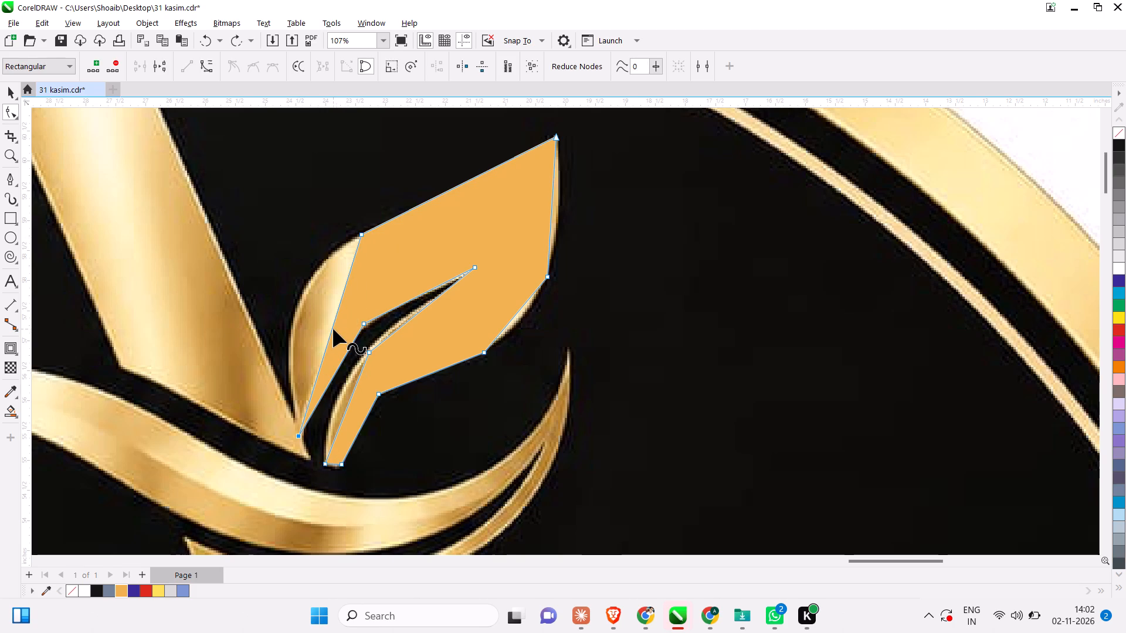
{"action": "left_click", "coordinate": [333, 329]}
{"action": "right_click", "coordinate": [333, 329]}
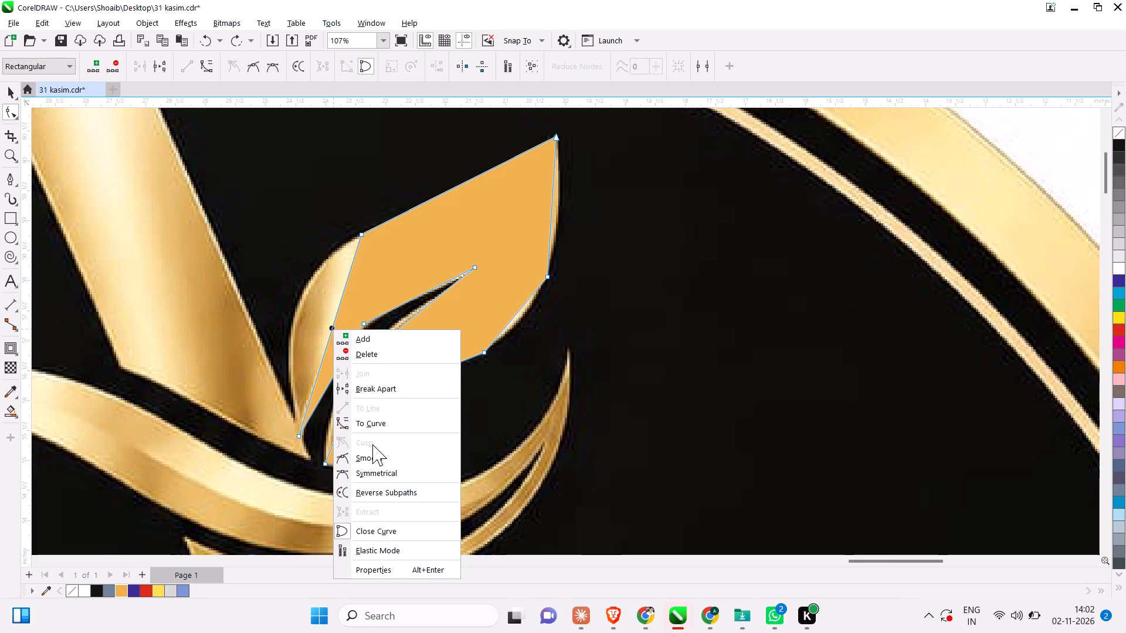
{"action": "left_click", "coordinate": [368, 424]}
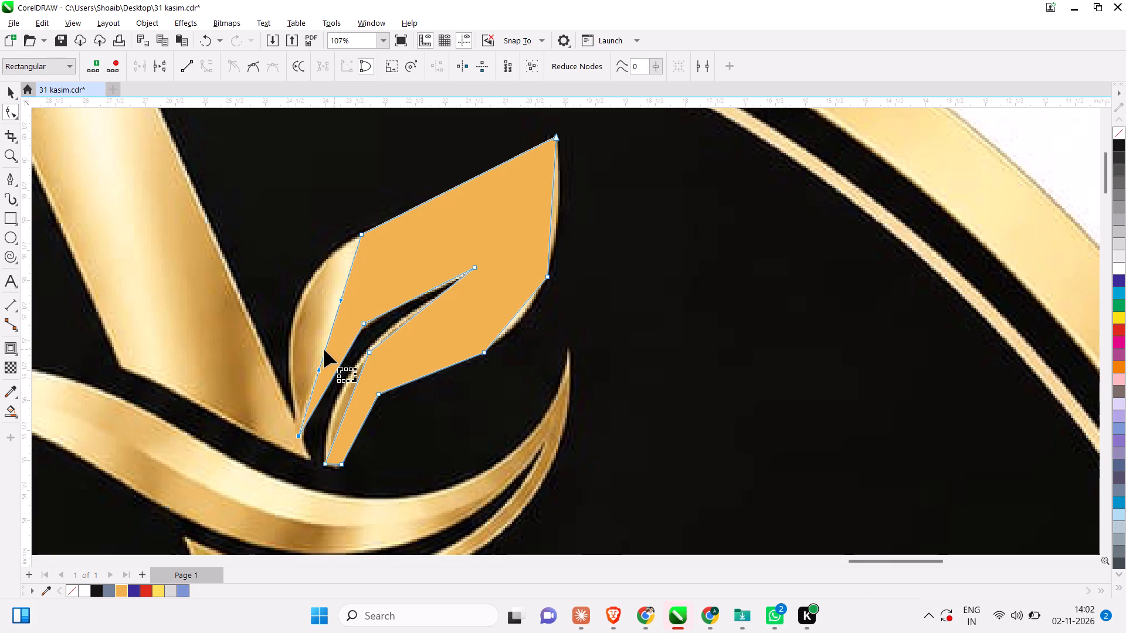
{"action": "left_click_drag", "start_coordinate": [328, 341], "coordinate": [317, 331]}
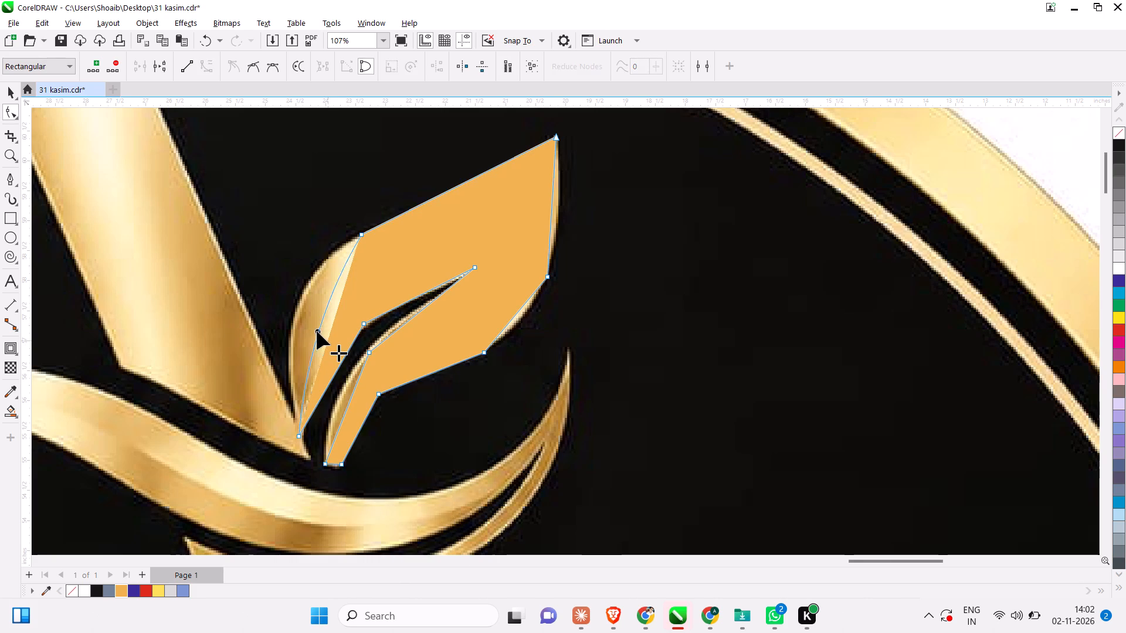
{"action": "left_click_drag", "start_coordinate": [317, 331], "coordinate": [293, 318]}
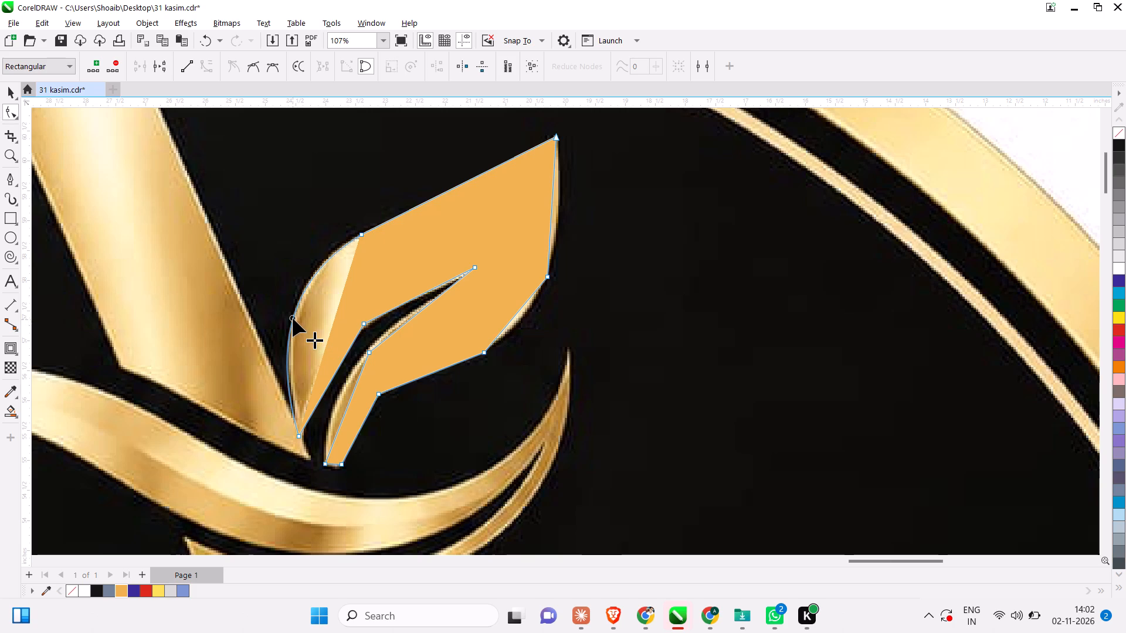
{"action": "left_click_drag", "start_coordinate": [293, 318], "coordinate": [299, 307]}
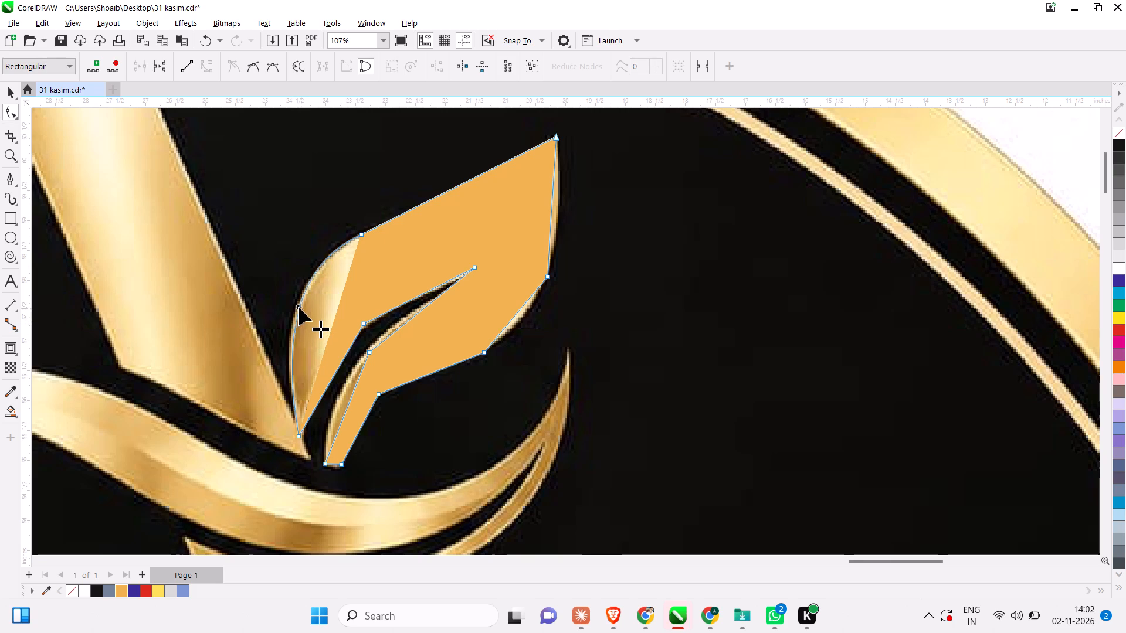
{"action": "left_click_drag", "start_coordinate": [299, 307], "coordinate": [295, 309]}
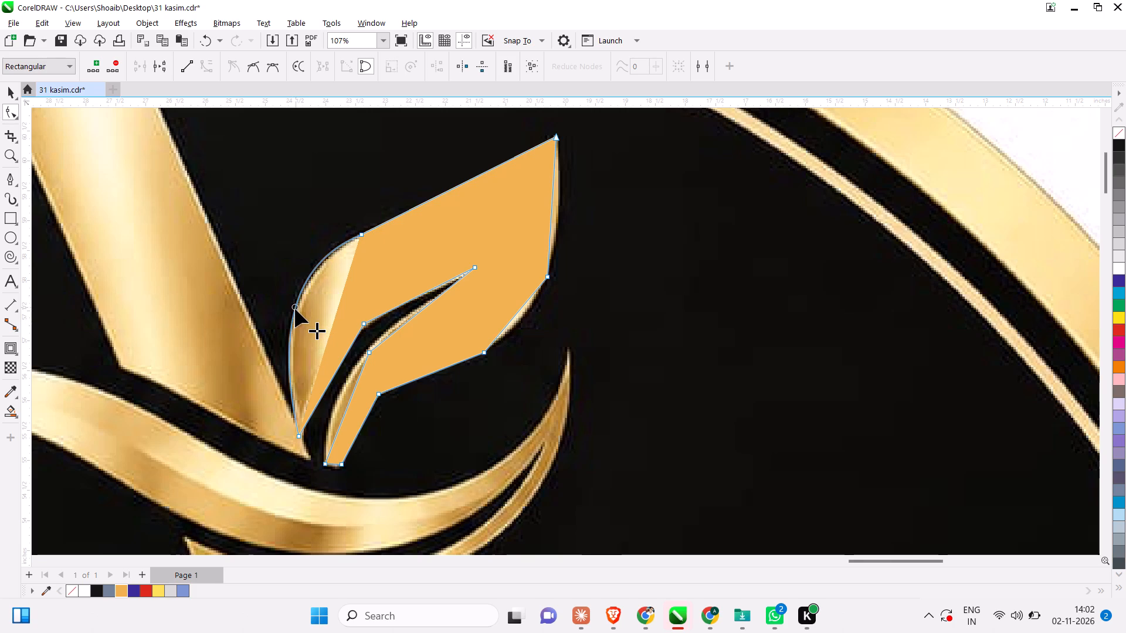
{"action": "left_click_drag", "start_coordinate": [295, 309], "coordinate": [296, 311]}
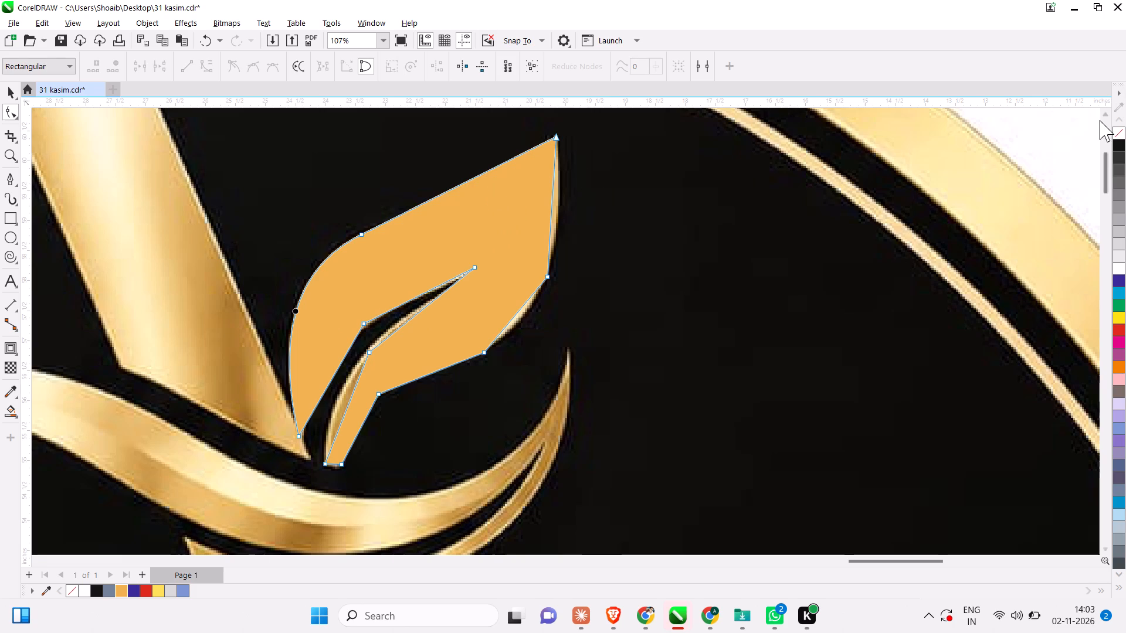
Remove the fill from the traced leaf shape.
{"action": "left_click", "coordinate": [1117, 135]}
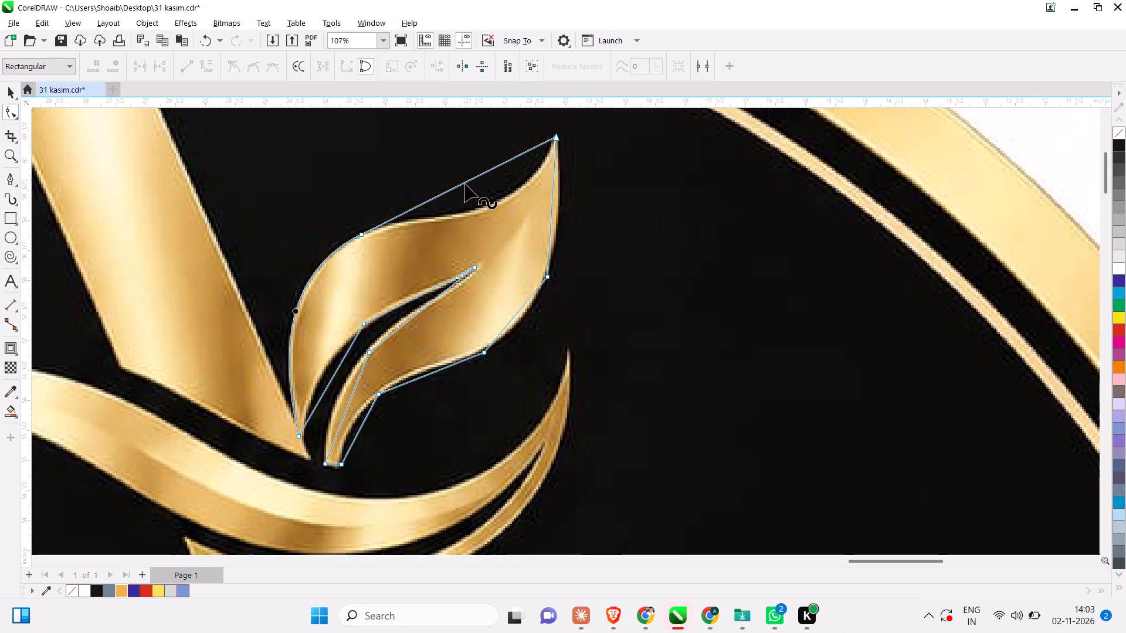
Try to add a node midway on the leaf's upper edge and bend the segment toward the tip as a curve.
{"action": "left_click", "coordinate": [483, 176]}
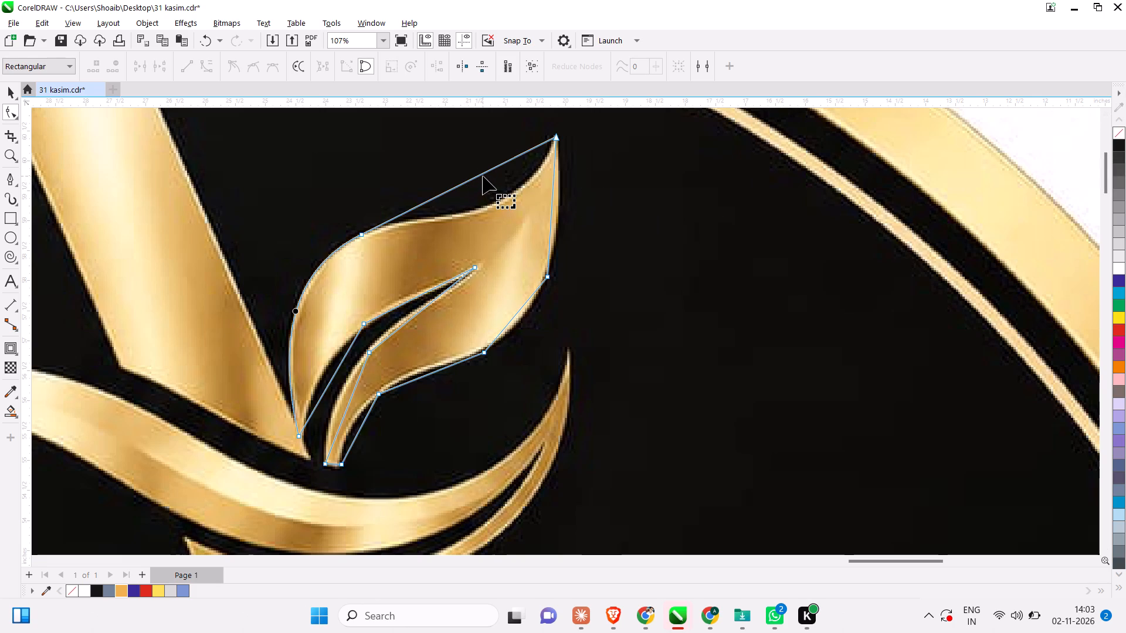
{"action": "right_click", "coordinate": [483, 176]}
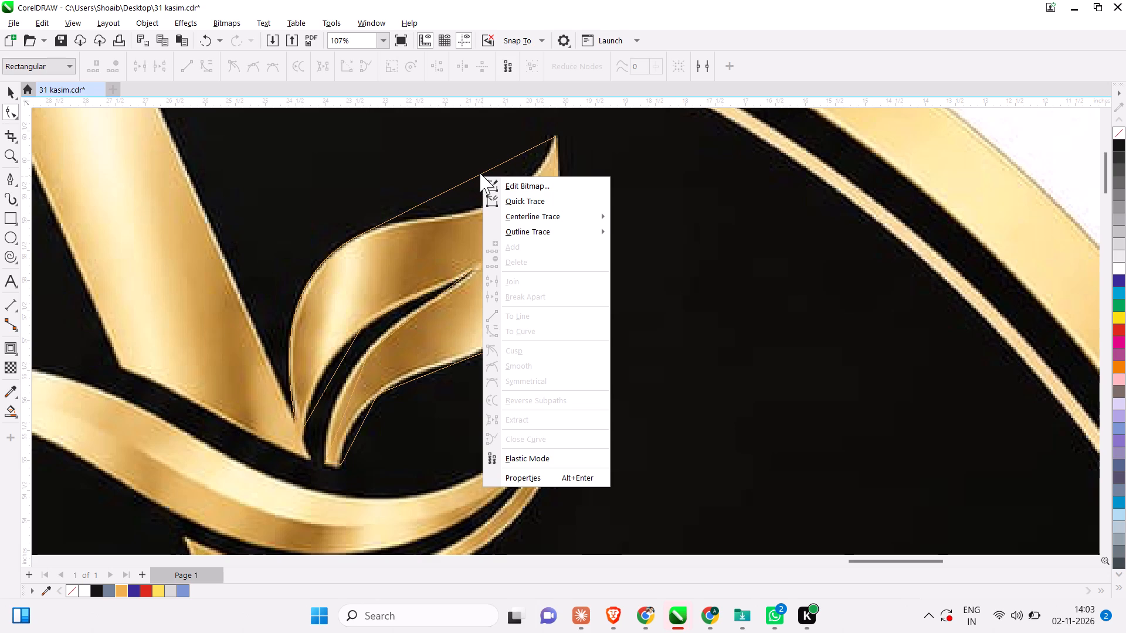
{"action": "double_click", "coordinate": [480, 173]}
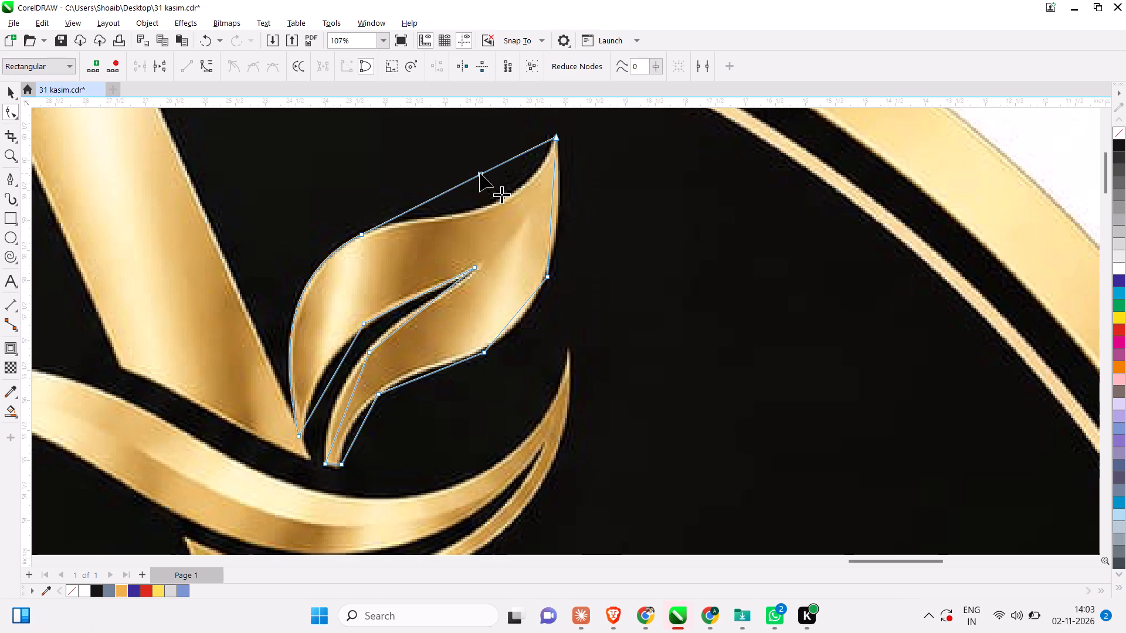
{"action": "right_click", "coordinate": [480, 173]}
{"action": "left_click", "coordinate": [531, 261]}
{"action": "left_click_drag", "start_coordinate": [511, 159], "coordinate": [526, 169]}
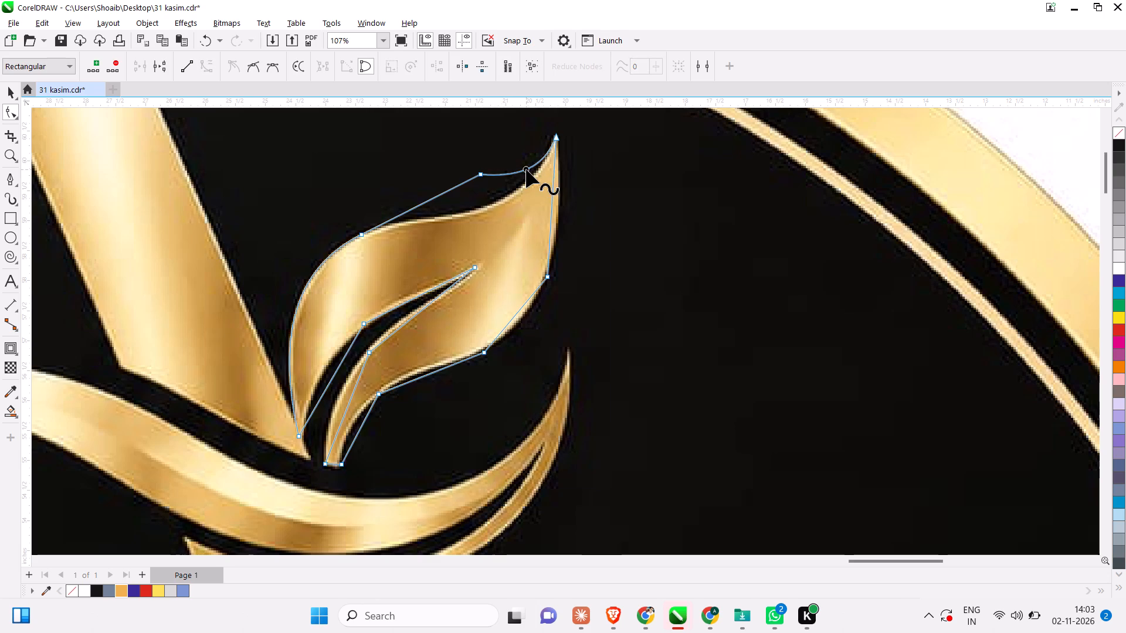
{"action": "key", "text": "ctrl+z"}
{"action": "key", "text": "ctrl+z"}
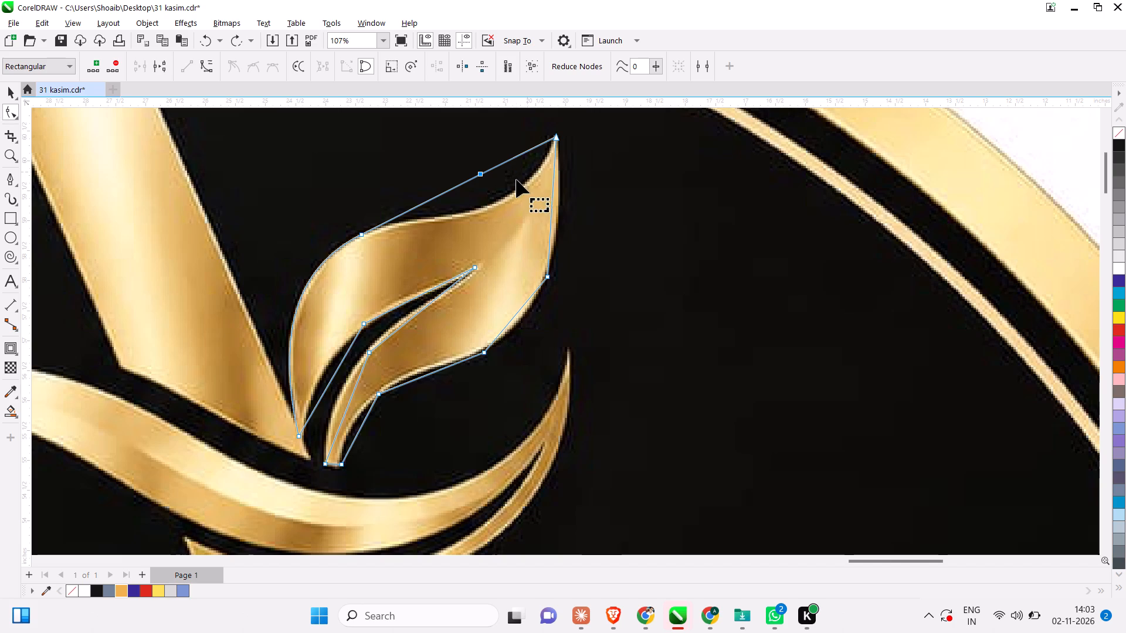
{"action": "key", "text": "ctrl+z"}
Convert the leaf's whole upper edge to one curve and shape its bend and end handles to match the S-shaped contour up to the tip.
{"action": "left_click", "coordinate": [474, 178]}
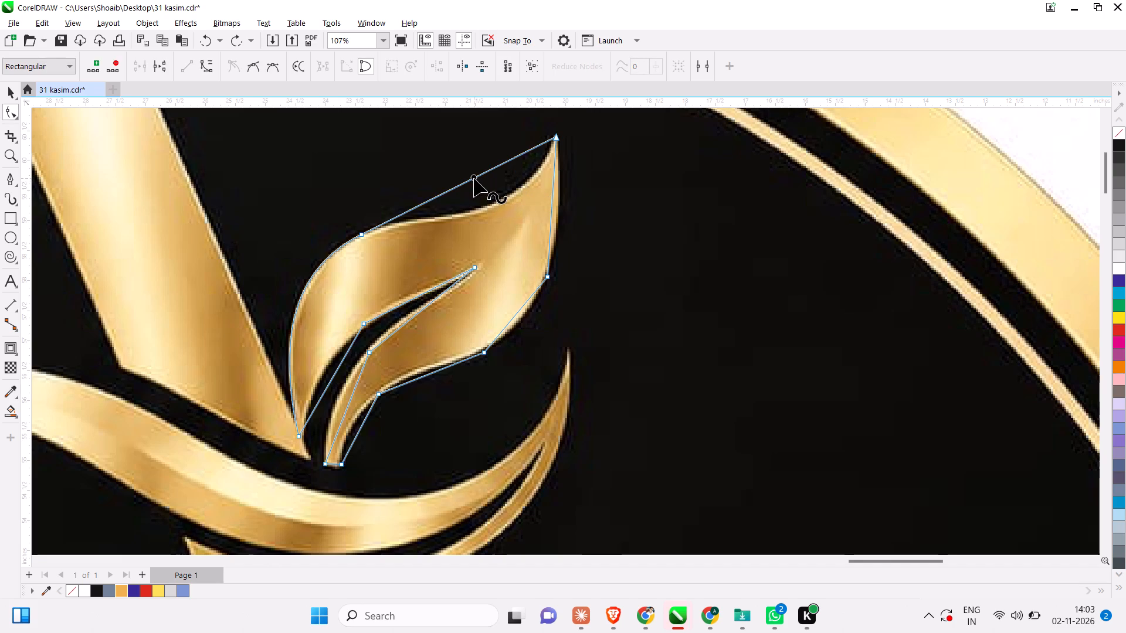
{"action": "right_click", "coordinate": [474, 178]}
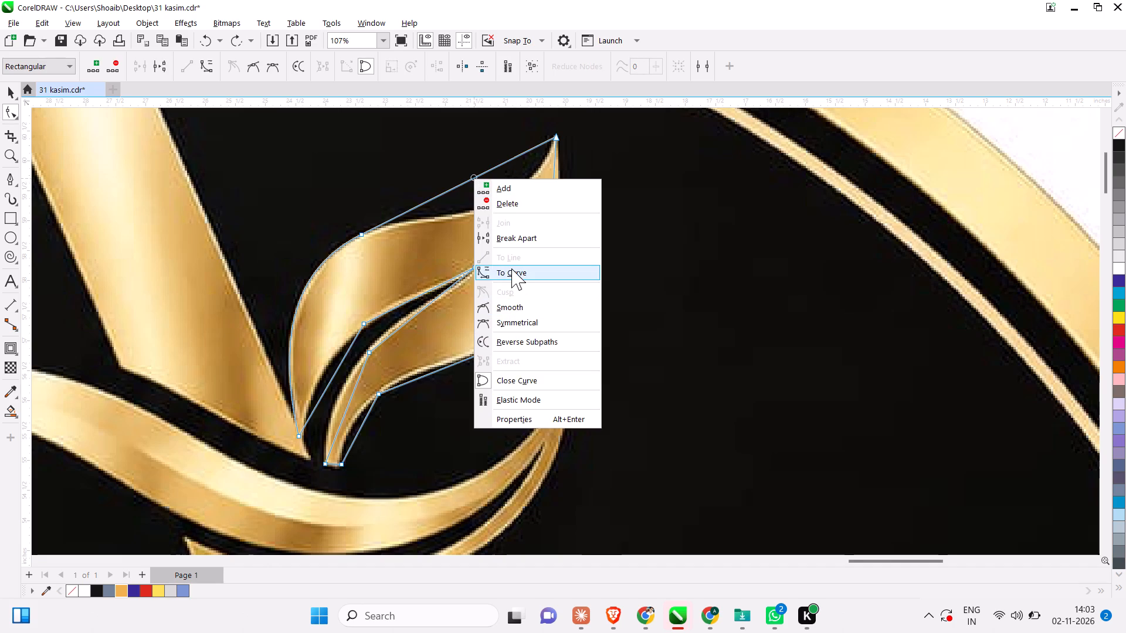
{"action": "left_click", "coordinate": [511, 268]}
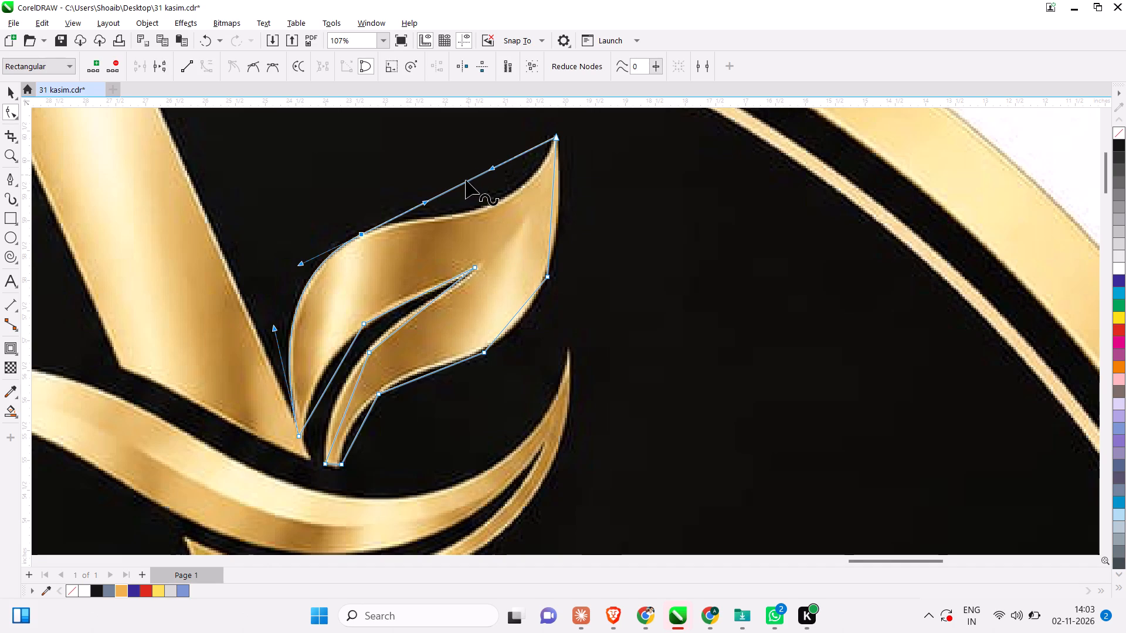
{"action": "left_click_drag", "start_coordinate": [463, 184], "coordinate": [483, 191]}
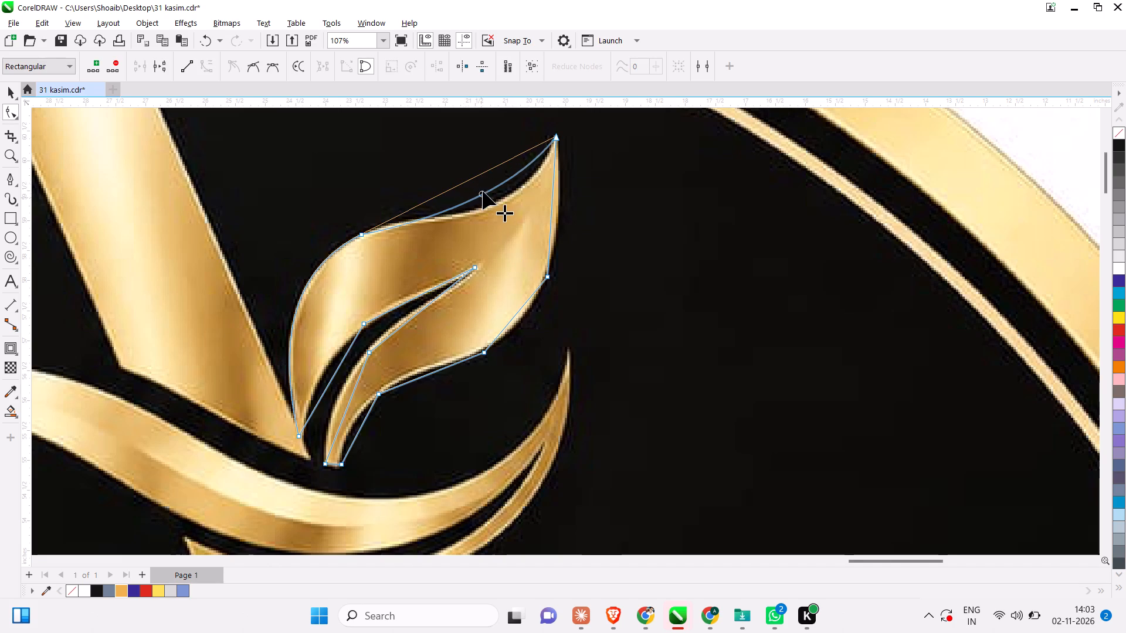
{"action": "left_click_drag", "start_coordinate": [483, 191], "coordinate": [506, 205]}
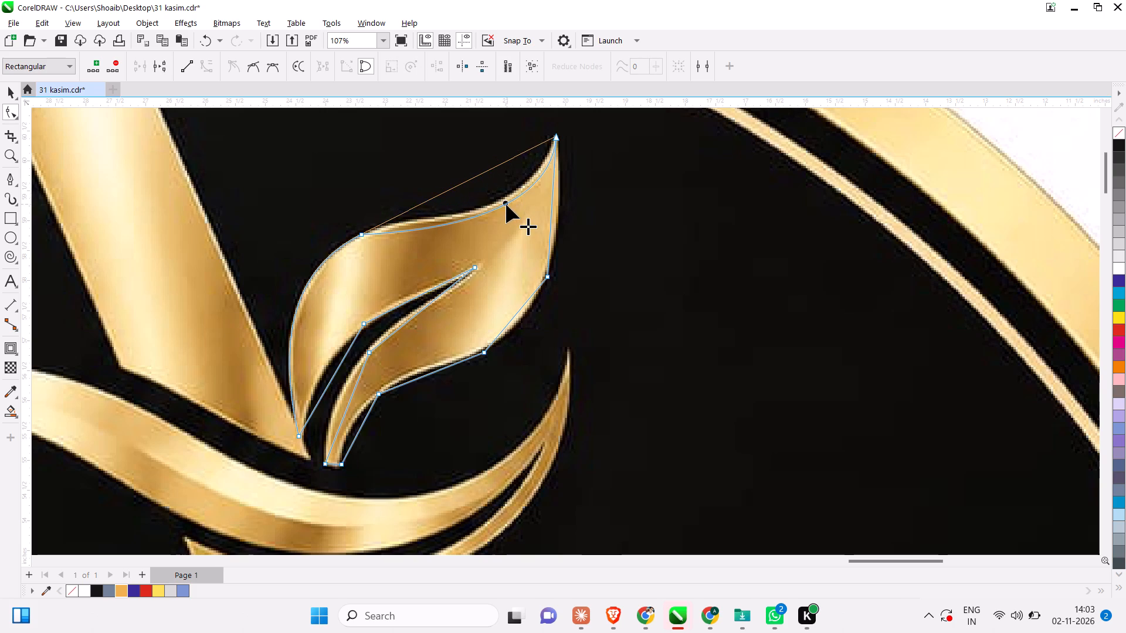
{"action": "left_click_drag", "start_coordinate": [506, 205], "coordinate": [496, 203]}
{"action": "left_click", "coordinate": [361, 233]}
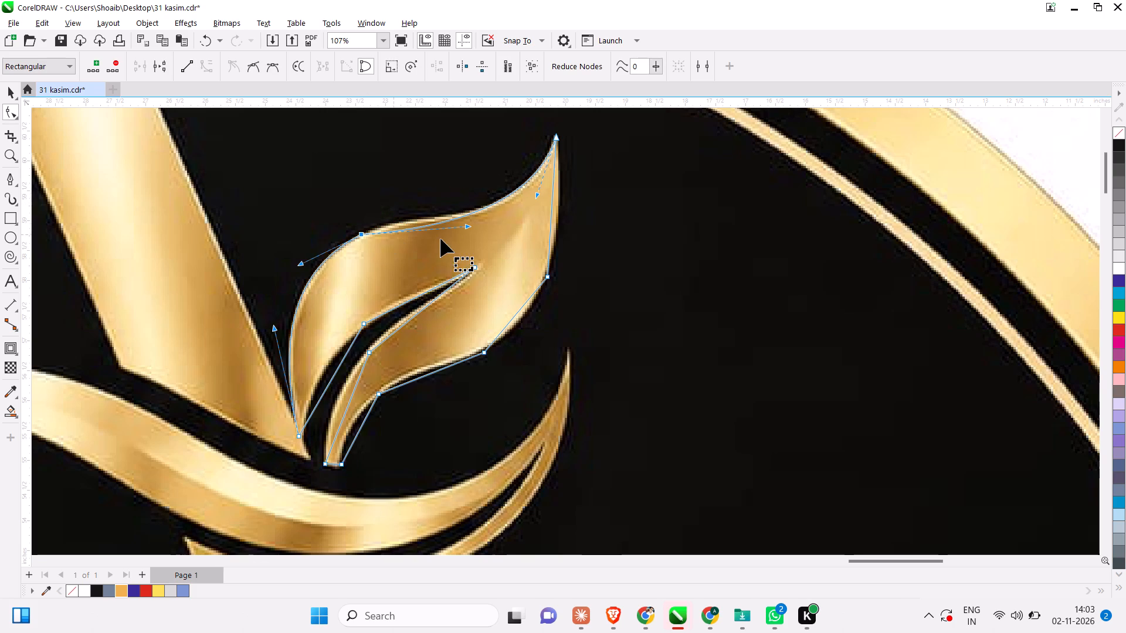
{"action": "left_click_drag", "start_coordinate": [469, 228], "coordinate": [453, 222]}
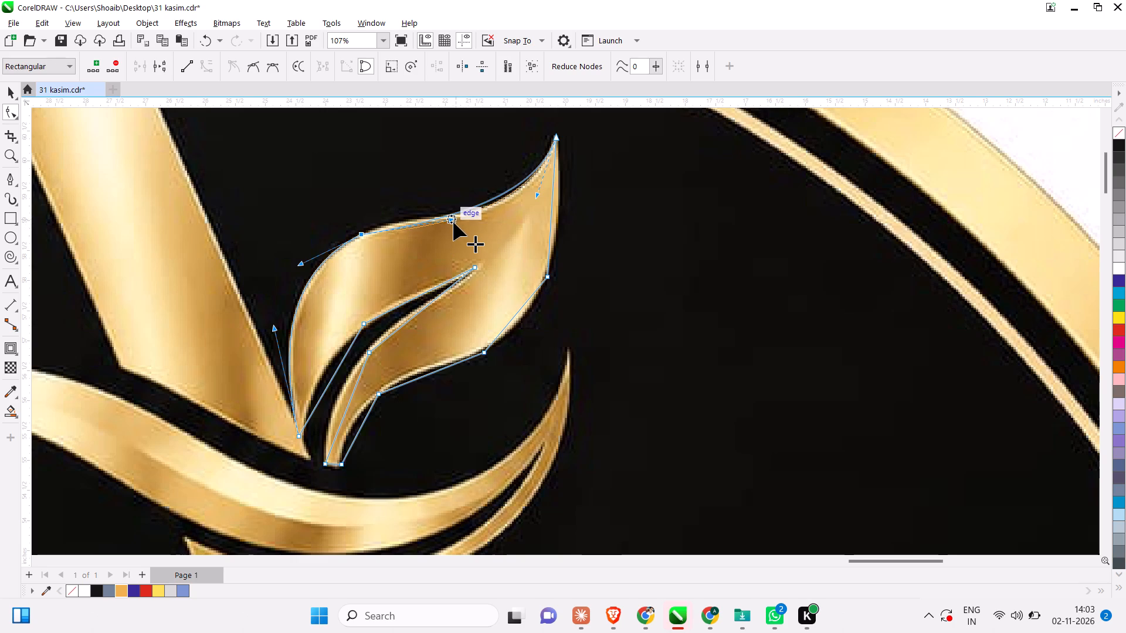
{"action": "left_click_drag", "start_coordinate": [453, 222], "coordinate": [436, 214]}
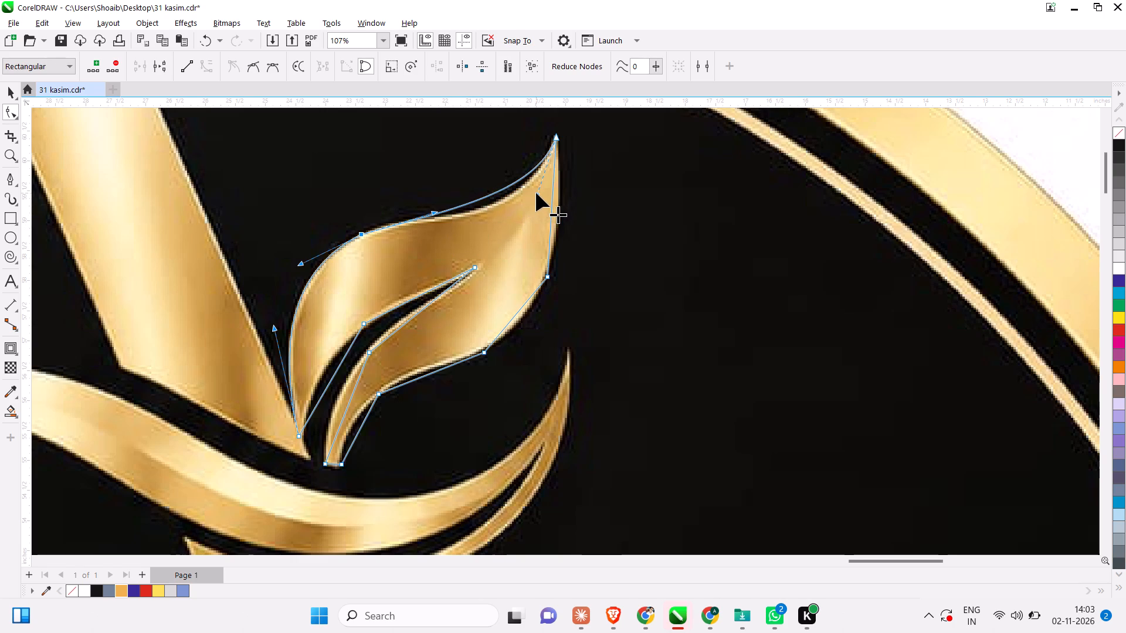
{"action": "left_click_drag", "start_coordinate": [538, 196], "coordinate": [528, 209]}
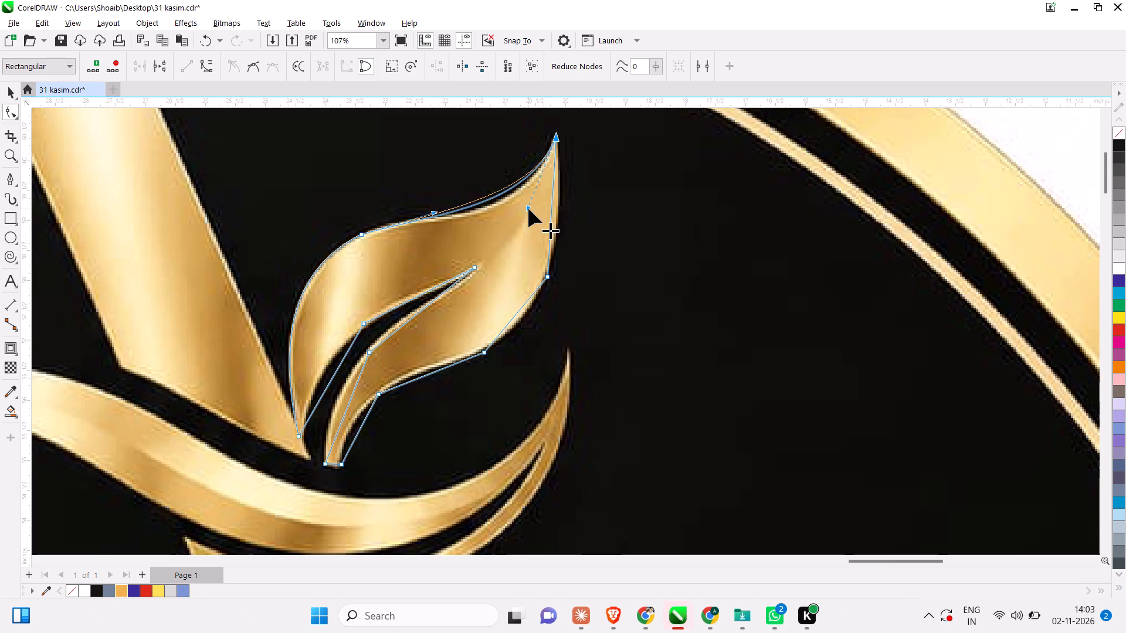
{"action": "left_click_drag", "start_coordinate": [528, 209], "coordinate": [523, 232]}
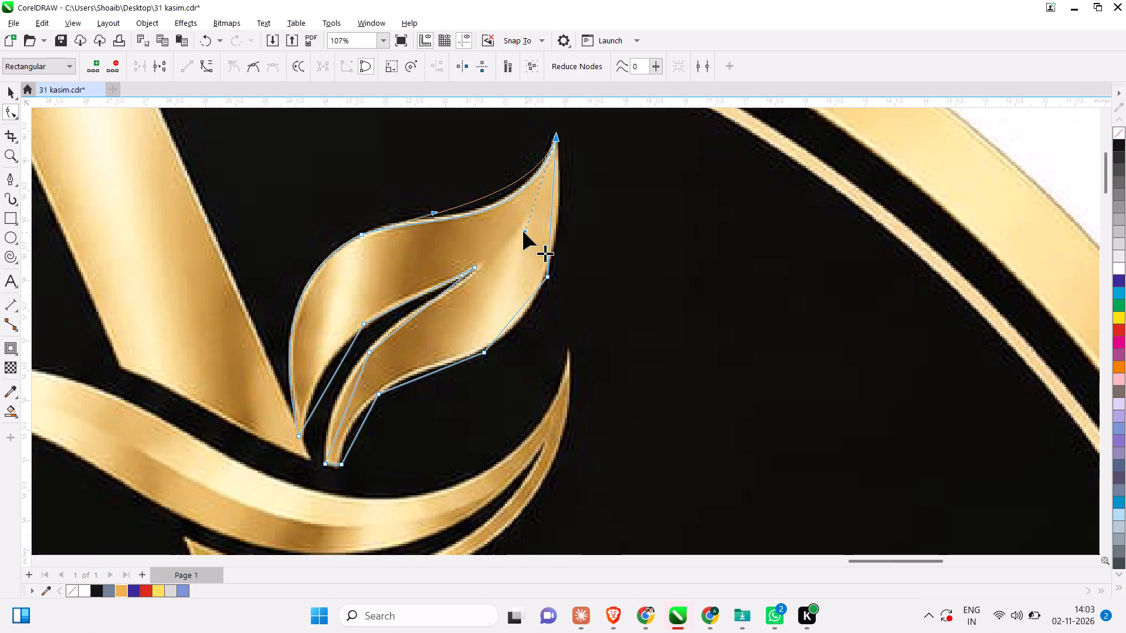
{"action": "left_click_drag", "start_coordinate": [523, 232], "coordinate": [517, 229]}
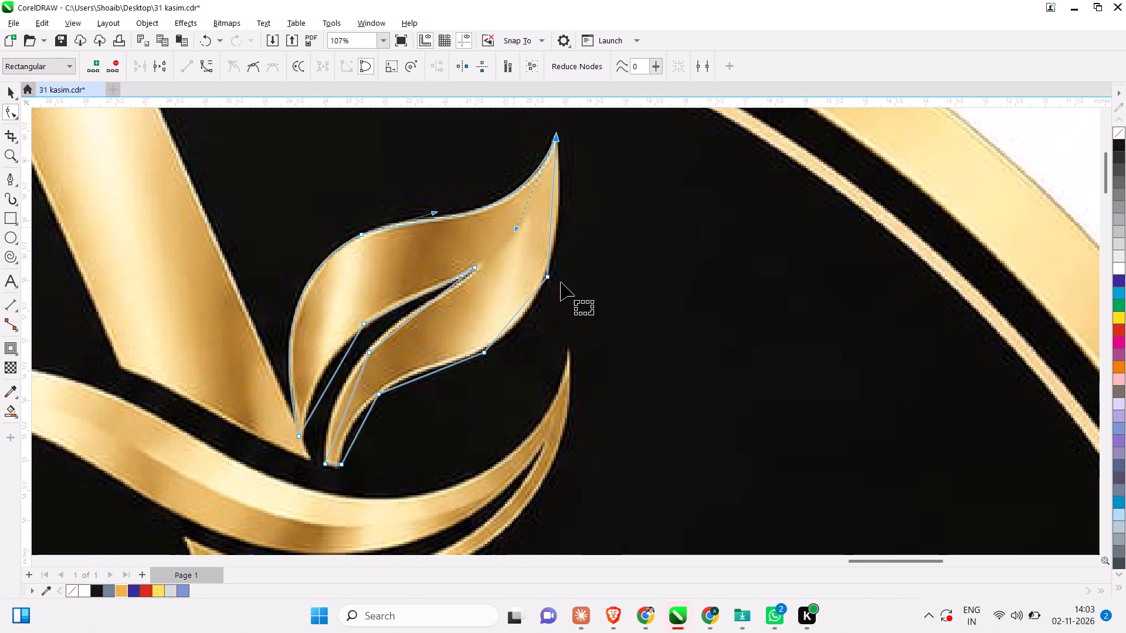
Convert the leaf's straight outer edge running down from the tip to a curve.
{"action": "left_click", "coordinate": [552, 196]}
{"action": "right_click", "coordinate": [552, 196]}
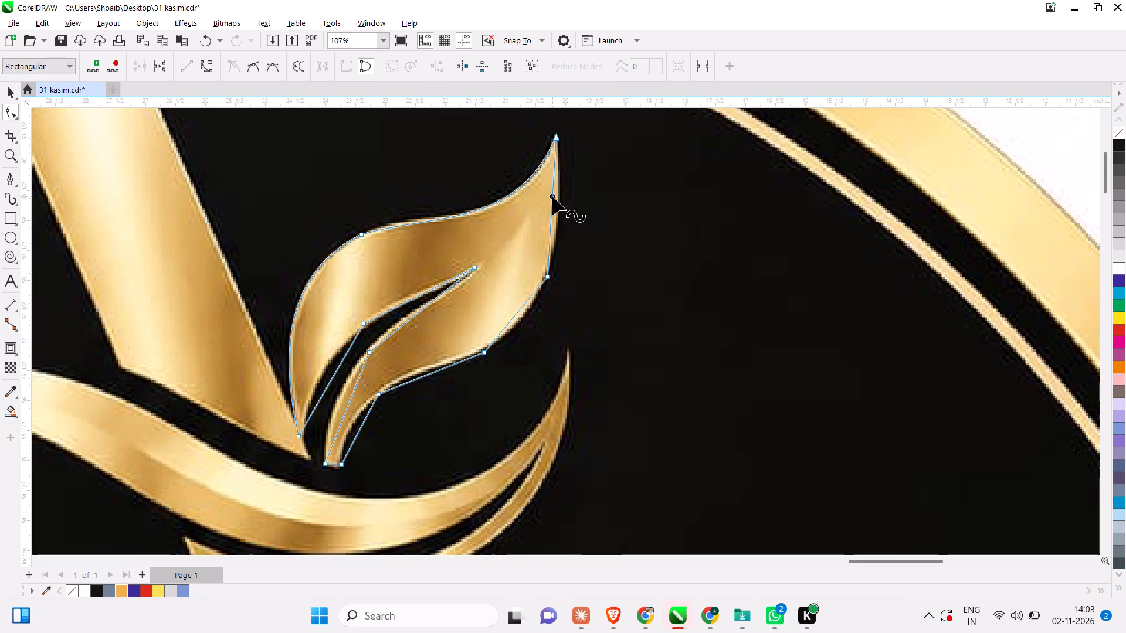
{"action": "left_click", "coordinate": [617, 293]}
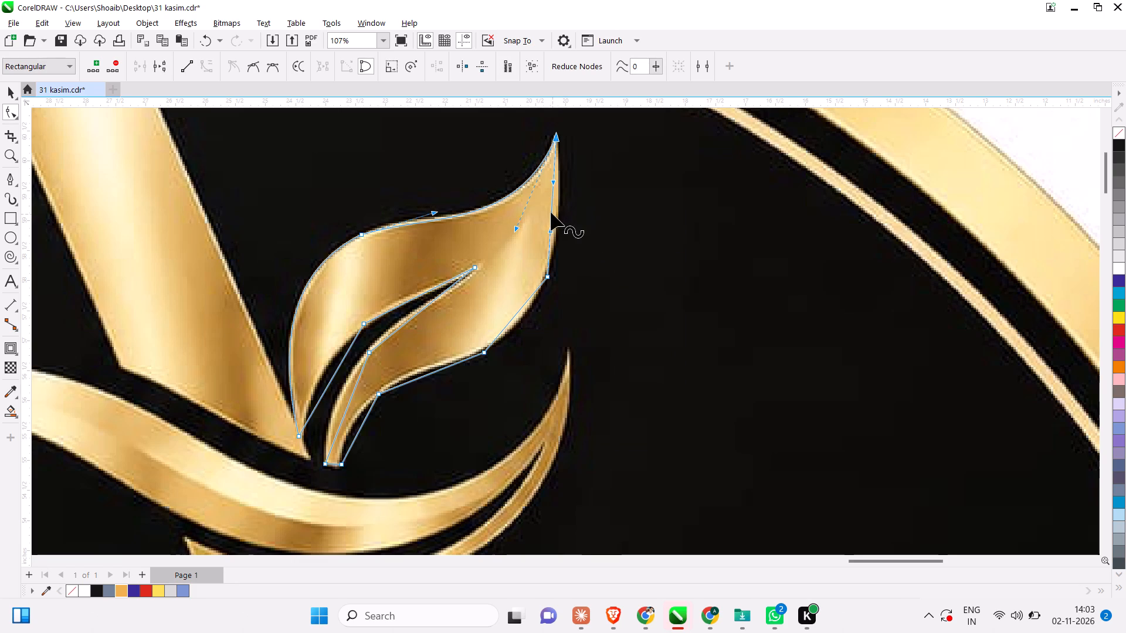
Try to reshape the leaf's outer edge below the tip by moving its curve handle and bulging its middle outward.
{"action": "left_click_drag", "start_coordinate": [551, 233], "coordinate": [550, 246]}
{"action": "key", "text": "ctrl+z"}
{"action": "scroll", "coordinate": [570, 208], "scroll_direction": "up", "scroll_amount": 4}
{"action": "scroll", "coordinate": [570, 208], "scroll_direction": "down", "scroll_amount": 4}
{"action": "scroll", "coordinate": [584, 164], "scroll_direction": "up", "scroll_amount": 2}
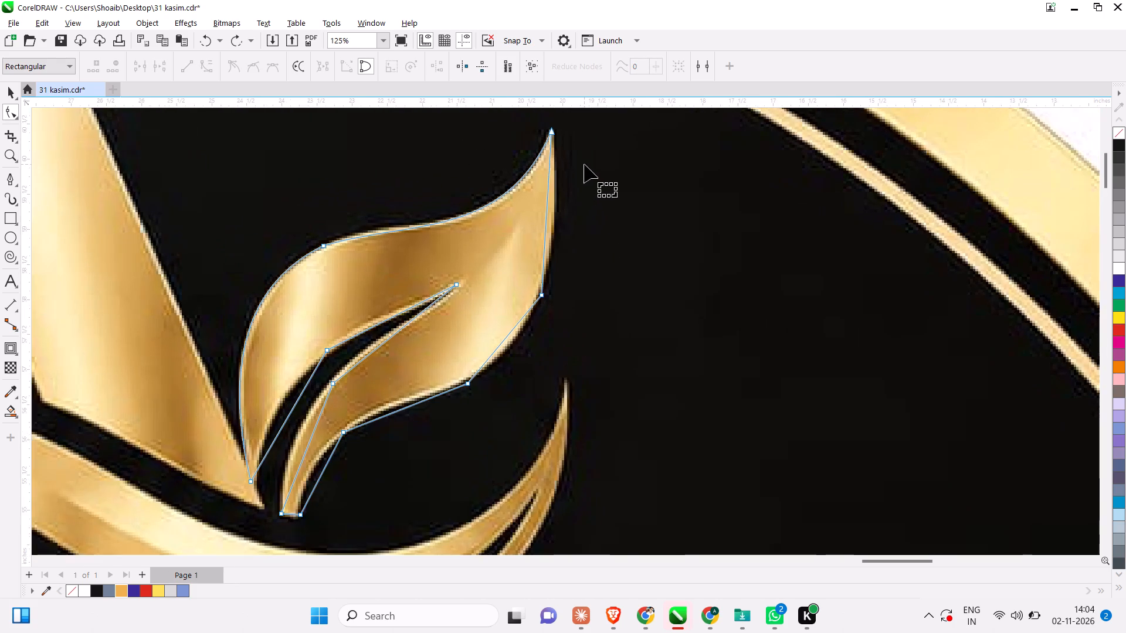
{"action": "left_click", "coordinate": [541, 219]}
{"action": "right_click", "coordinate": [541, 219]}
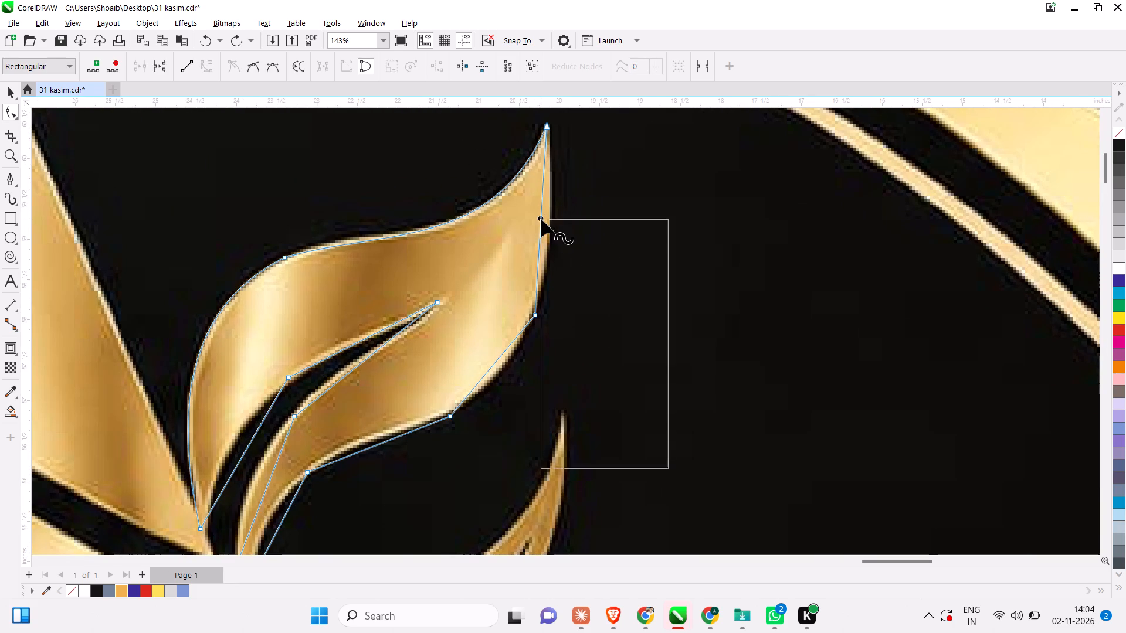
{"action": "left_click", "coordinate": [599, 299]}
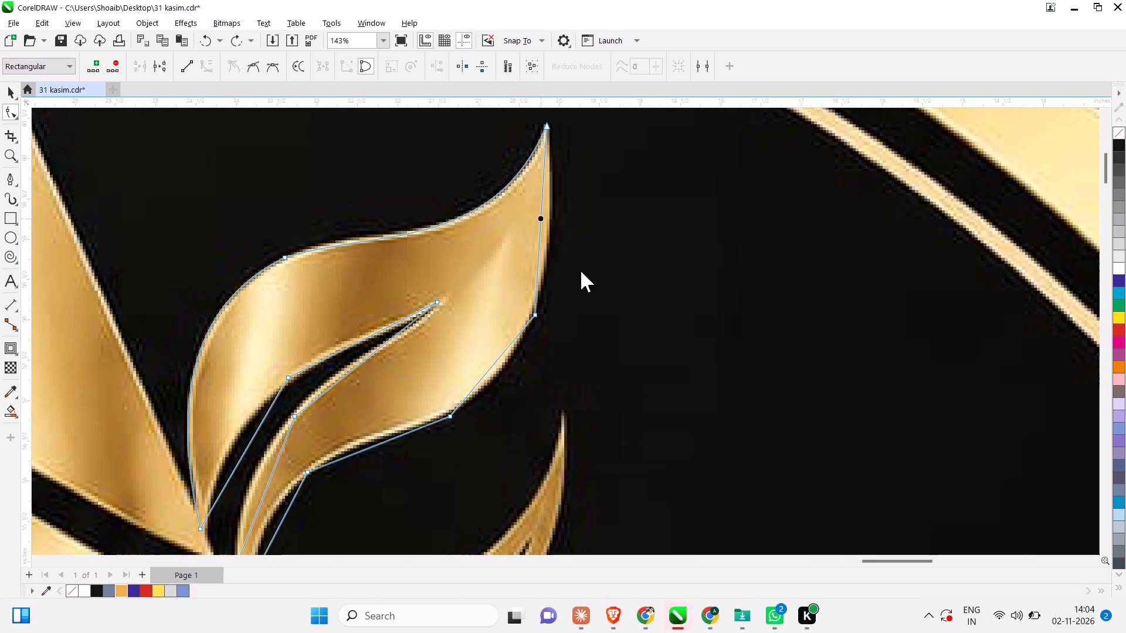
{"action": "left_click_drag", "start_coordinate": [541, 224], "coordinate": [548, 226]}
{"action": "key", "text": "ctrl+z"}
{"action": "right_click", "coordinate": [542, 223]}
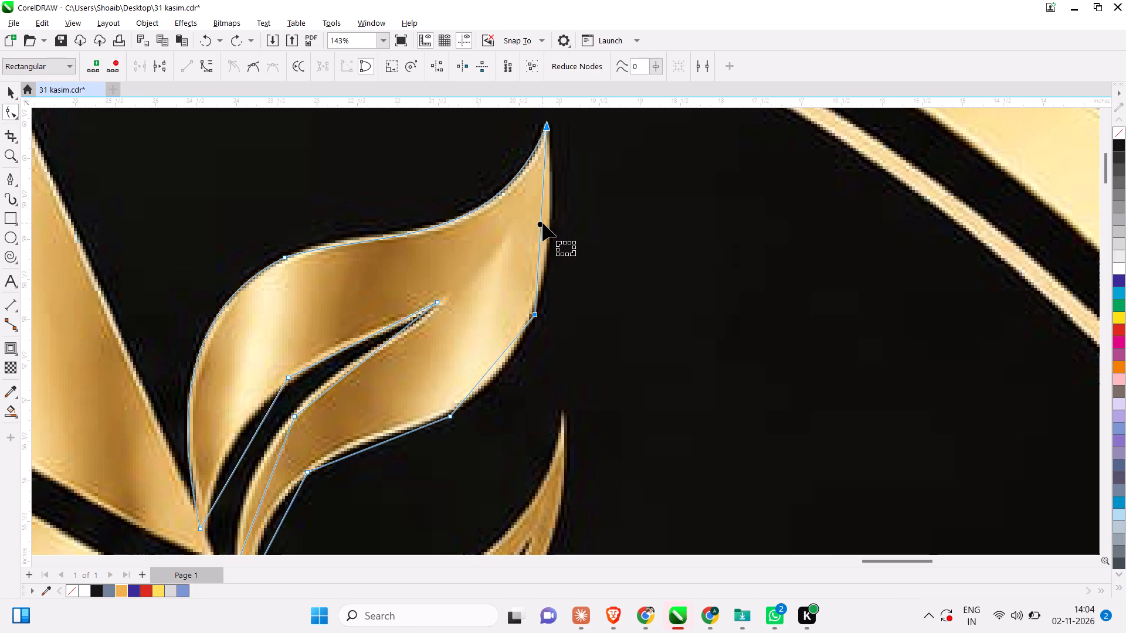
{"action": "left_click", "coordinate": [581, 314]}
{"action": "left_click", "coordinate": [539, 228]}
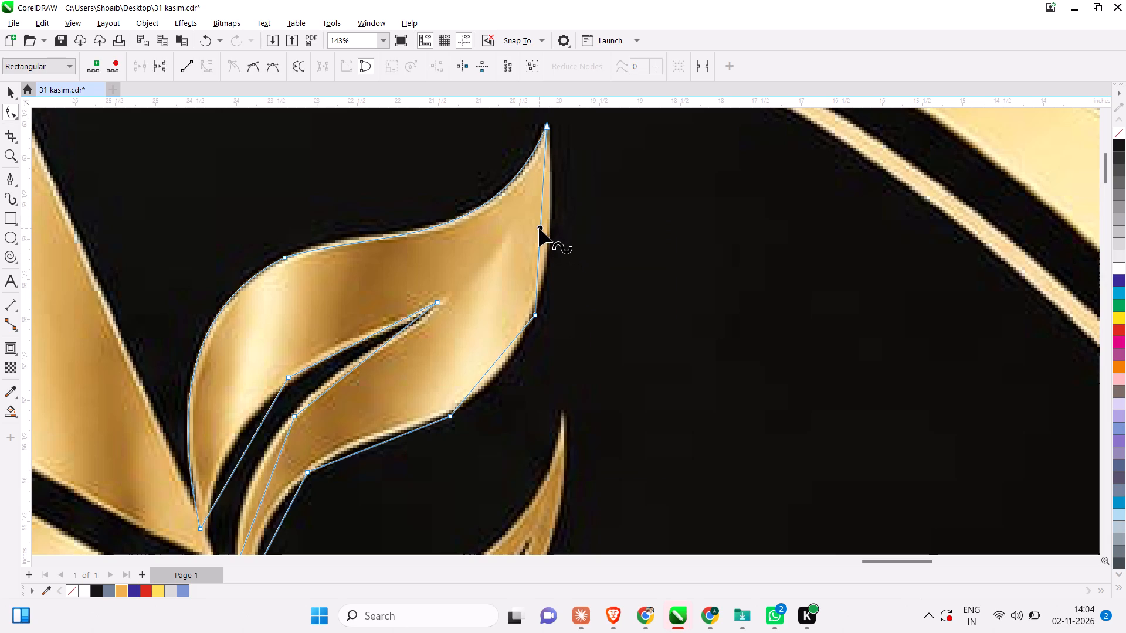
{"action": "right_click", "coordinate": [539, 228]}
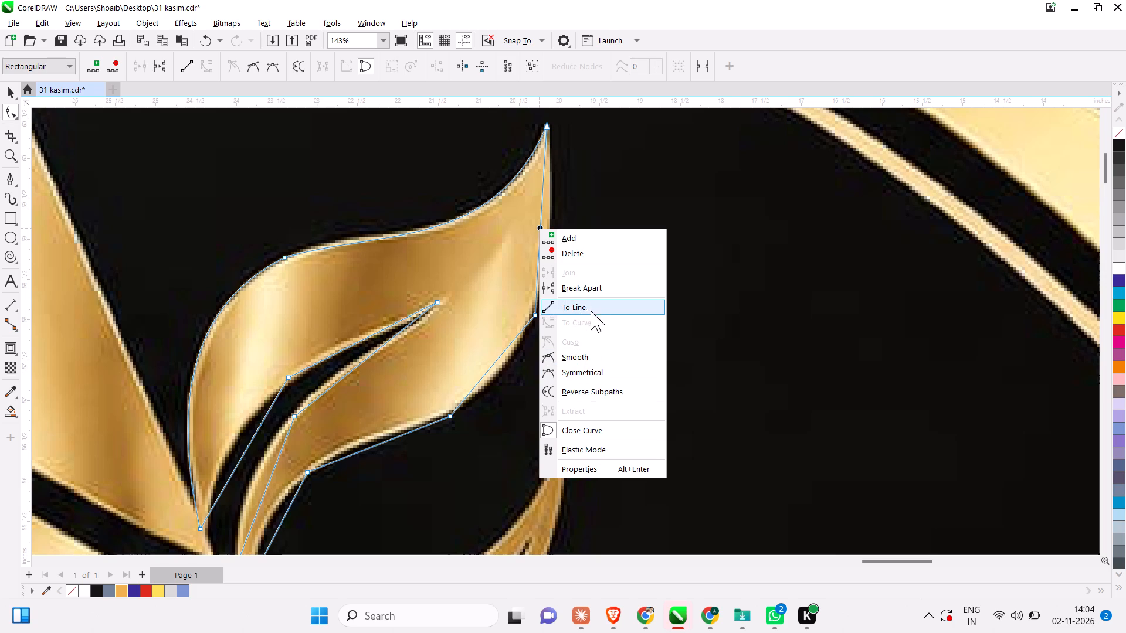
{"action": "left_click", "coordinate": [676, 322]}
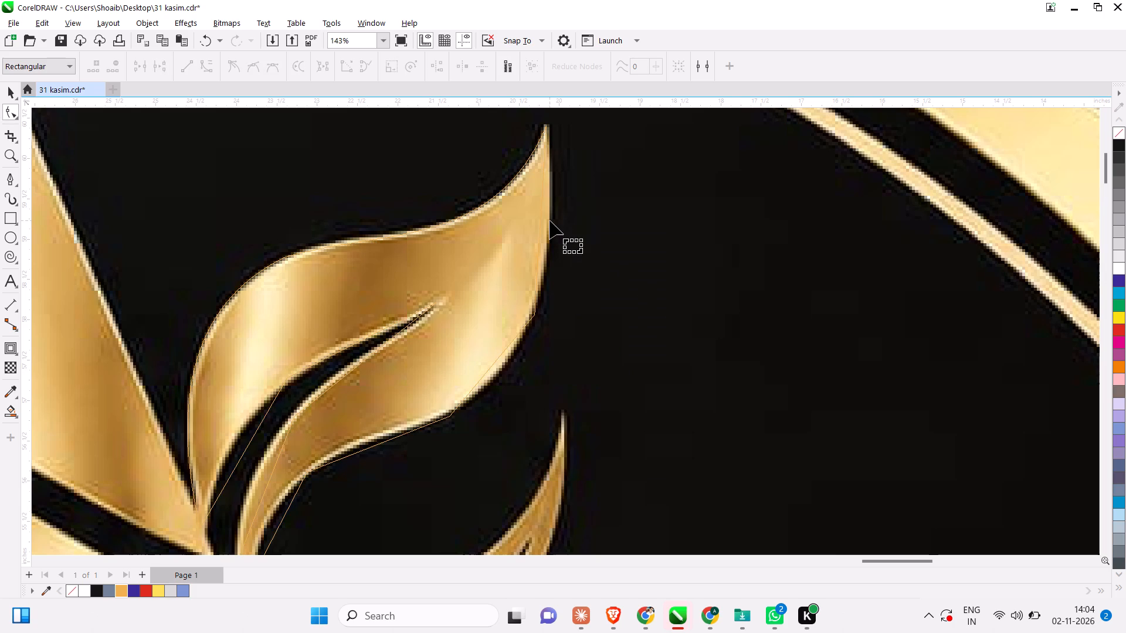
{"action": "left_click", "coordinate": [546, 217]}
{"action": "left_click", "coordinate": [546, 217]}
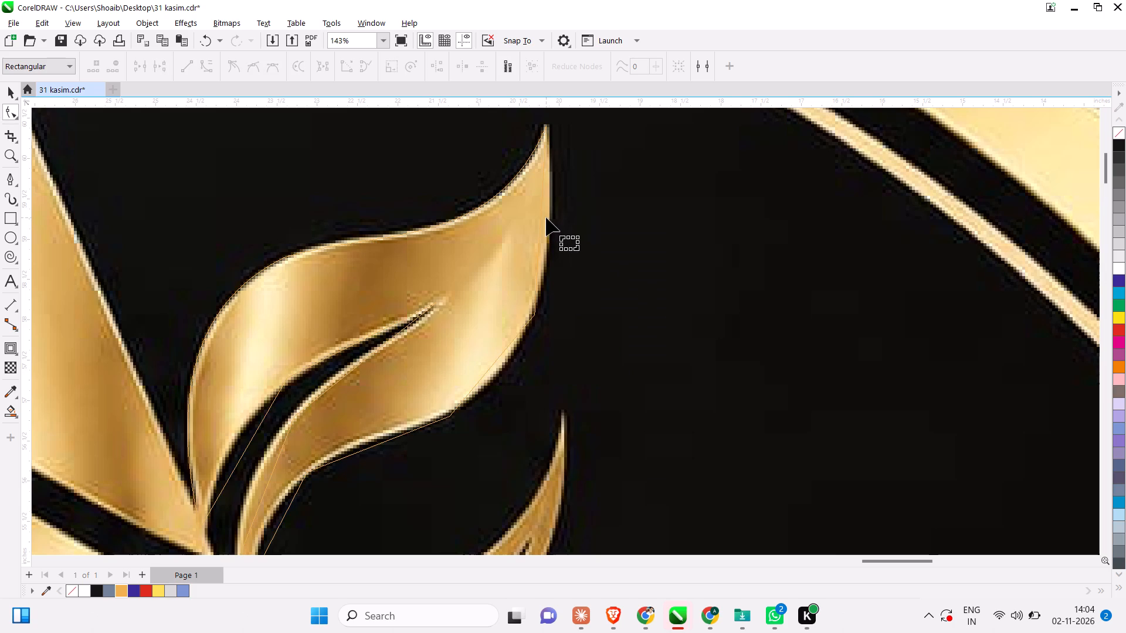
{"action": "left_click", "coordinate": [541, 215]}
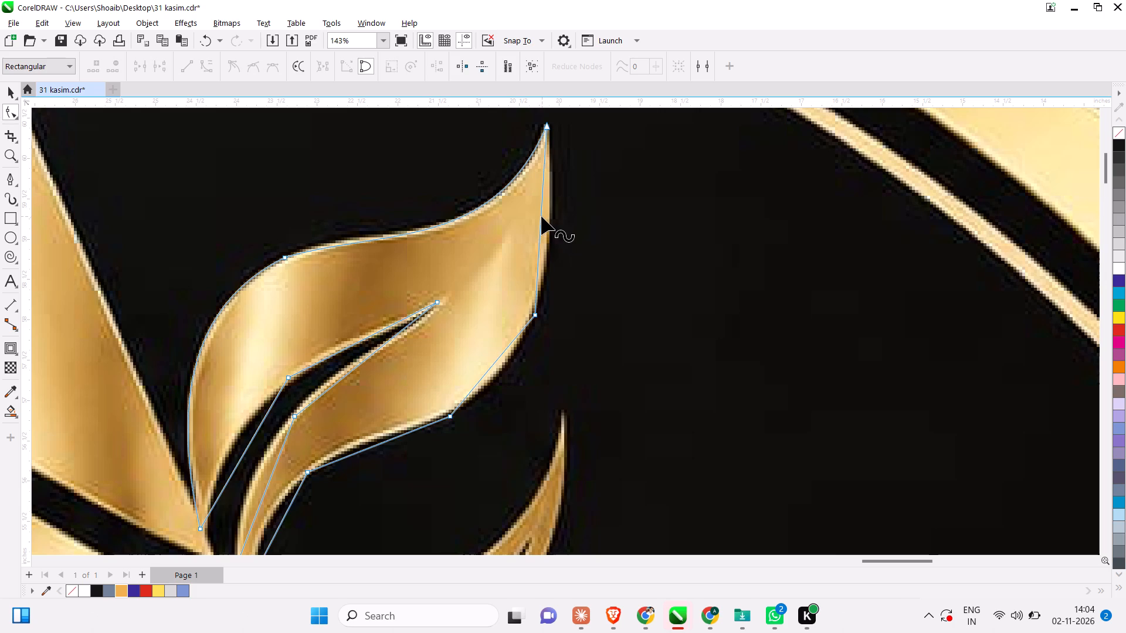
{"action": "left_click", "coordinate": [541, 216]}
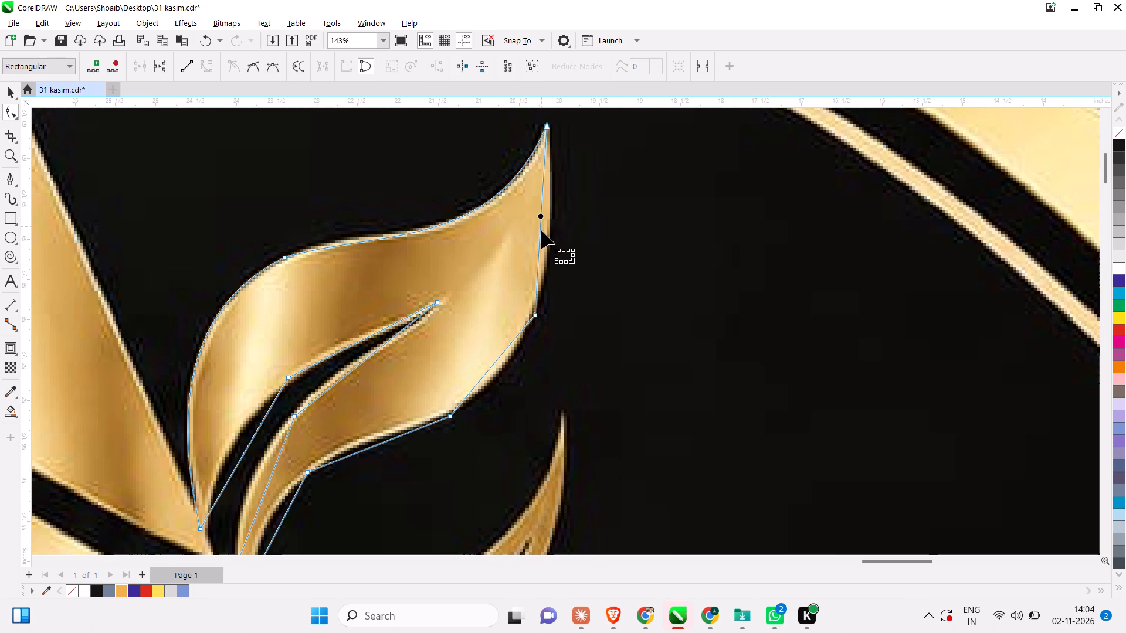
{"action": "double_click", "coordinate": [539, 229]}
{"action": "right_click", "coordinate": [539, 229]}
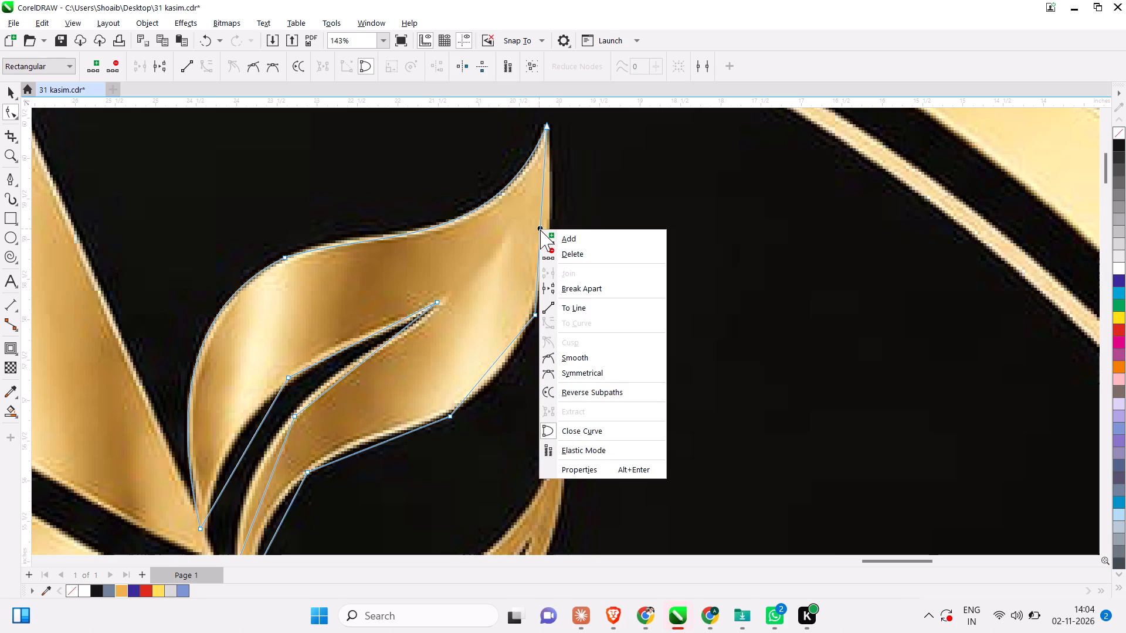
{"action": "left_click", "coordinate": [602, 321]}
Bend the leaf's outer edge below the tip outward to match the image and move its lower node onto the gold contour.
{"action": "left_click", "coordinate": [529, 314]}
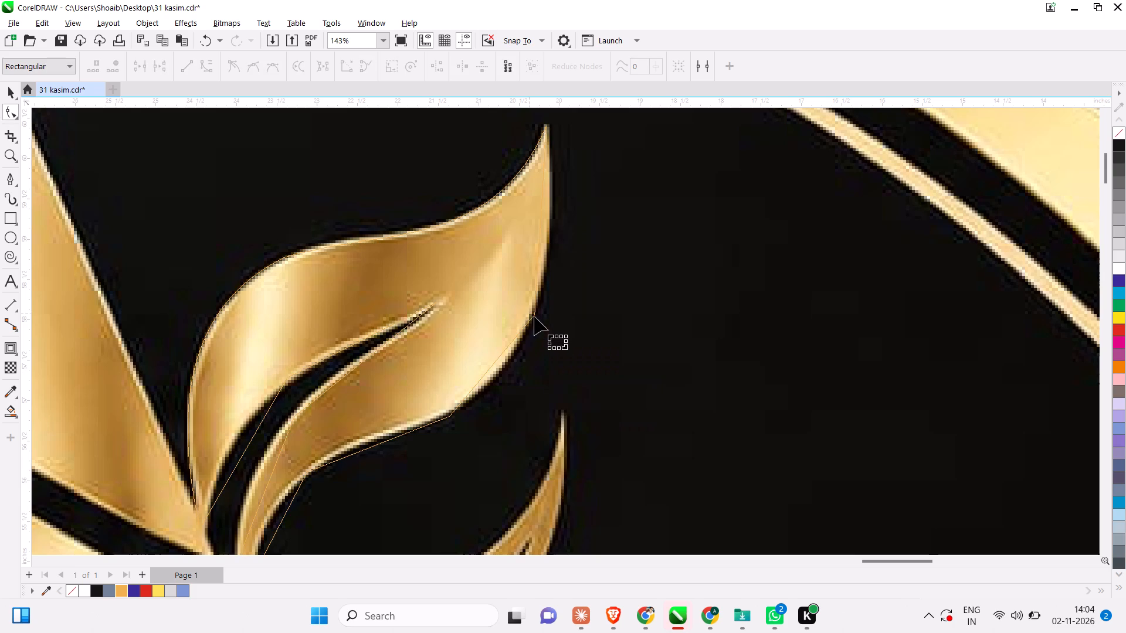
{"action": "left_click", "coordinate": [534, 316]}
{"action": "left_click", "coordinate": [534, 316]}
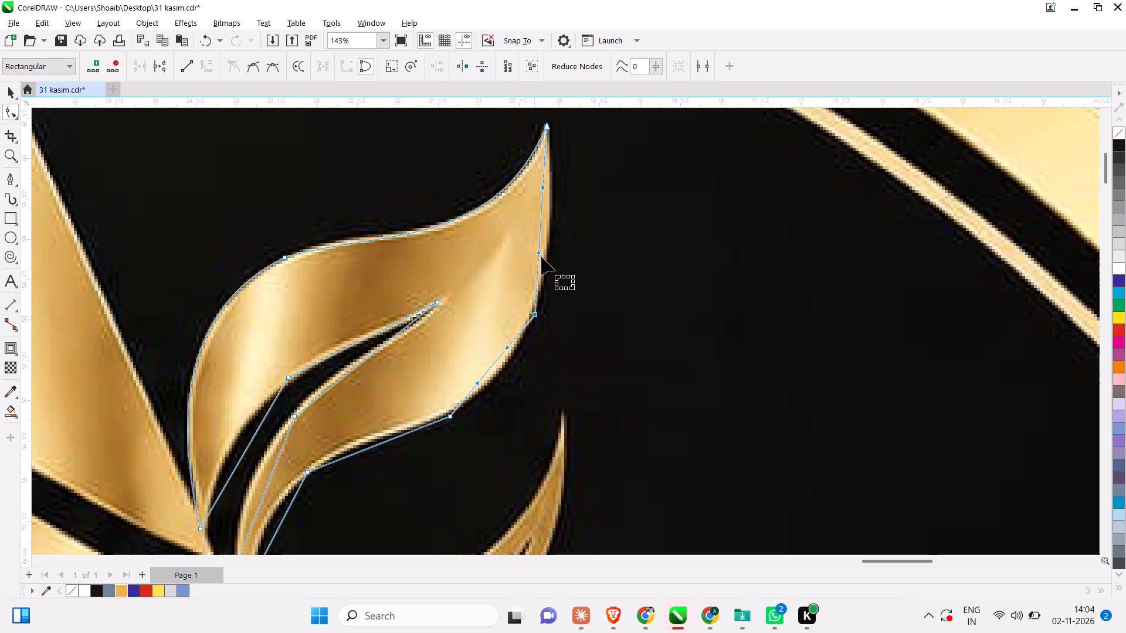
{"action": "left_click_drag", "start_coordinate": [540, 224], "coordinate": [550, 227]}
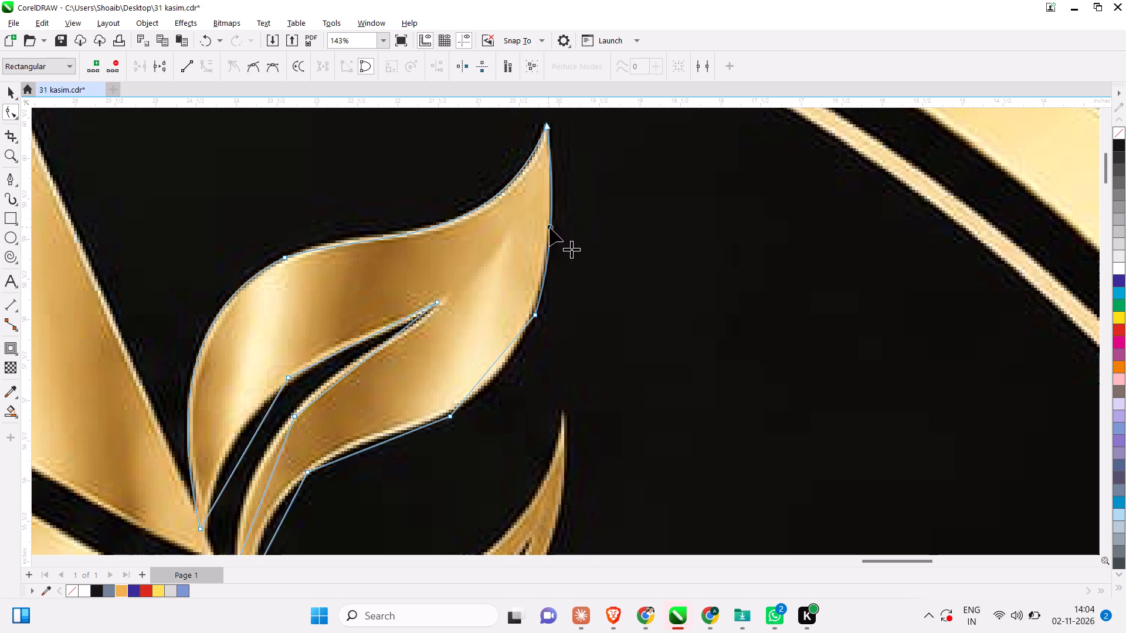
{"action": "left_click_drag", "start_coordinate": [550, 227], "coordinate": [547, 243]}
{"action": "scroll", "coordinate": [527, 319], "scroll_direction": "up", "scroll_amount": 2}
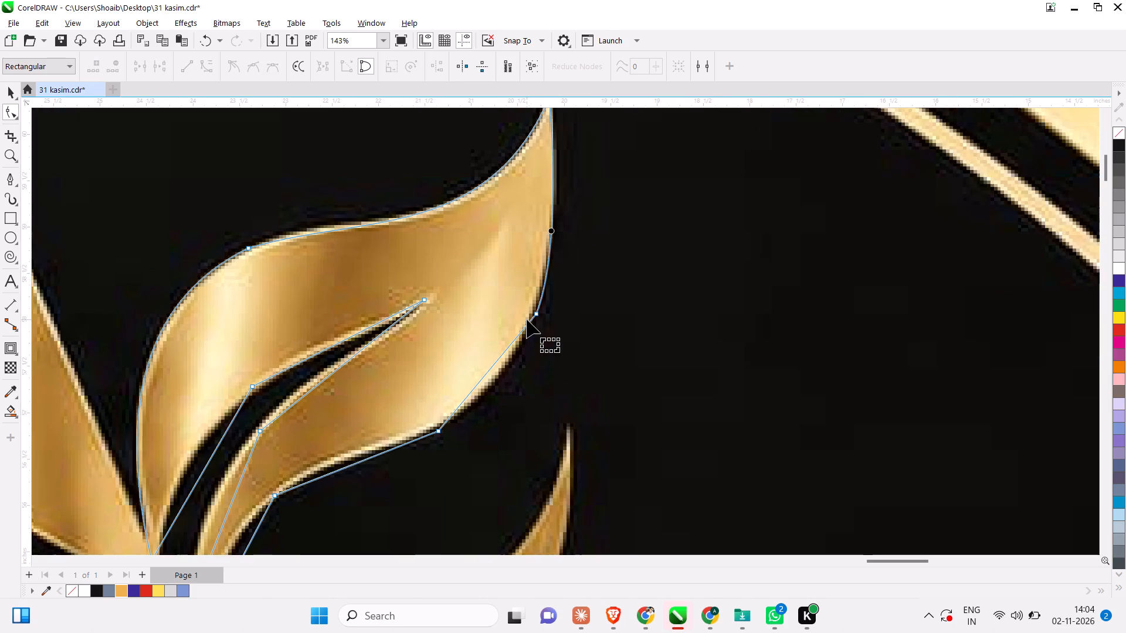
{"action": "scroll", "coordinate": [527, 319], "scroll_direction": "up", "scroll_amount": 1}
{"action": "left_click_drag", "start_coordinate": [541, 311], "coordinate": [538, 312]}
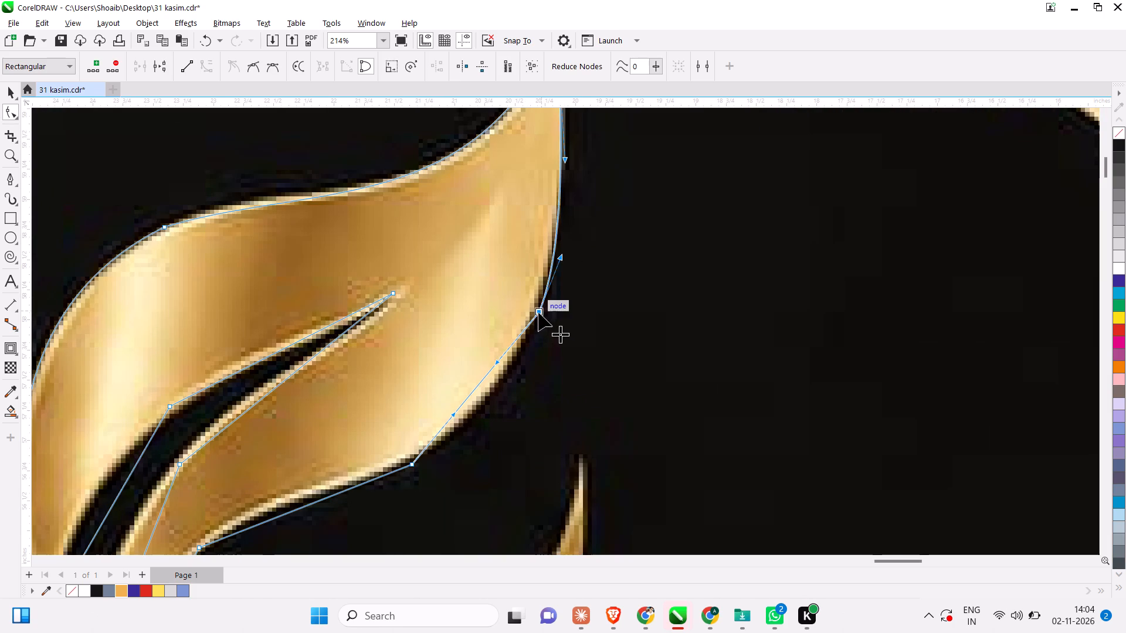
{"action": "left_click_drag", "start_coordinate": [538, 312], "coordinate": [533, 312]}
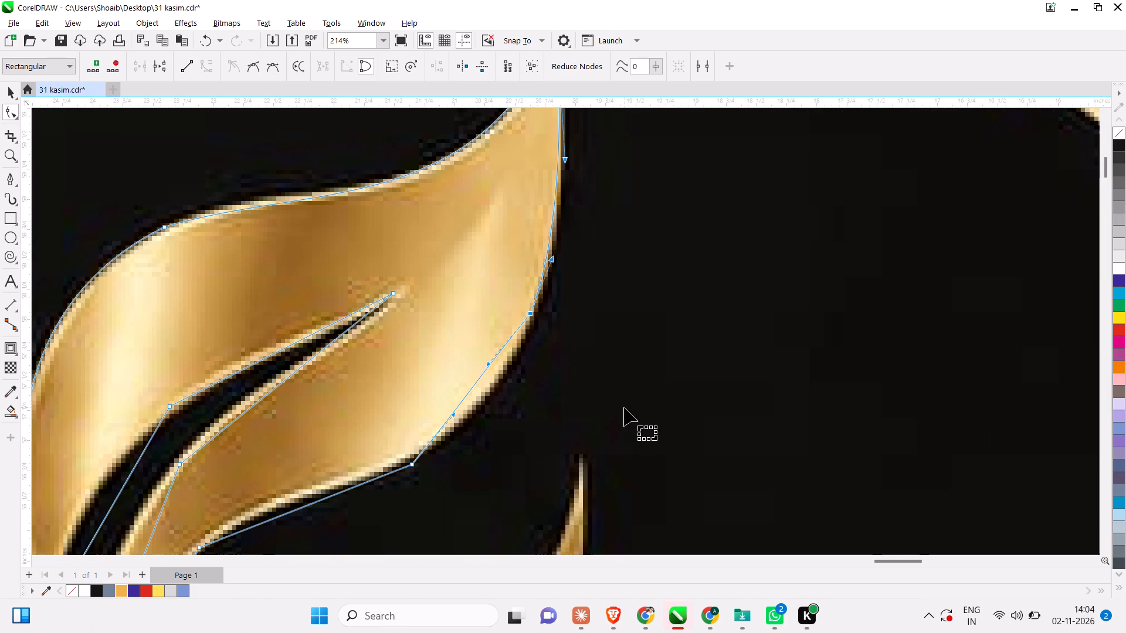
Bend the following segment around the lower lobe's outer corner outward to match the rounded contour.
{"action": "left_click", "coordinate": [472, 386]}
{"action": "left_click_drag", "start_coordinate": [472, 386], "coordinate": [486, 397]}
Convert the lower lobe's underside segment to a curve and bend it slightly inward along the gold edge.
{"action": "scroll", "coordinate": [440, 466], "scroll_direction": "down", "scroll_amount": 2}
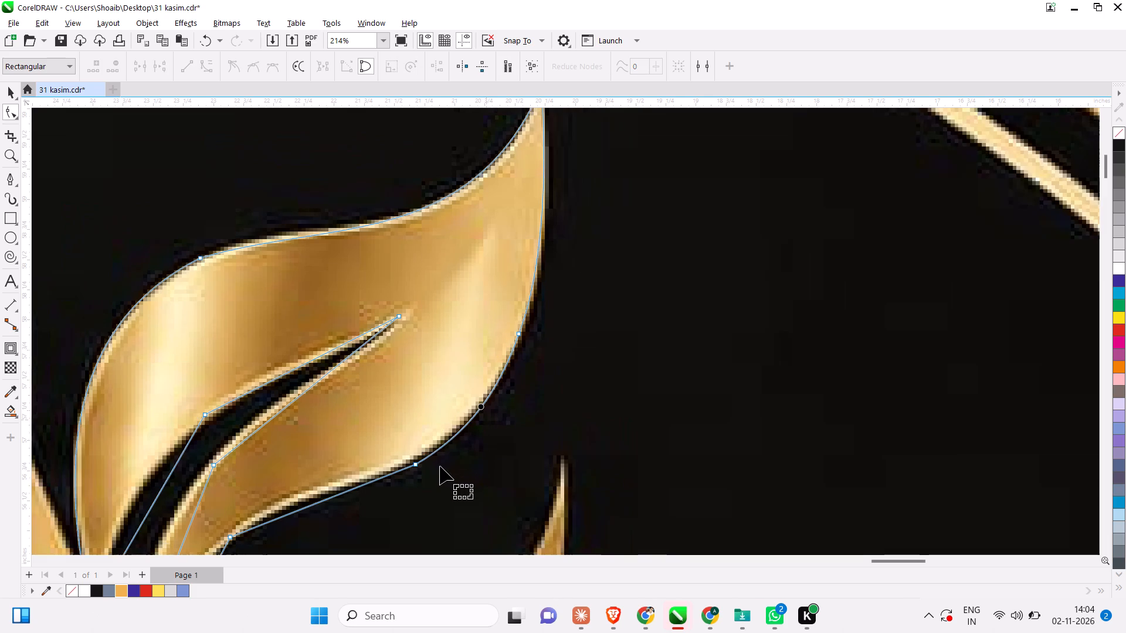
{"action": "scroll", "coordinate": [440, 466], "scroll_direction": "down", "scroll_amount": 3}
{"action": "scroll", "coordinate": [350, 503], "scroll_direction": "up", "scroll_amount": 5}
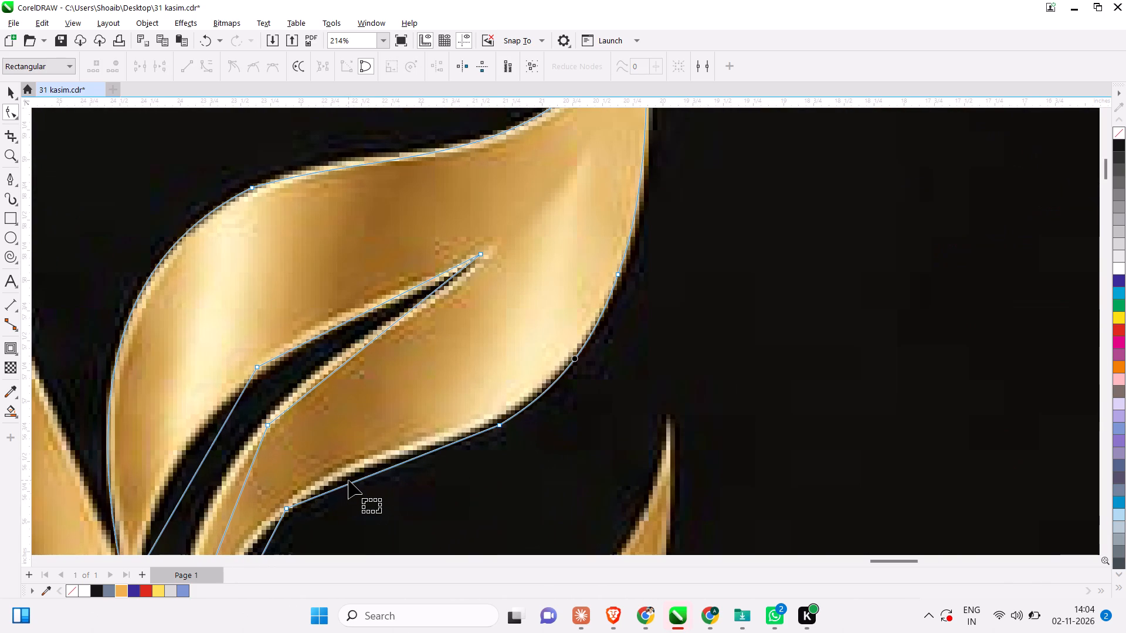
{"action": "left_click", "coordinate": [356, 482]}
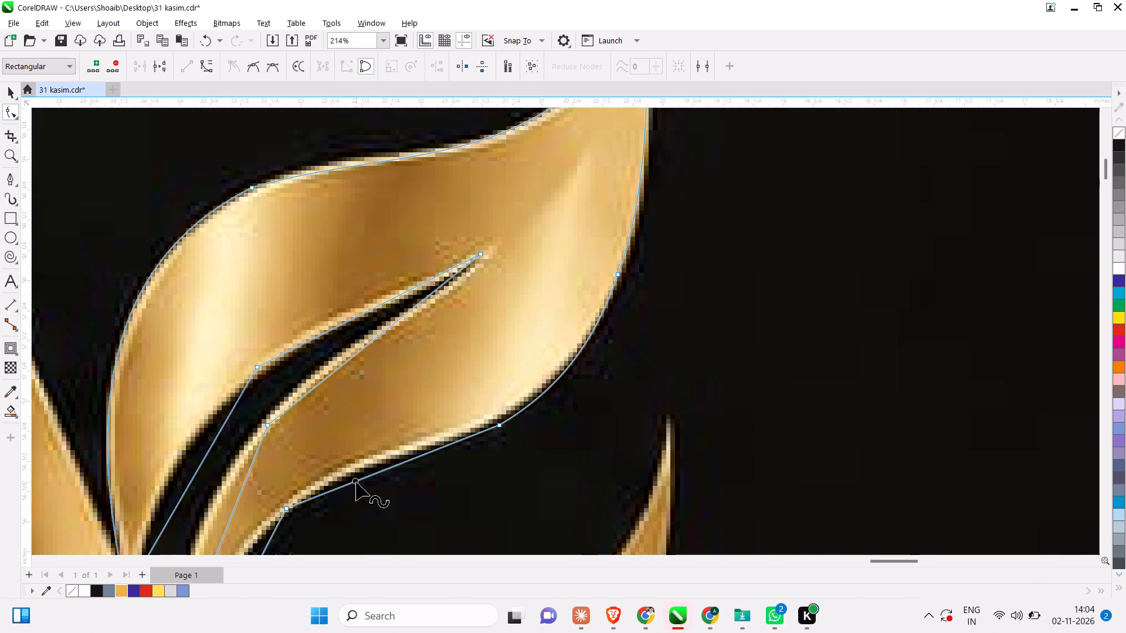
{"action": "right_click", "coordinate": [356, 482]}
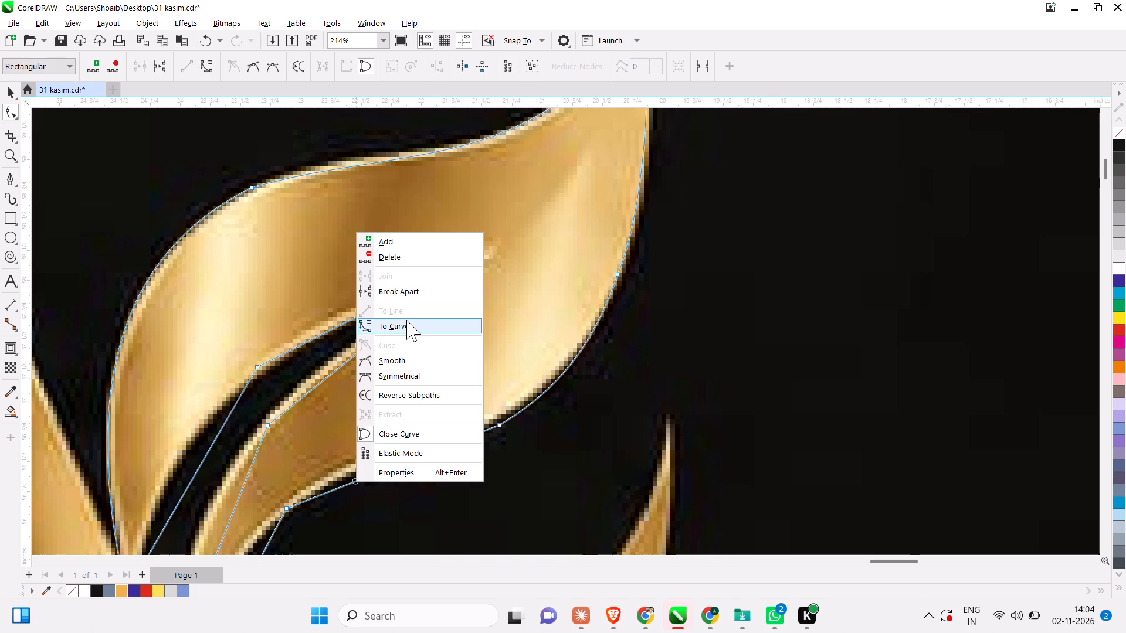
{"action": "left_click", "coordinate": [406, 320]}
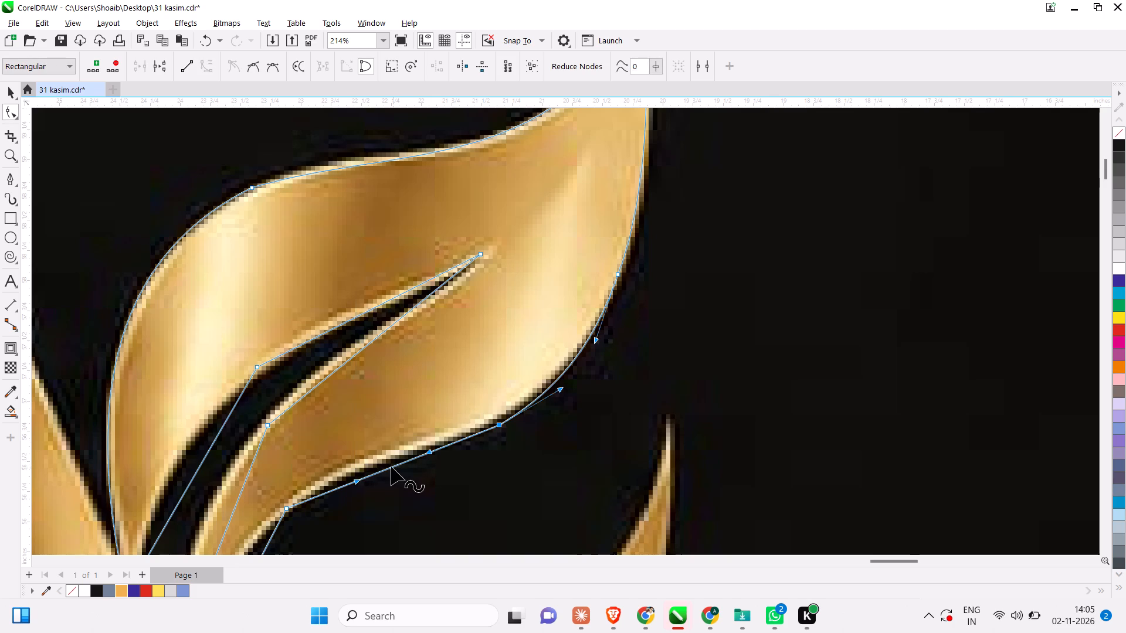
{"action": "left_click_drag", "start_coordinate": [390, 468], "coordinate": [380, 467]}
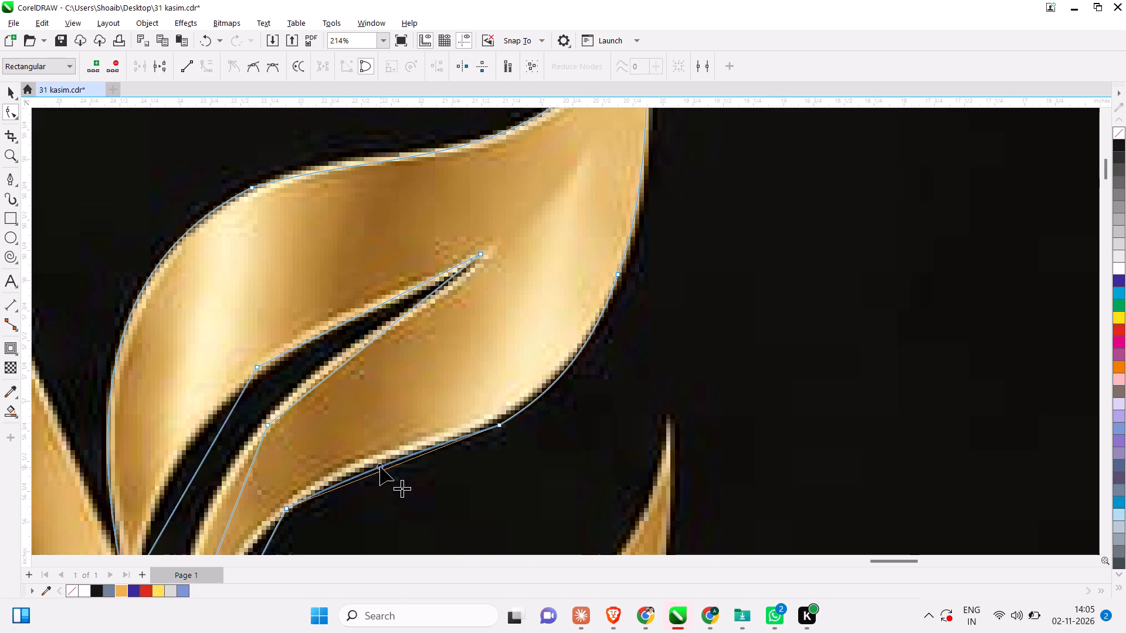
{"action": "left_click_drag", "start_coordinate": [380, 467], "coordinate": [374, 462]}
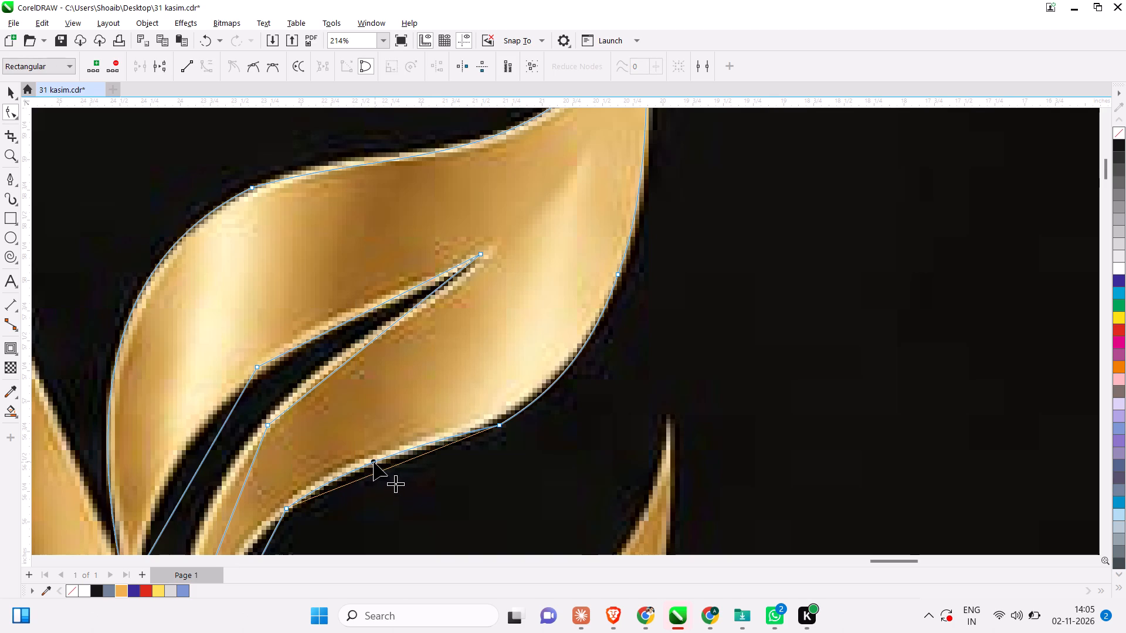
{"action": "left_click_drag", "start_coordinate": [374, 462], "coordinate": [381, 465]}
Convert the lower lobe's outer edge down to the stem base to a curve and bend it inward to follow the image.
{"action": "scroll", "coordinate": [476, 439], "scroll_direction": "down", "scroll_amount": 5}
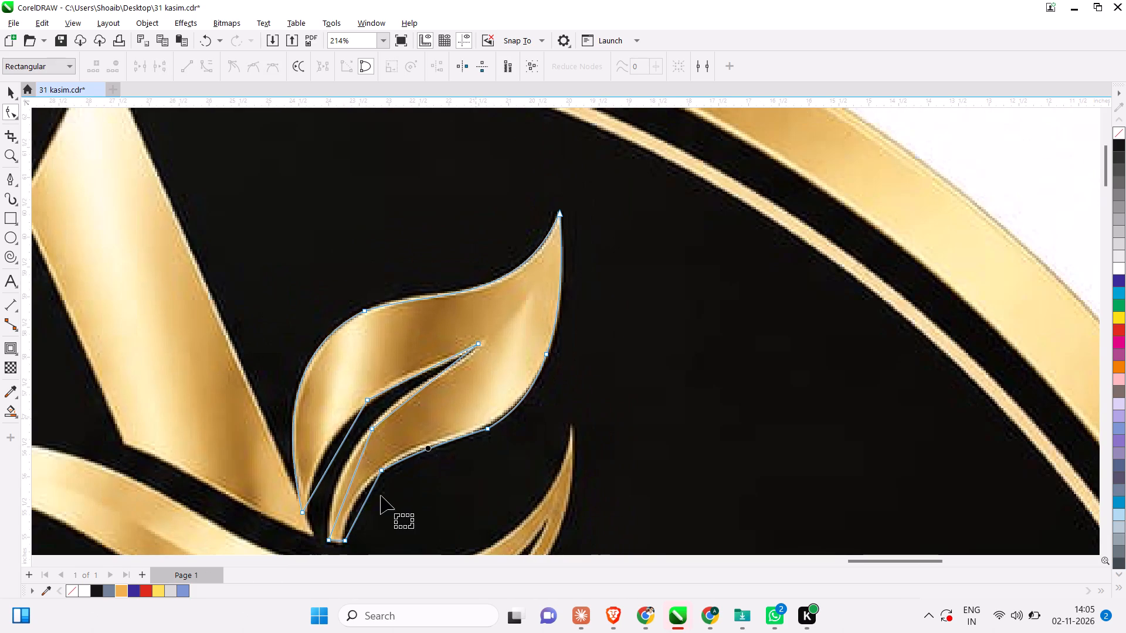
{"action": "scroll", "coordinate": [355, 520], "scroll_direction": "up", "scroll_amount": 6}
{"action": "scroll", "coordinate": [375, 479], "scroll_direction": "down", "scroll_amount": 2}
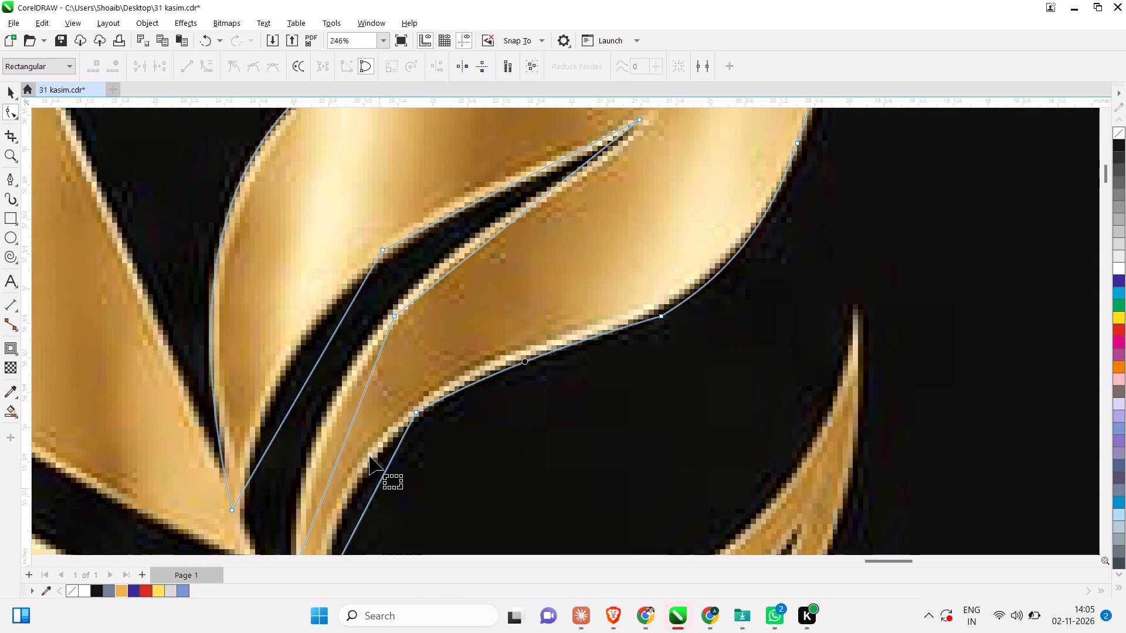
{"action": "scroll", "coordinate": [369, 456], "scroll_direction": "down", "scroll_amount": 2}
{"action": "left_click", "coordinate": [373, 470]}
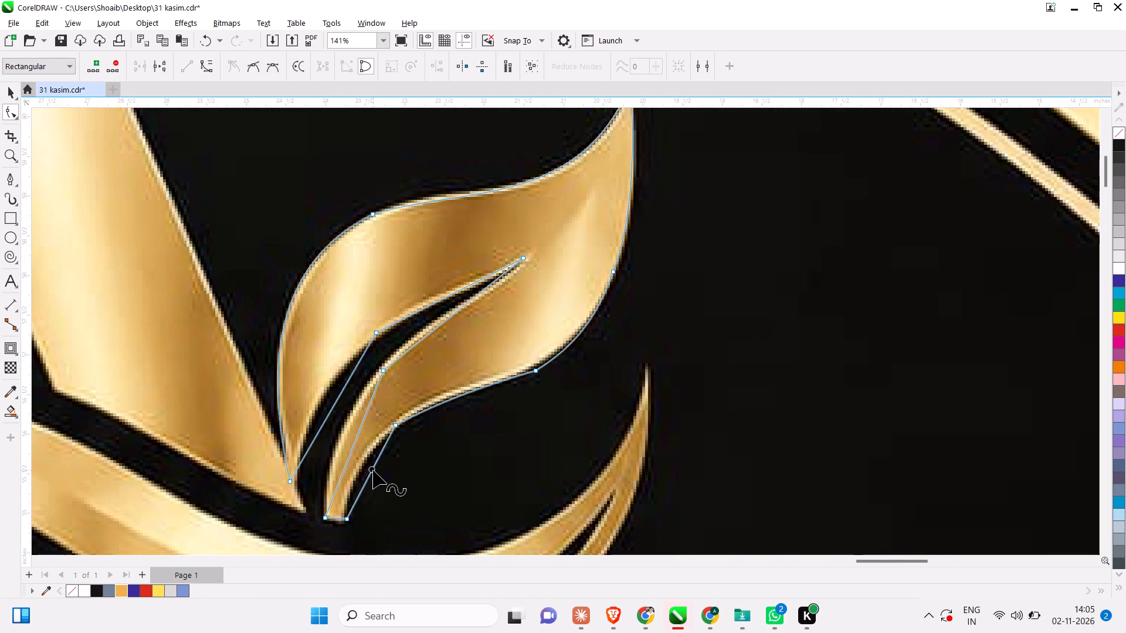
{"action": "right_click", "coordinate": [373, 470]}
{"action": "left_click", "coordinate": [417, 309]}
{"action": "left_click_drag", "start_coordinate": [367, 478], "coordinate": [357, 469]}
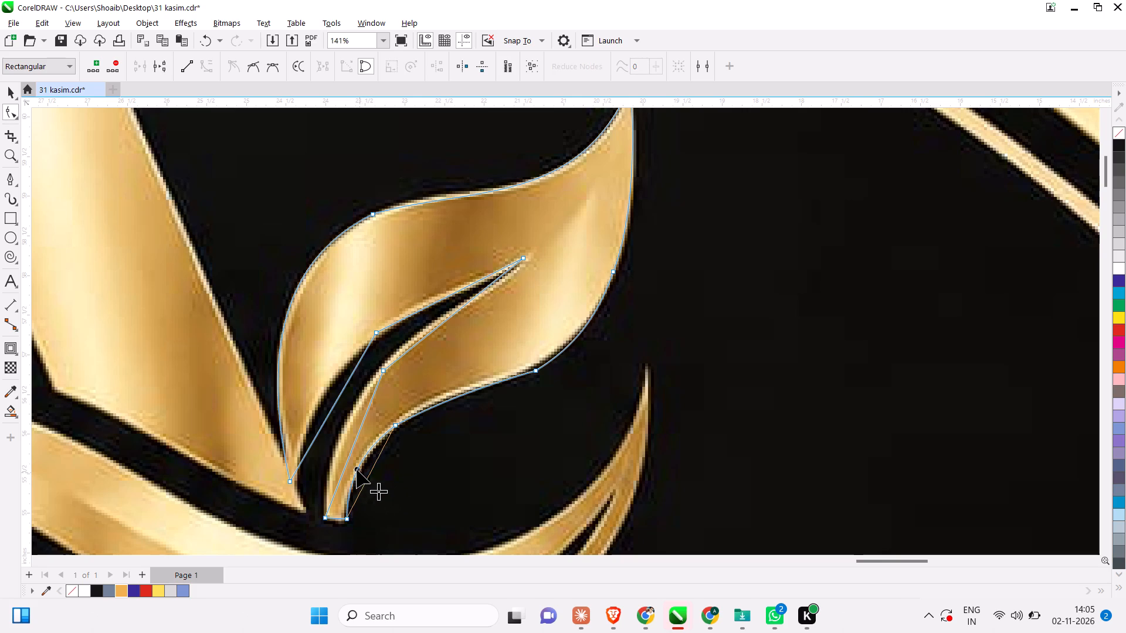
{"action": "left_click_drag", "start_coordinate": [357, 469], "coordinate": [358, 469]}
{"action": "left_click_drag", "start_coordinate": [358, 469], "coordinate": [358, 463]}
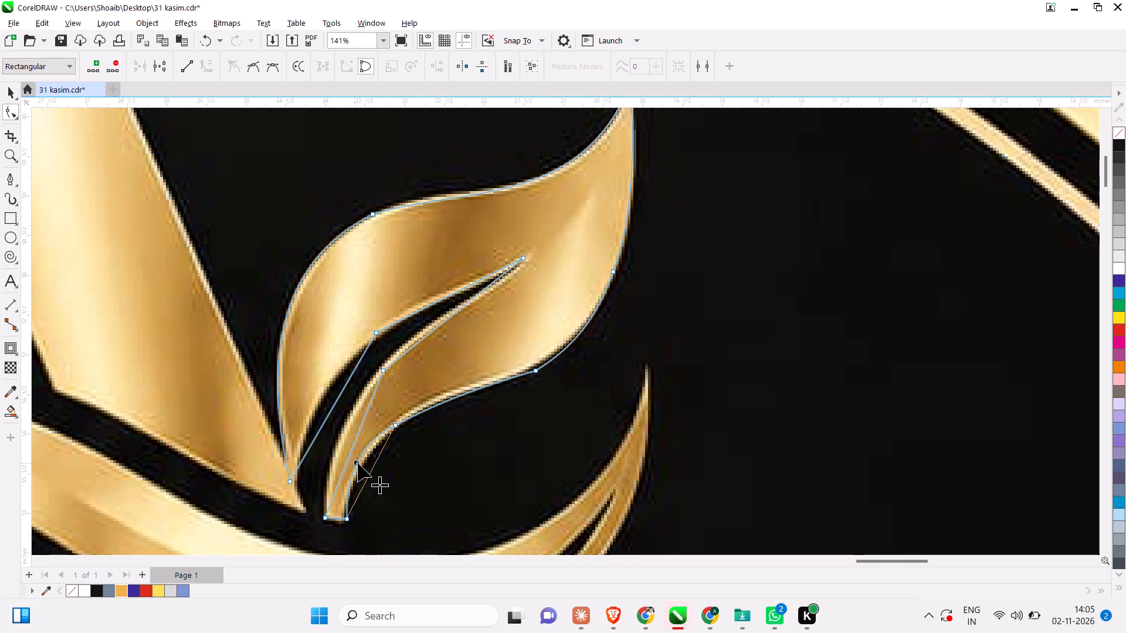
{"action": "left_click_drag", "start_coordinate": [358, 463], "coordinate": [359, 463]}
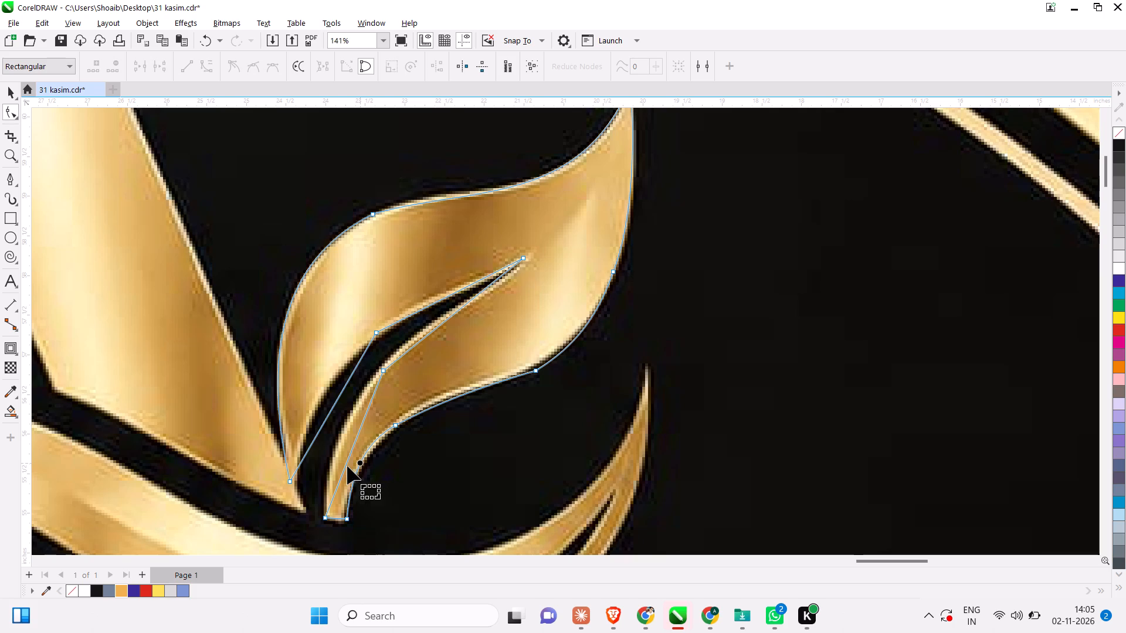
Convert the lower lobe's inner edge along the stem to a curve and bend it outward onto the gold contour.
{"action": "left_click", "coordinate": [345, 464]}
{"action": "right_click", "coordinate": [345, 464]}
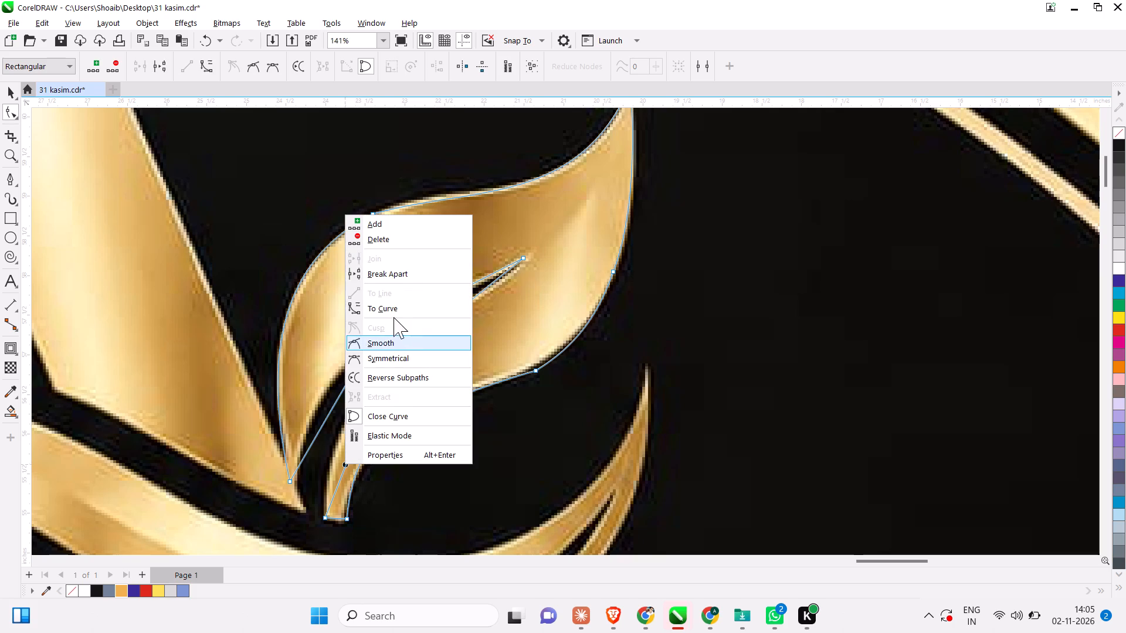
{"action": "left_click", "coordinate": [392, 311]}
{"action": "scroll", "coordinate": [314, 454], "scroll_direction": "up", "scroll_amount": 3}
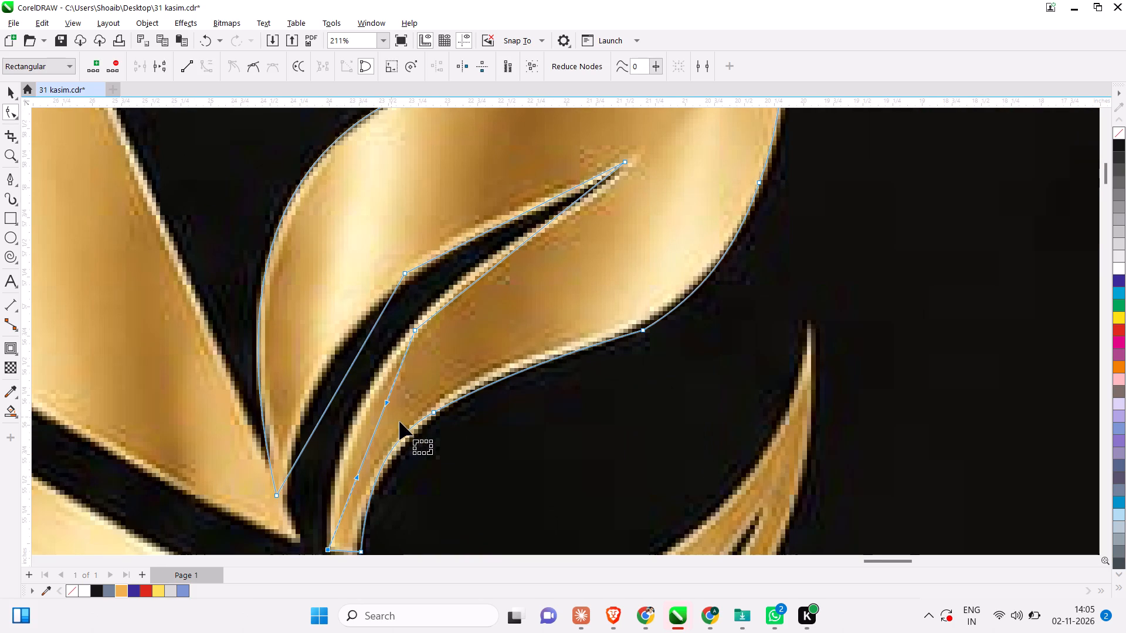
{"action": "left_click_drag", "start_coordinate": [375, 430], "coordinate": [361, 420]}
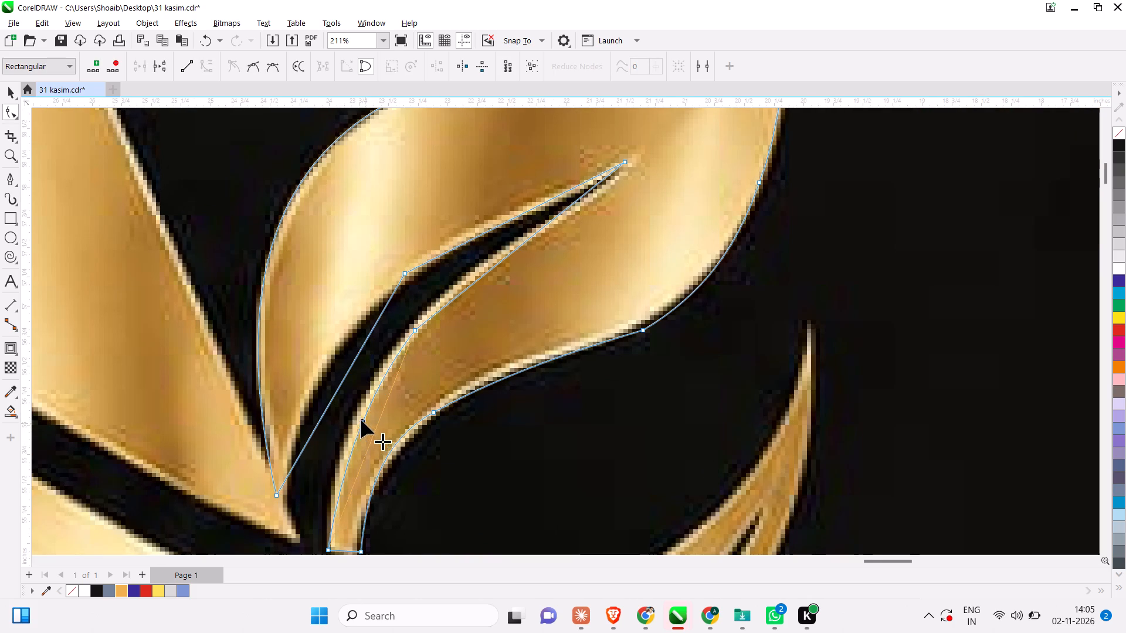
{"action": "left_click_drag", "start_coordinate": [361, 420], "coordinate": [356, 417]}
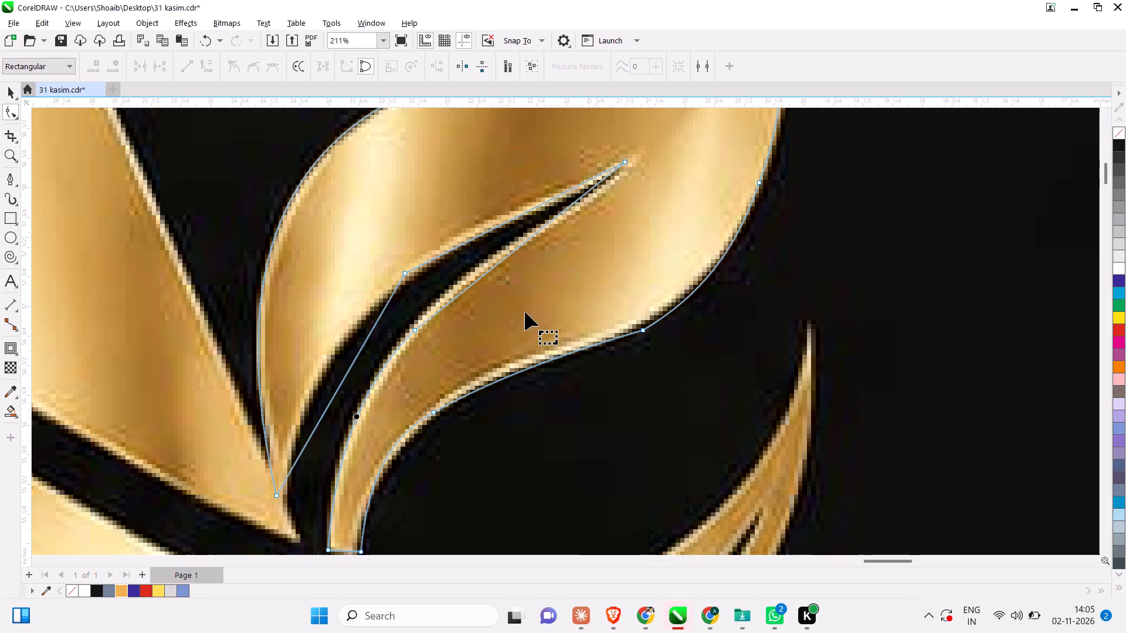
Convert the upper lobe's inner edge down to its base point to a curve, shaping its bend to follow the gold edge.
{"action": "scroll", "coordinate": [361, 329], "scroll_direction": "down", "scroll_amount": 1}
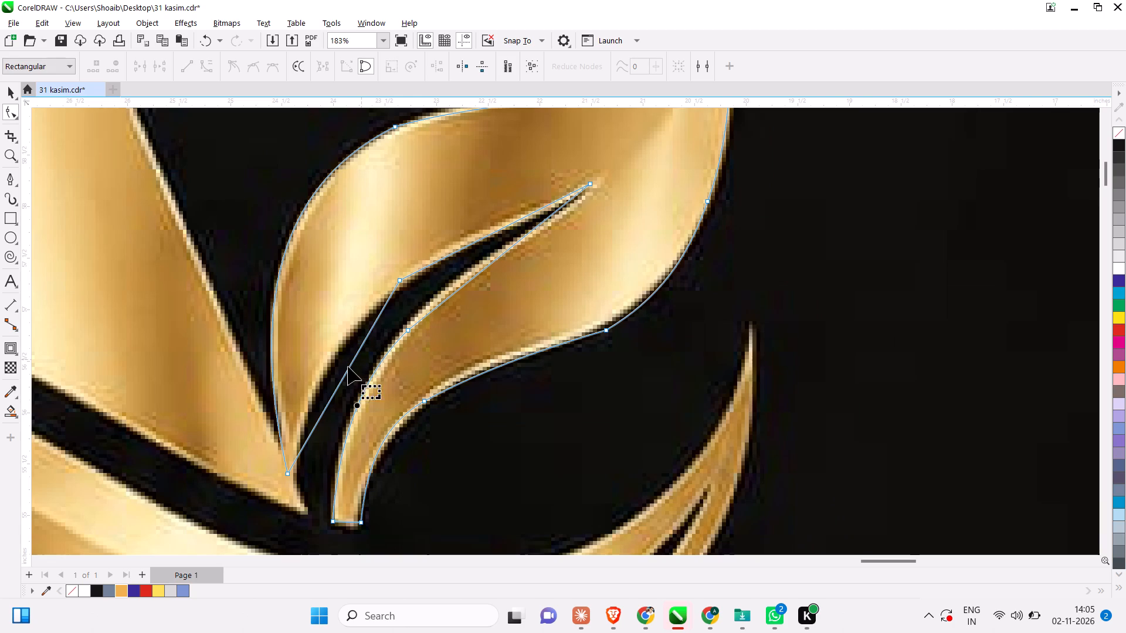
{"action": "left_click", "coordinate": [342, 382]}
{"action": "right_click", "coordinate": [342, 382]}
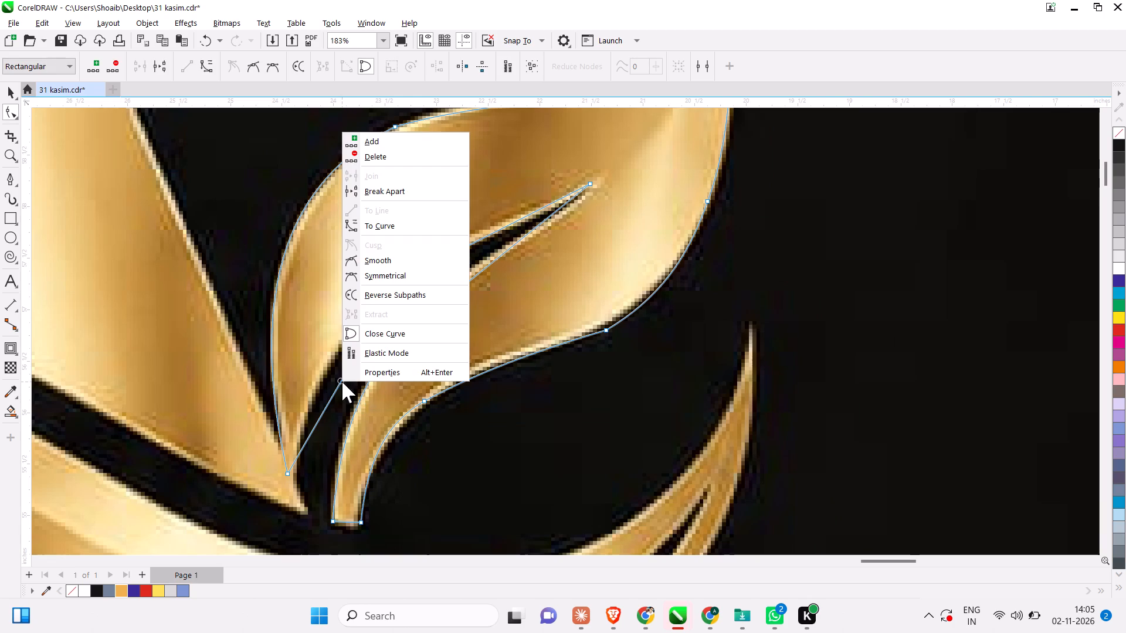
{"action": "left_click", "coordinate": [384, 223]}
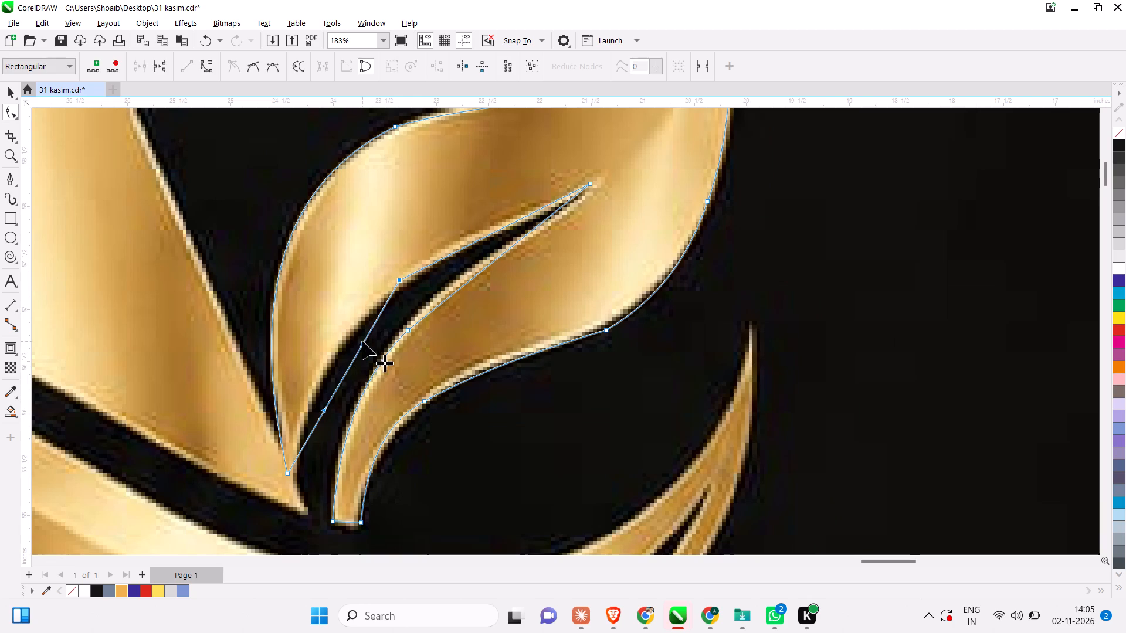
{"action": "left_click_drag", "start_coordinate": [341, 383], "coordinate": [337, 380]}
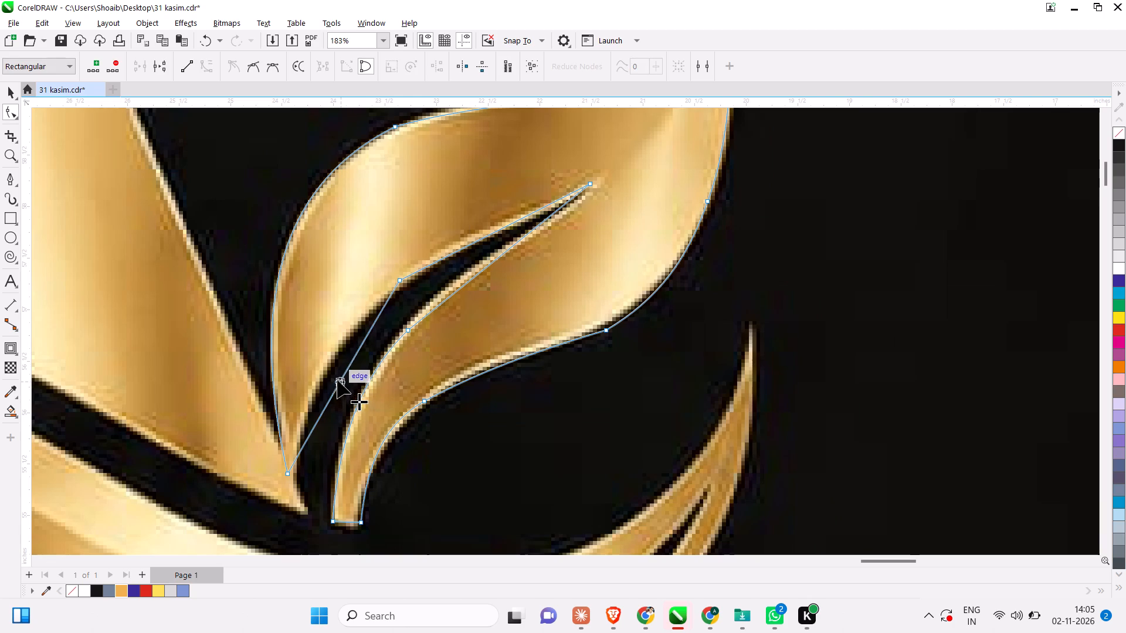
{"action": "left_click_drag", "start_coordinate": [337, 380], "coordinate": [320, 367]}
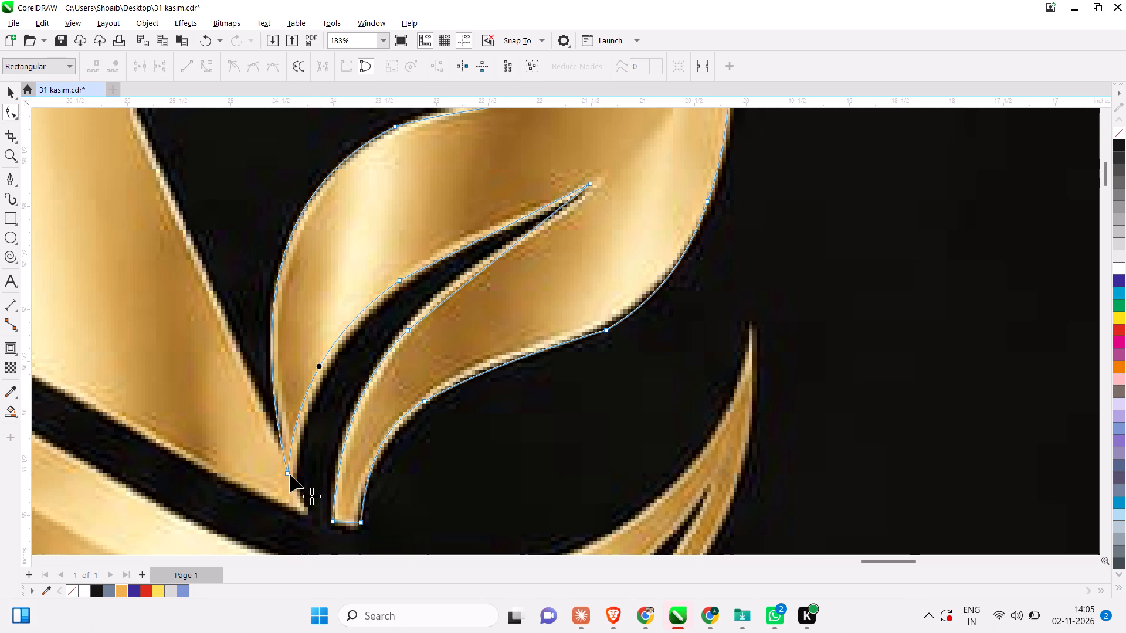
{"action": "left_click", "coordinate": [290, 474]}
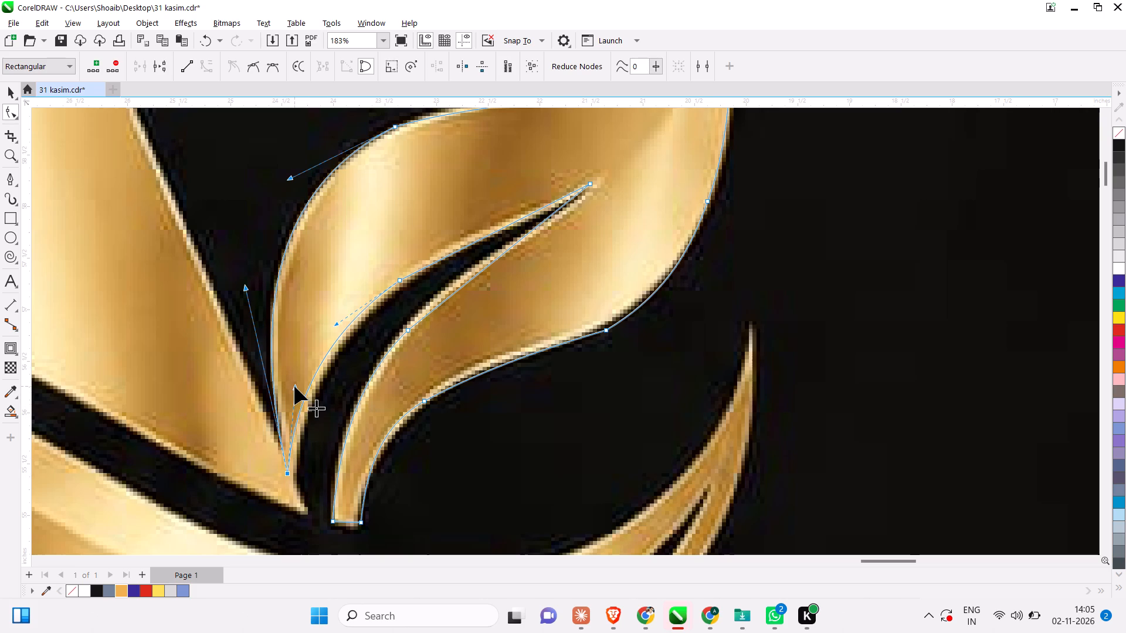
{"action": "left_click_drag", "start_coordinate": [294, 386], "coordinate": [292, 417]}
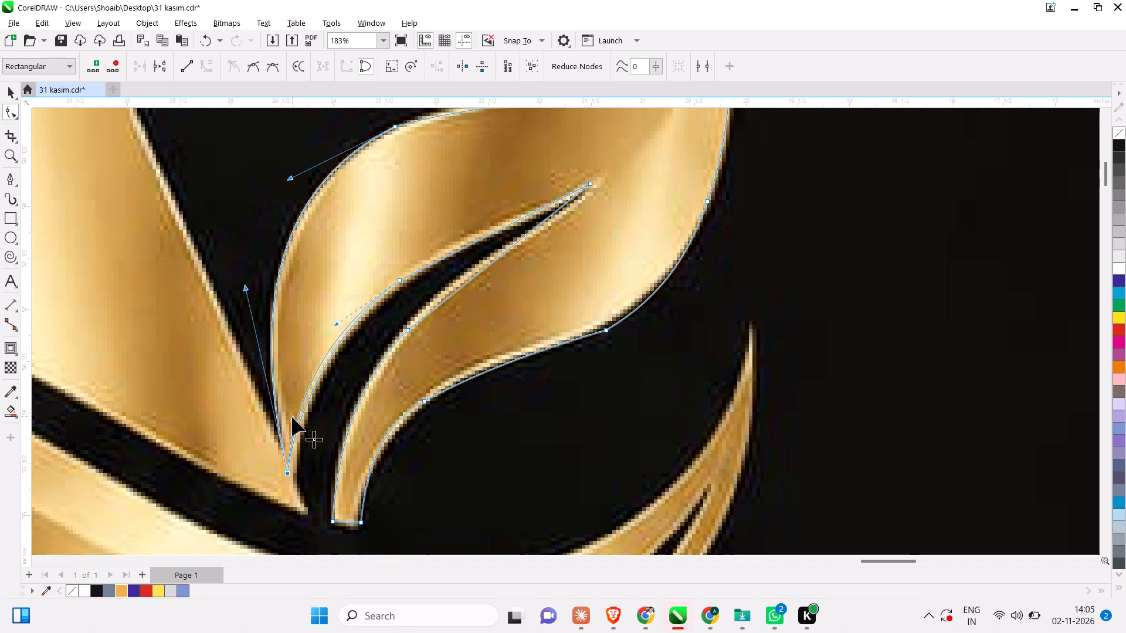
{"action": "left_click_drag", "start_coordinate": [292, 417], "coordinate": [297, 422]}
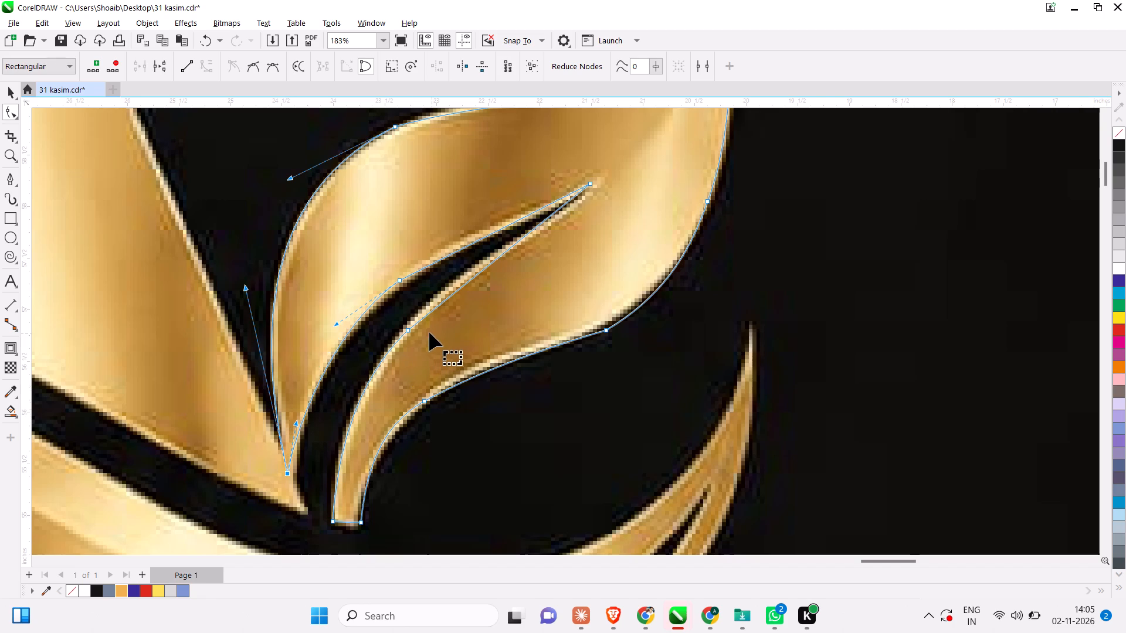
Fill the traced leaf shape with the light orange-gold colour already used in the document.
{"action": "left_click", "coordinate": [15, 89]}
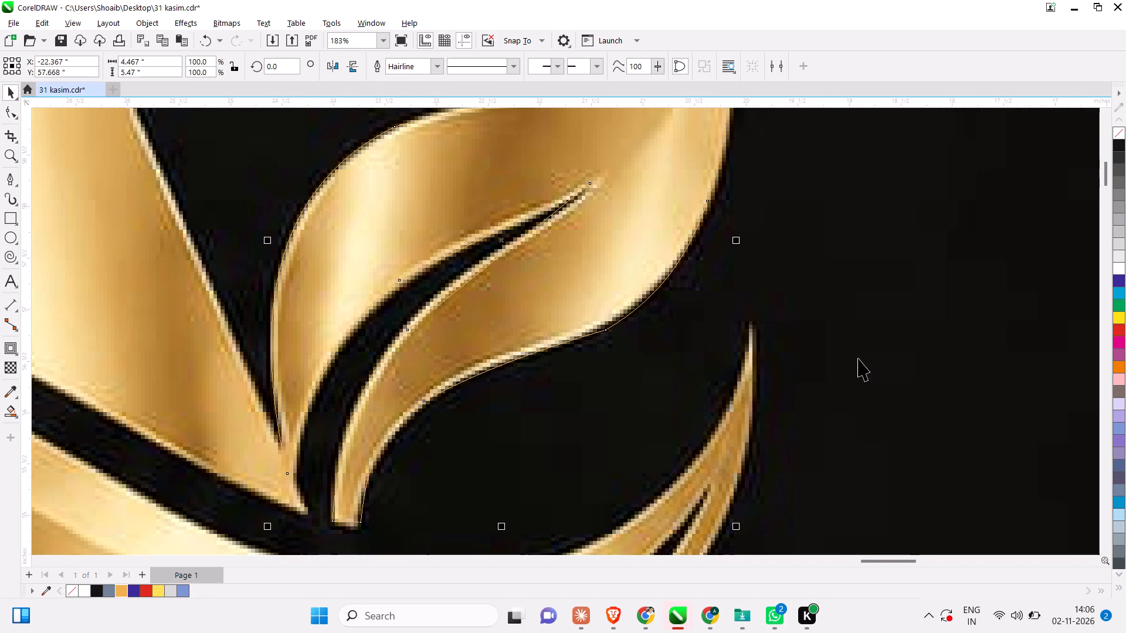
{"action": "scroll", "coordinate": [858, 358], "scroll_direction": "down", "scroll_amount": 2}
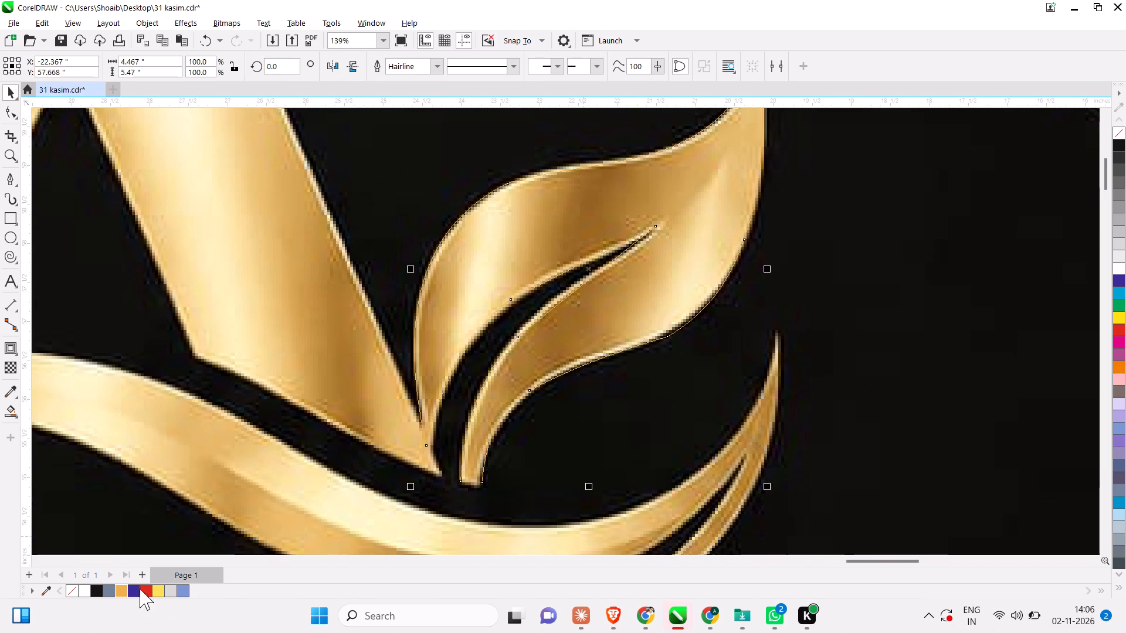
{"action": "left_click", "coordinate": [123, 588]}
{"action": "scroll", "coordinate": [541, 387], "scroll_direction": "down", "scroll_amount": 2}
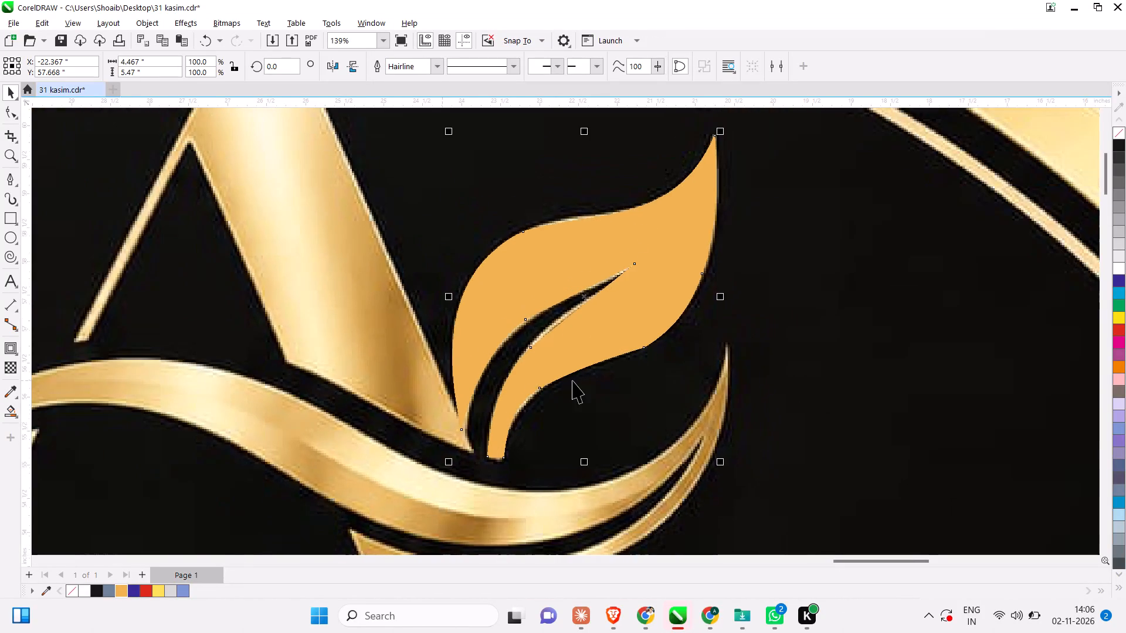
Move the filled leaf off the traced image leaf to about X -18.54, Y 55.67 inches and deselect it.
{"action": "scroll", "coordinate": [572, 380], "scroll_direction": "down", "scroll_amount": 1}
{"action": "scroll", "coordinate": [546, 337], "scroll_direction": "down", "scroll_amount": 3}
{"action": "left_click_drag", "start_coordinate": [589, 308], "coordinate": [598, 308]}
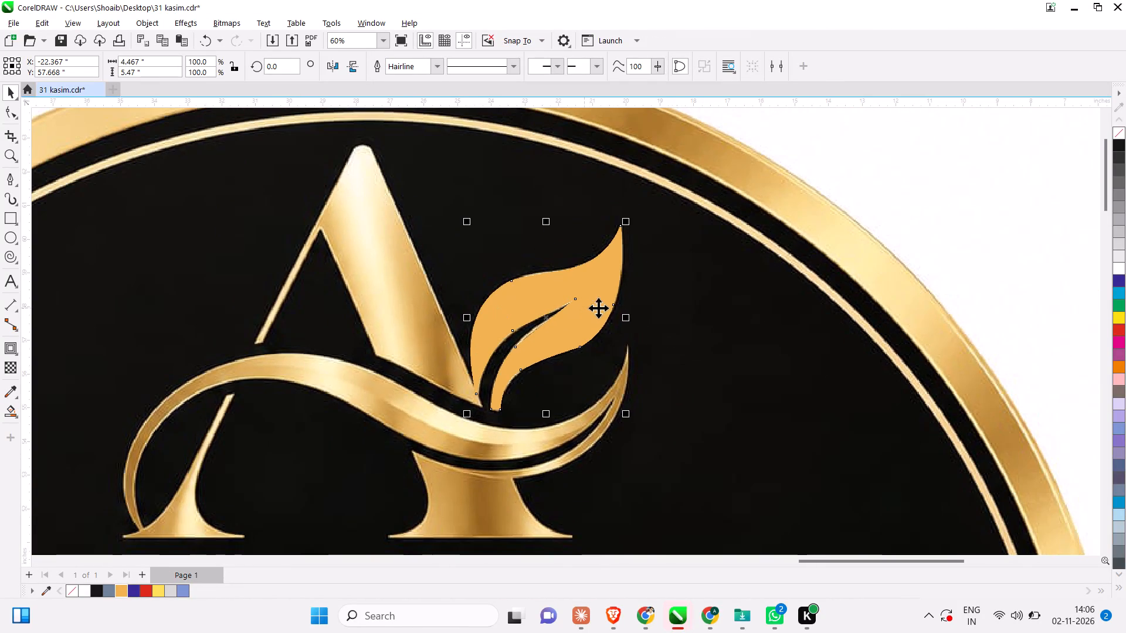
{"action": "left_click_drag", "start_coordinate": [598, 308], "coordinate": [718, 375]}
{"action": "scroll", "coordinate": [751, 389], "scroll_direction": "down", "scroll_amount": 2}
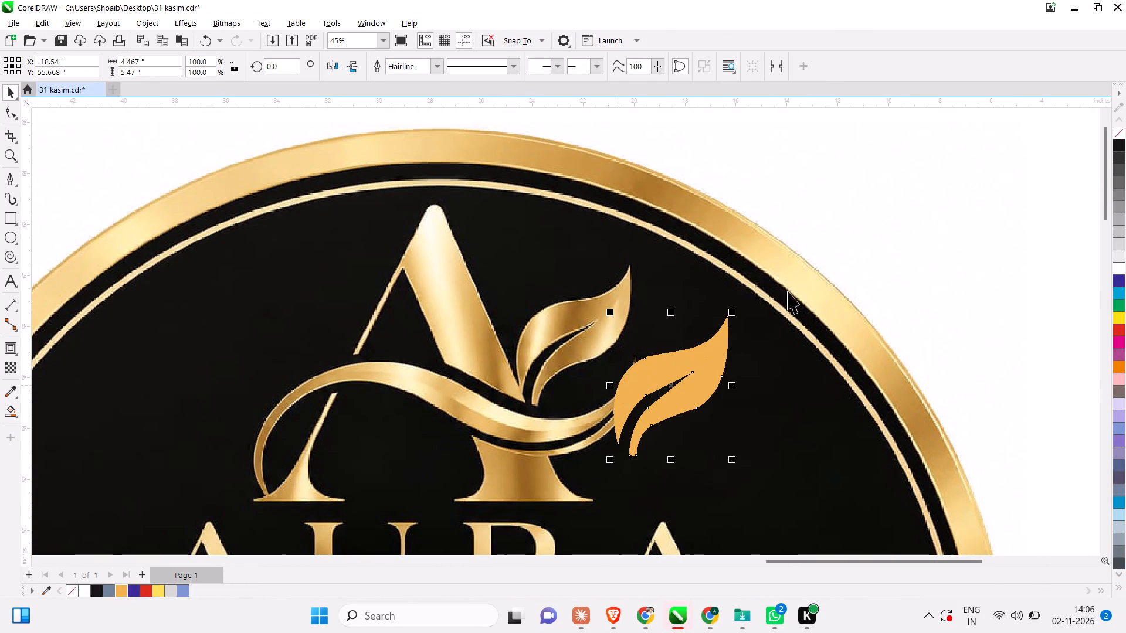
{"action": "left_click", "coordinate": [866, 196]}
Examine the filled leaf's outline against the original leaf in the badge emblem, both up close and at full view.
{"action": "scroll", "coordinate": [519, 356], "scroll_direction": "down", "scroll_amount": 3}
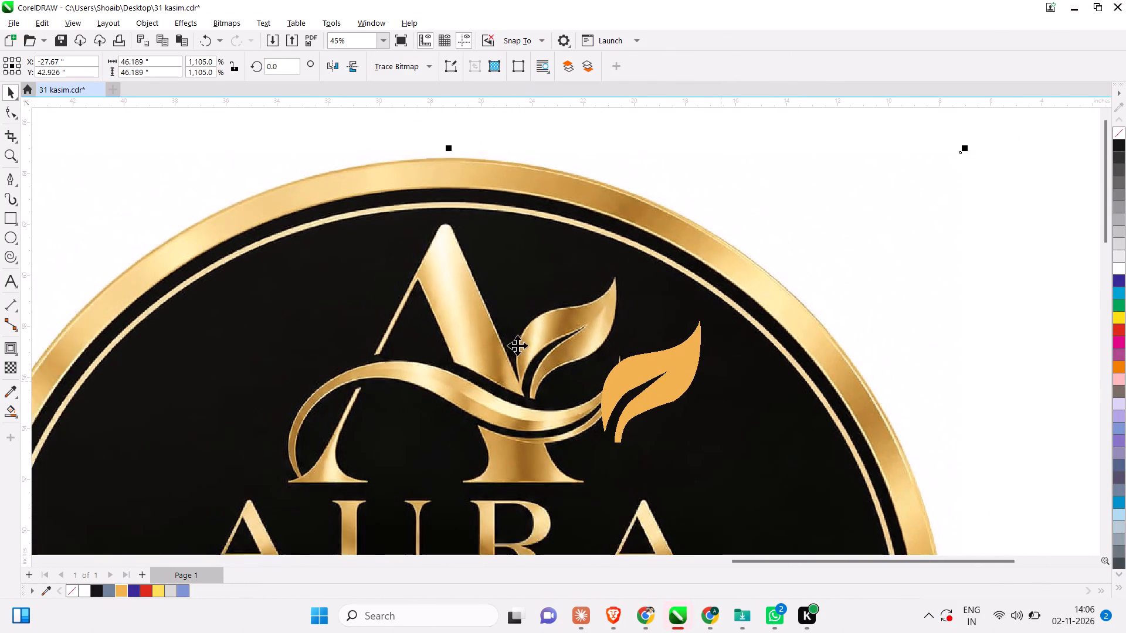
{"action": "scroll", "coordinate": [517, 345], "scroll_direction": "down", "scroll_amount": 3}
{"action": "scroll", "coordinate": [611, 407], "scroll_direction": "up", "scroll_amount": 11}
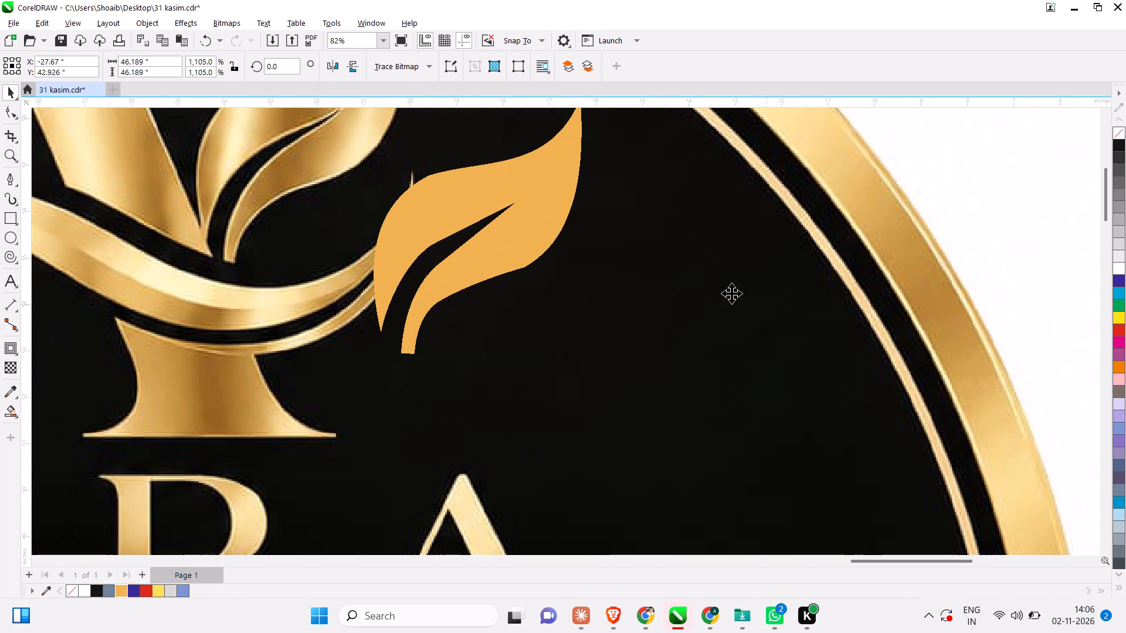
{"action": "scroll", "coordinate": [547, 247], "scroll_direction": "down", "scroll_amount": 5}
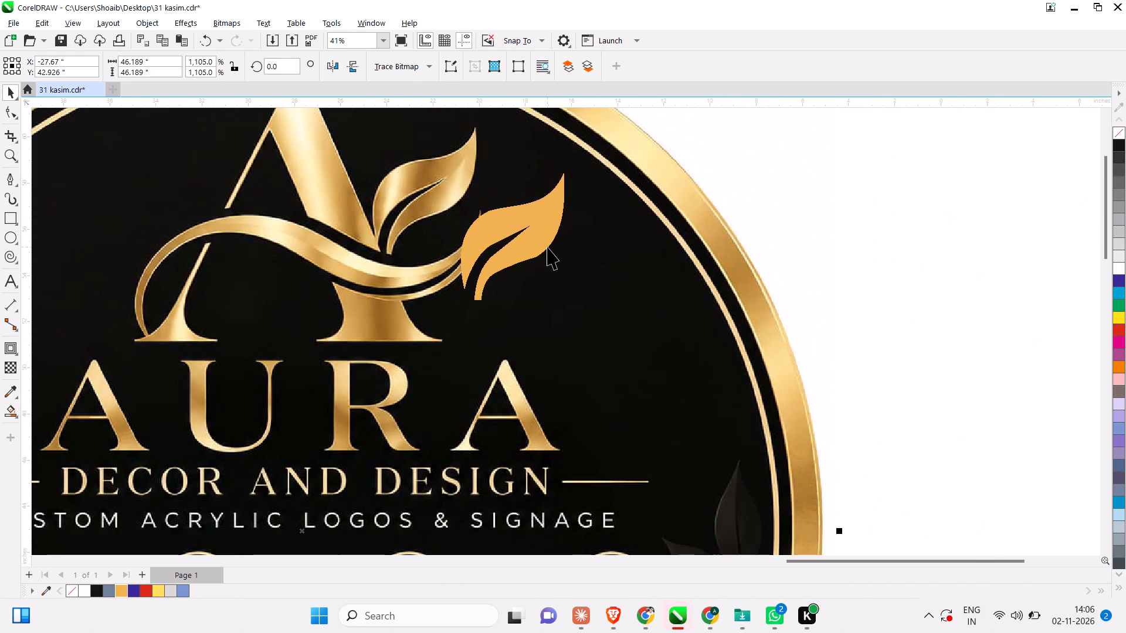
{"action": "scroll", "coordinate": [544, 249], "scroll_direction": "down", "scroll_amount": 6}
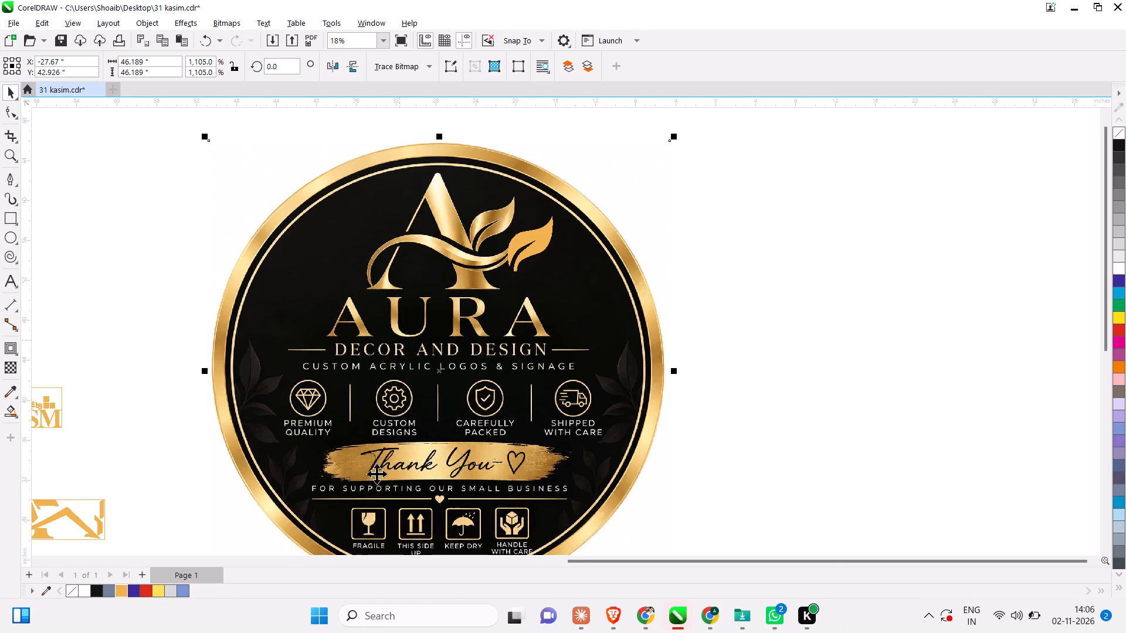
{"action": "scroll", "coordinate": [538, 249], "scroll_direction": "up", "scroll_amount": 8}
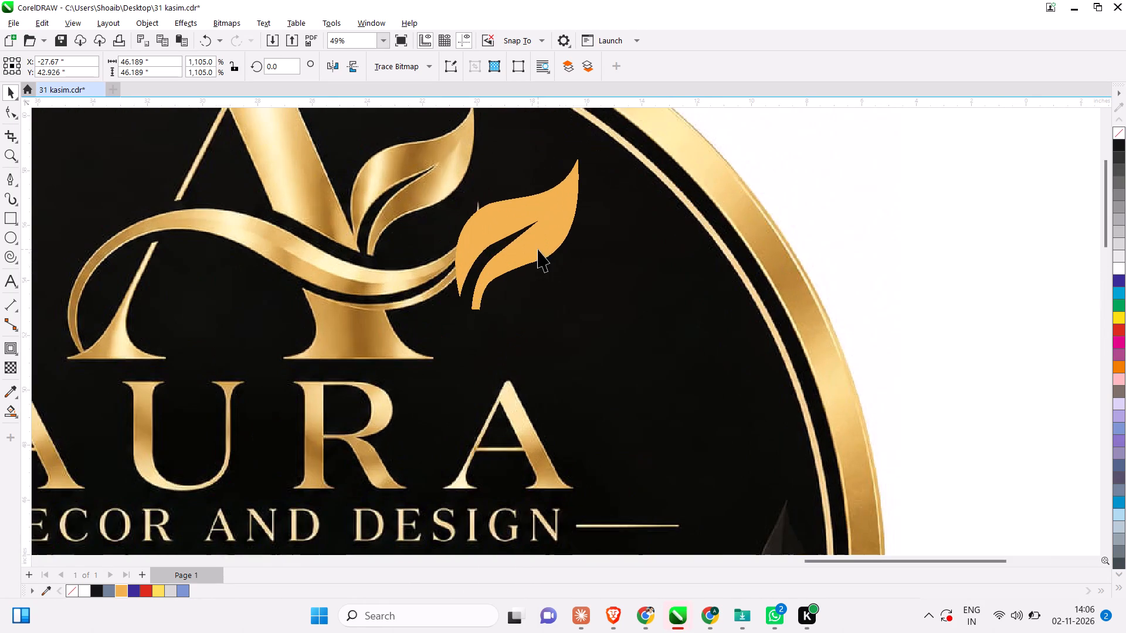
{"action": "scroll", "coordinate": [479, 191], "scroll_direction": "up", "scroll_amount": 8}
{"action": "scroll", "coordinate": [485, 212], "scroll_direction": "down", "scroll_amount": 3}
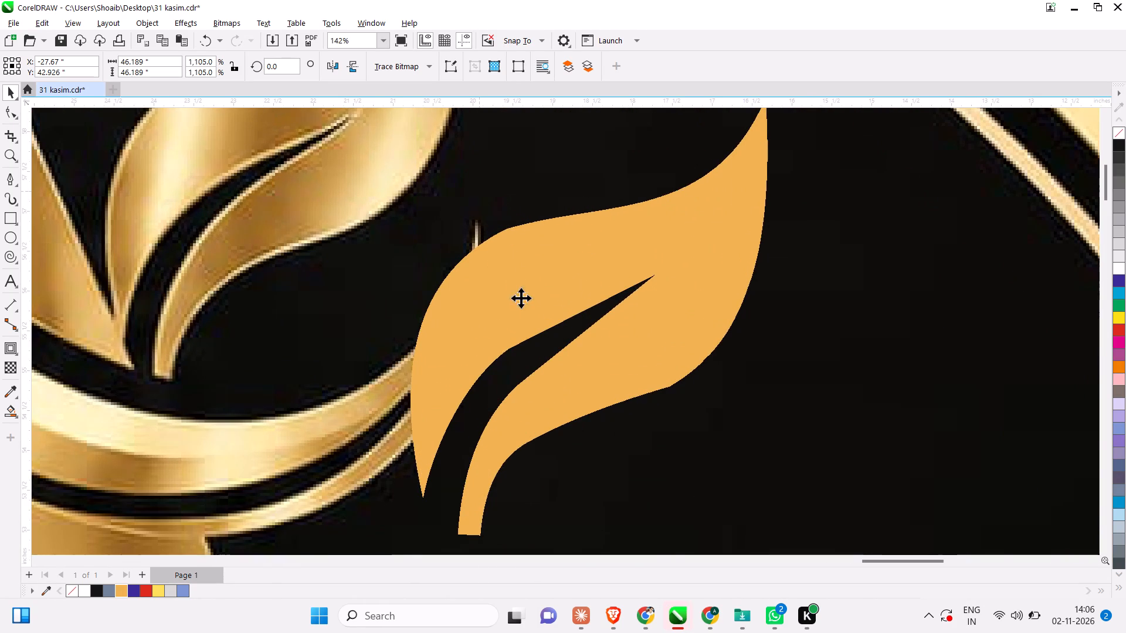
{"action": "scroll", "coordinate": [521, 298], "scroll_direction": "down", "scroll_amount": 4}
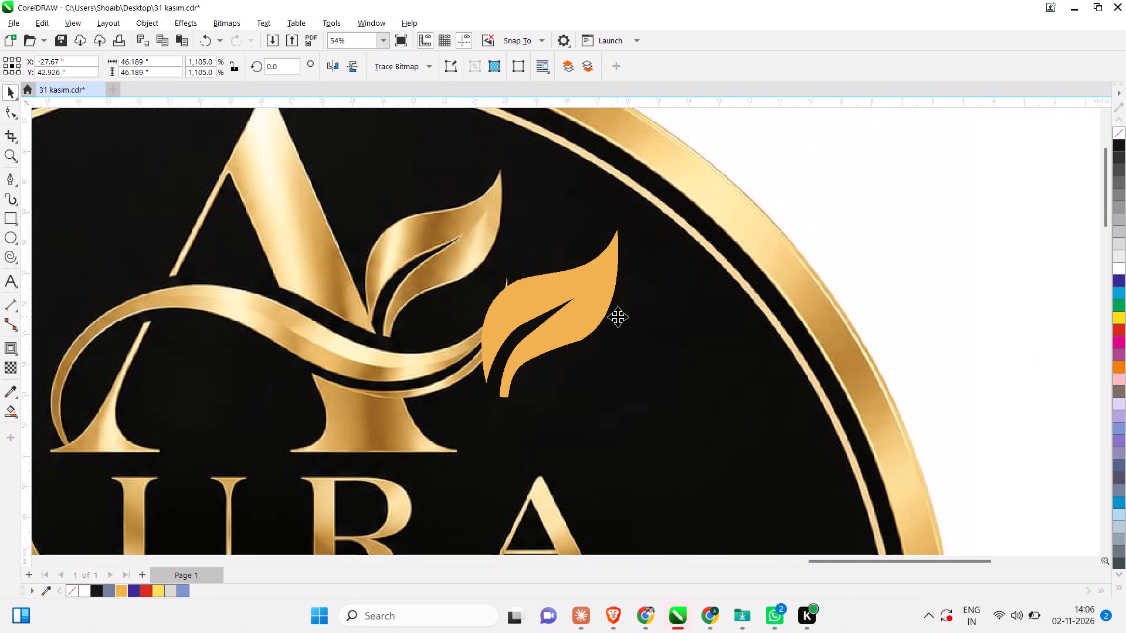
{"action": "scroll", "coordinate": [618, 316], "scroll_direction": "down", "scroll_amount": 7}
{"action": "scroll", "coordinate": [618, 316], "scroll_direction": "up", "scroll_amount": 3}
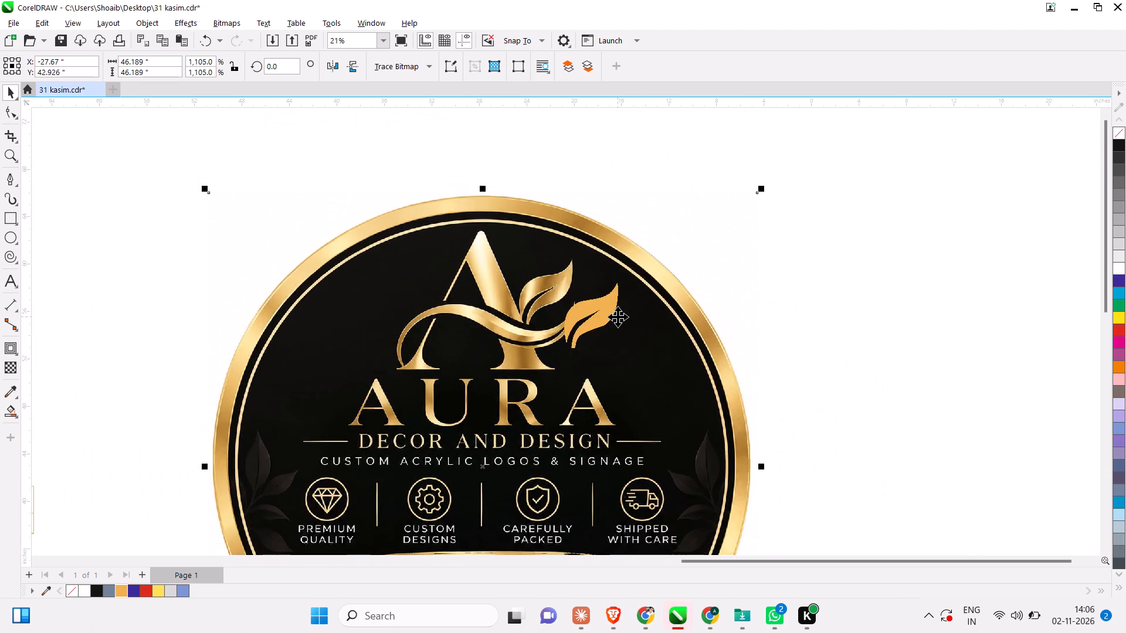
Move the filled leaf farther from the emblem to about X -15.1, Y 53.4 inches, clear of the swoosh.
{"action": "scroll", "coordinate": [618, 316], "scroll_direction": "up", "scroll_amount": 5}
{"action": "left_click", "coordinate": [568, 288]}
{"action": "left_click_drag", "start_coordinate": [566, 287], "coordinate": [568, 287]}
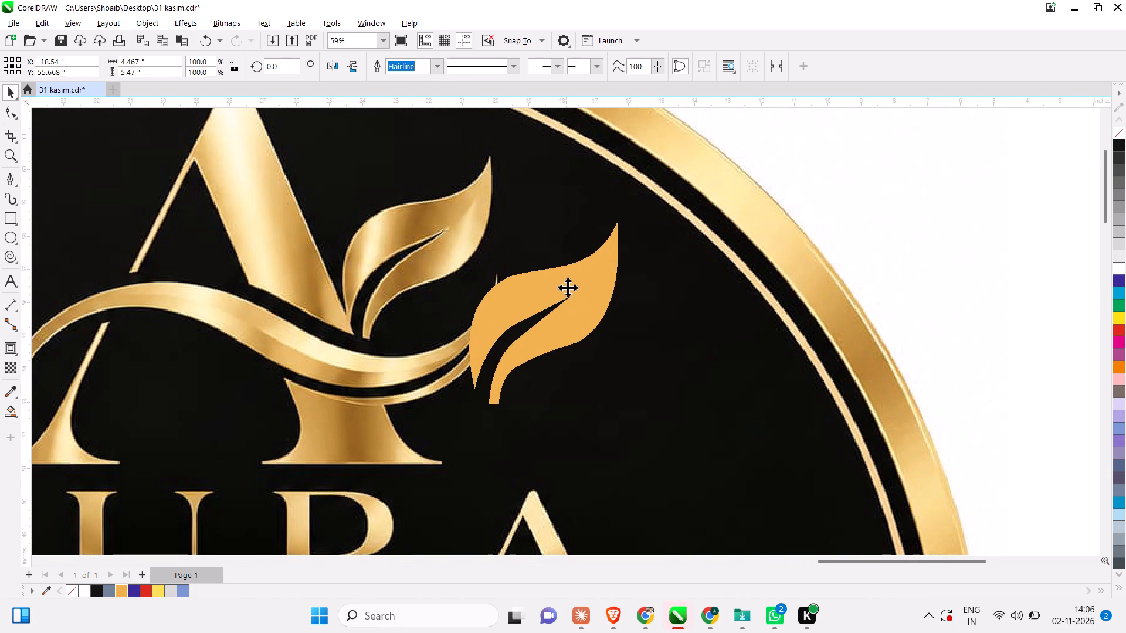
{"action": "left_click_drag", "start_coordinate": [568, 287], "coordinate": [680, 363]}
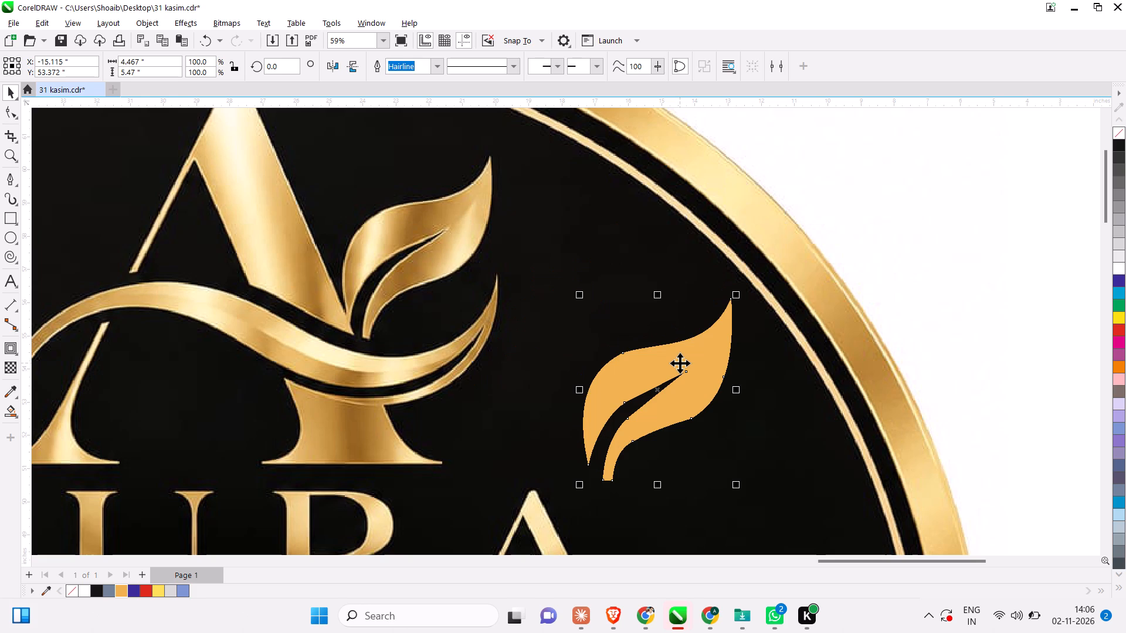
Smooth the leaf's lower outer edge by deleting its two nodes, one above the stem and one at the lobe's outer corner.
{"action": "scroll", "coordinate": [653, 439], "scroll_direction": "up", "scroll_amount": 3}
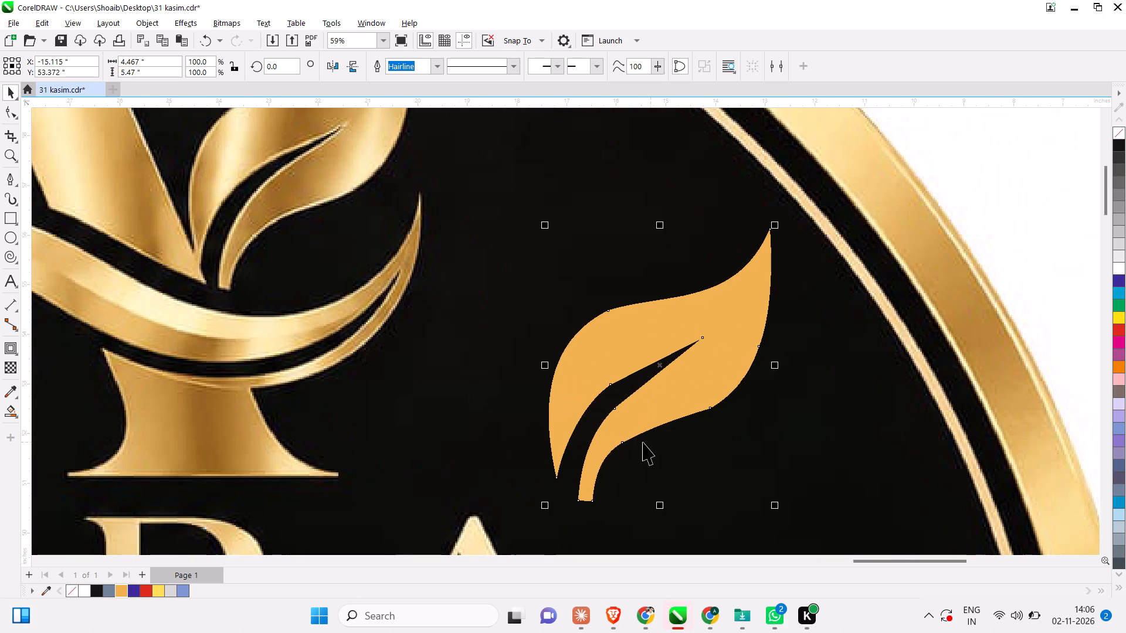
{"action": "left_click", "coordinate": [10, 112]}
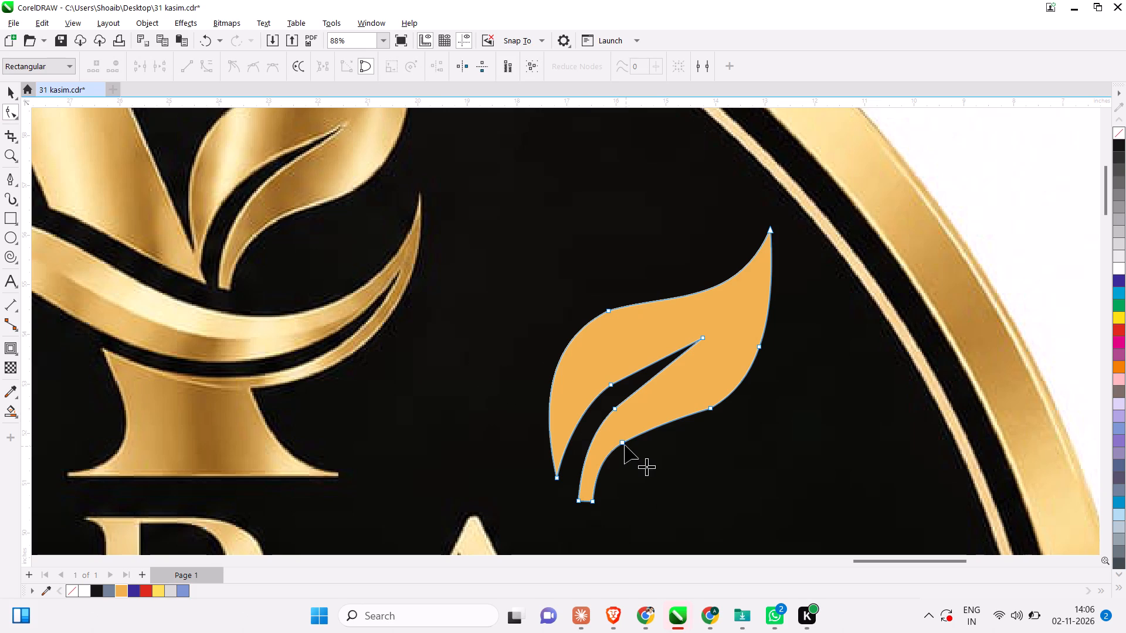
{"action": "double_click", "coordinate": [625, 445]}
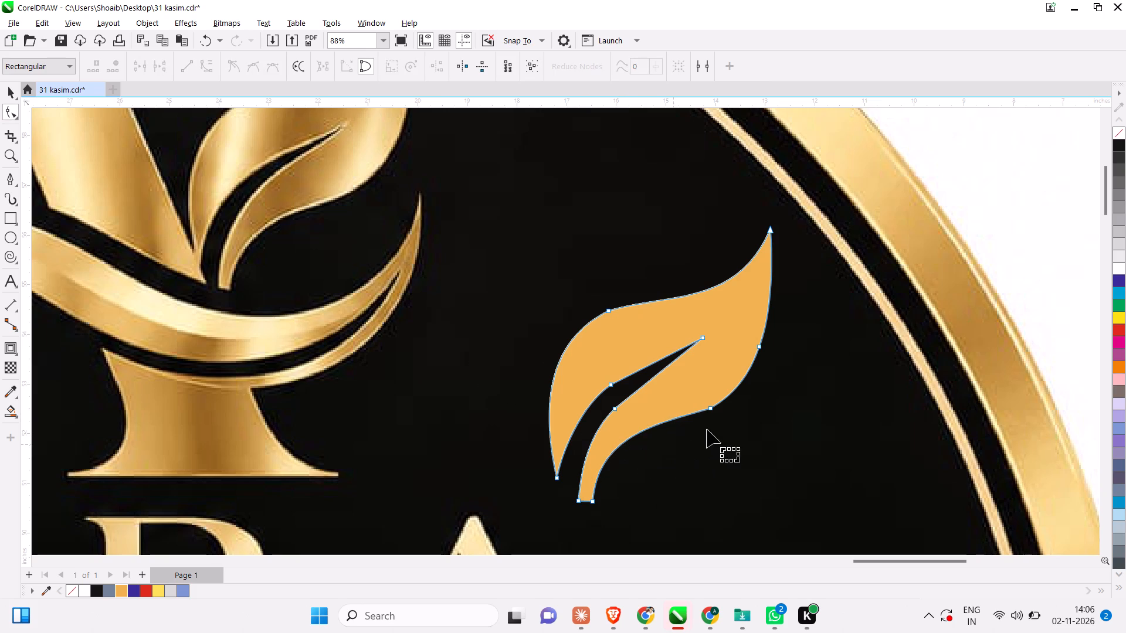
{"action": "double_click", "coordinate": [713, 409]}
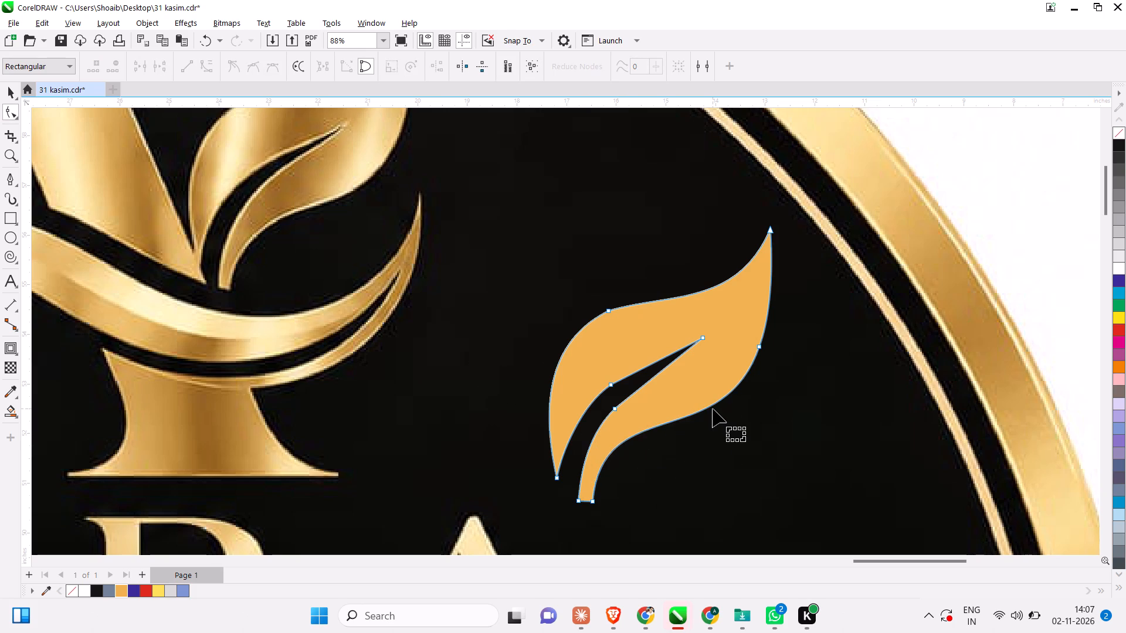
{"action": "scroll", "coordinate": [687, 447], "scroll_direction": "down", "scroll_amount": 6}
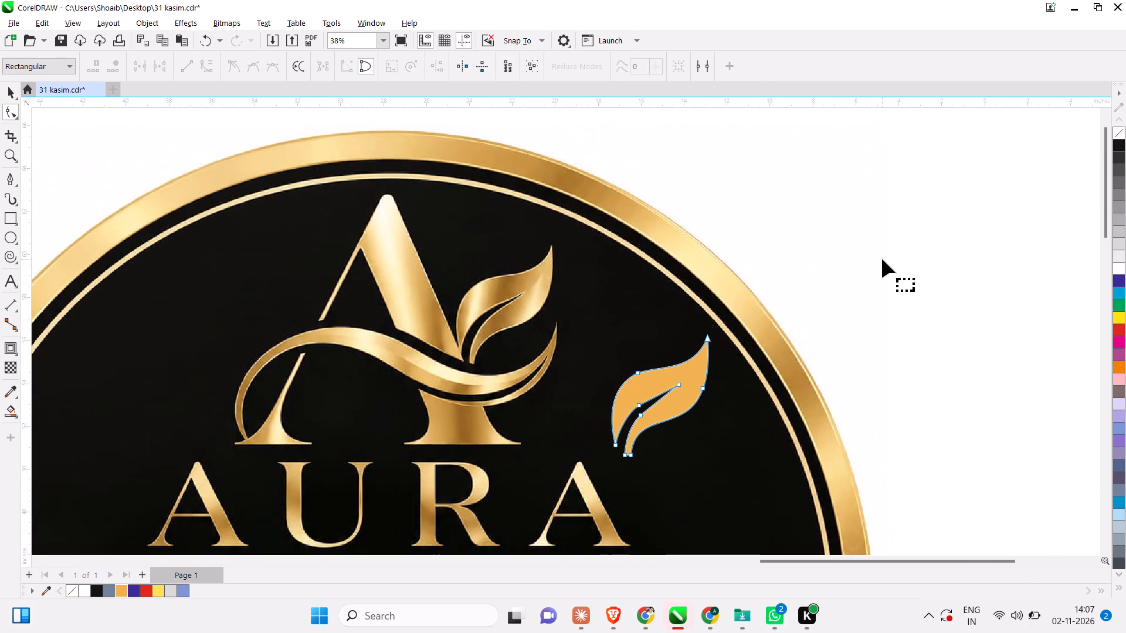
{"action": "left_click", "coordinate": [2, 87]}
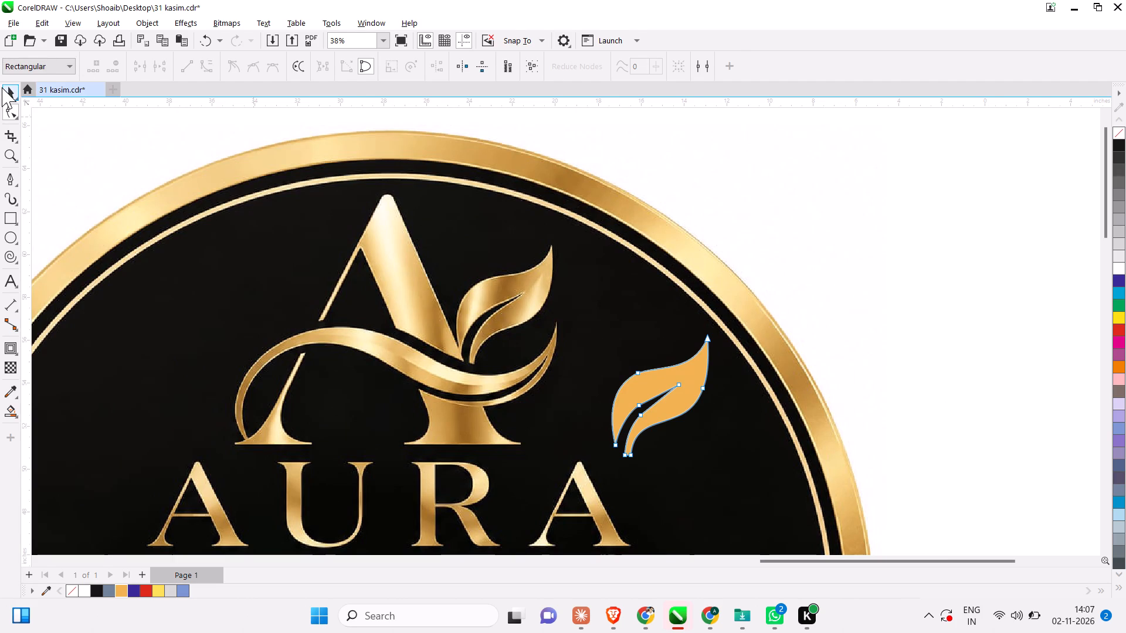
{"action": "left_click", "coordinate": [840, 236]}
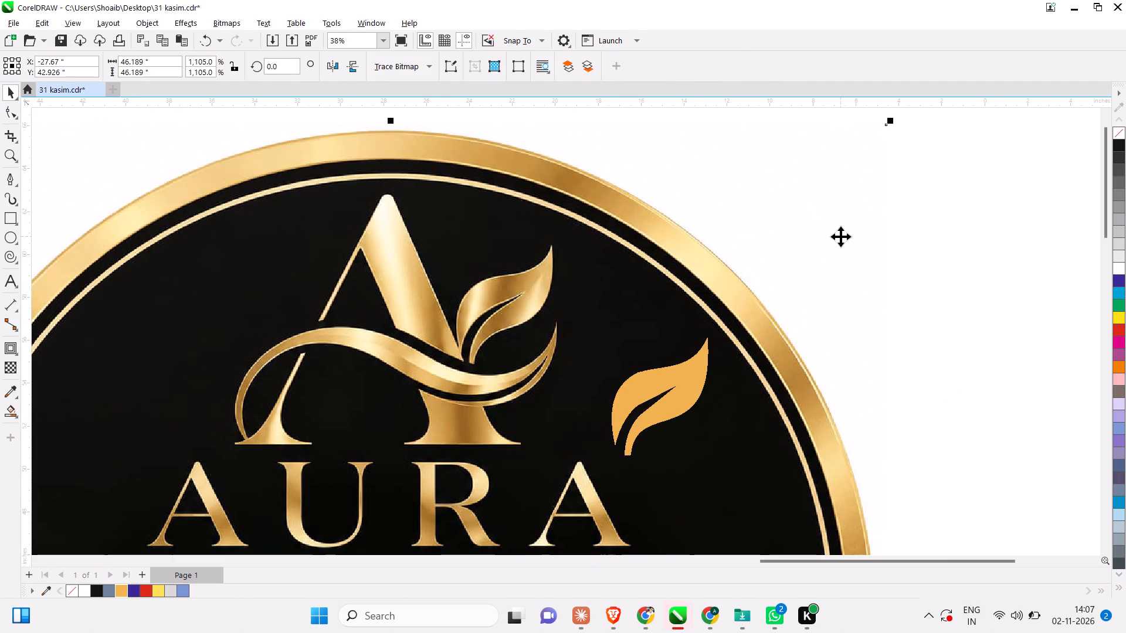
Check the filled leaf's outline against the emblem's original leaf, placing it outside the badge's gold ring at about X -6.29, Y 59.49 inches.
{"action": "left_click_drag", "start_coordinate": [683, 402], "coordinate": [649, 371]}
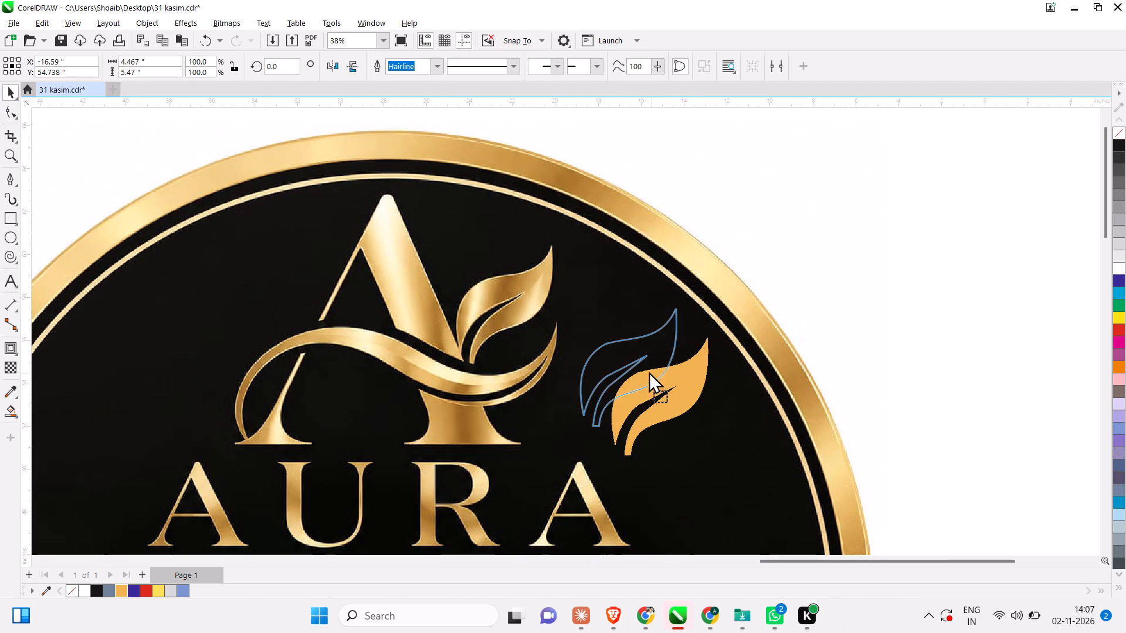
{"action": "left_click_drag", "start_coordinate": [649, 371], "coordinate": [527, 305]}
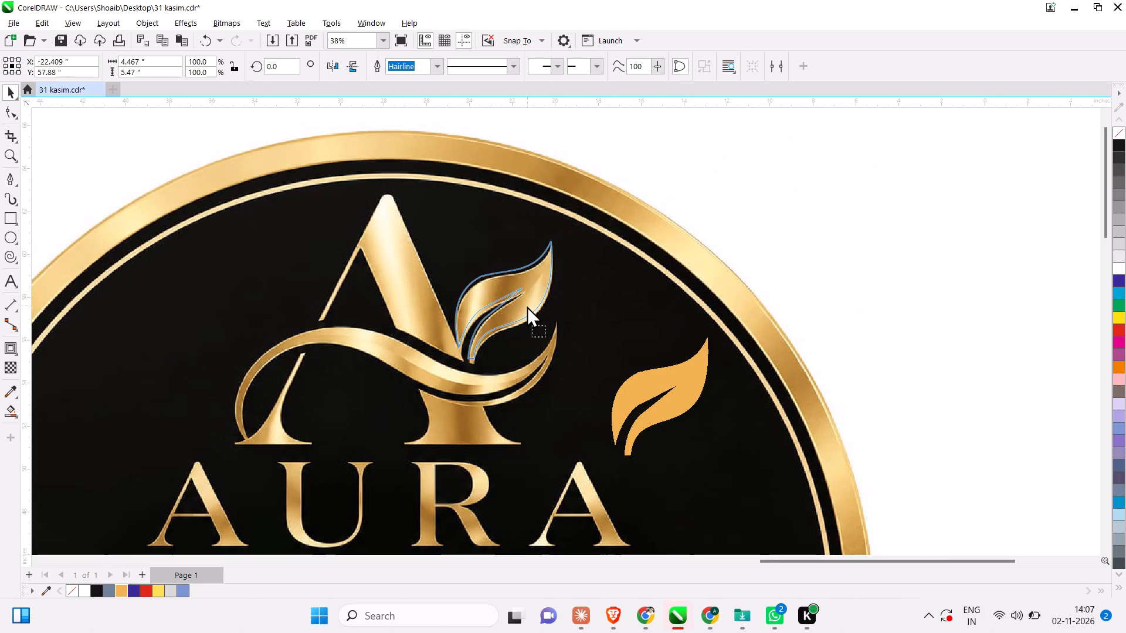
{"action": "left_click_drag", "start_coordinate": [527, 305], "coordinate": [527, 307]}
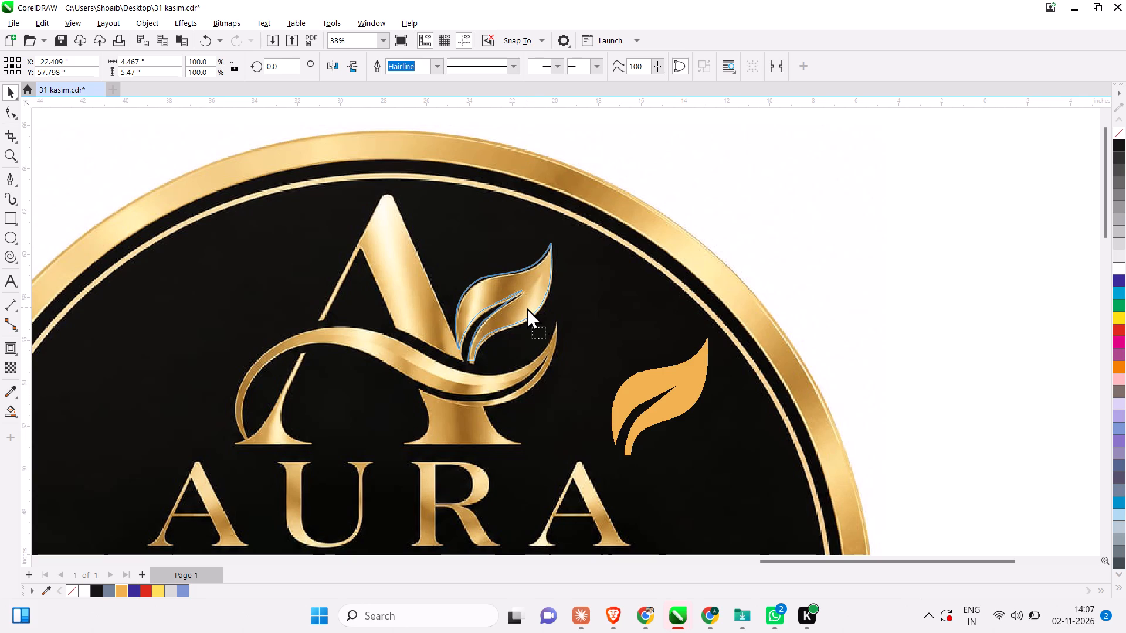
{"action": "left_click_drag", "start_coordinate": [527, 307], "coordinate": [542, 310]}
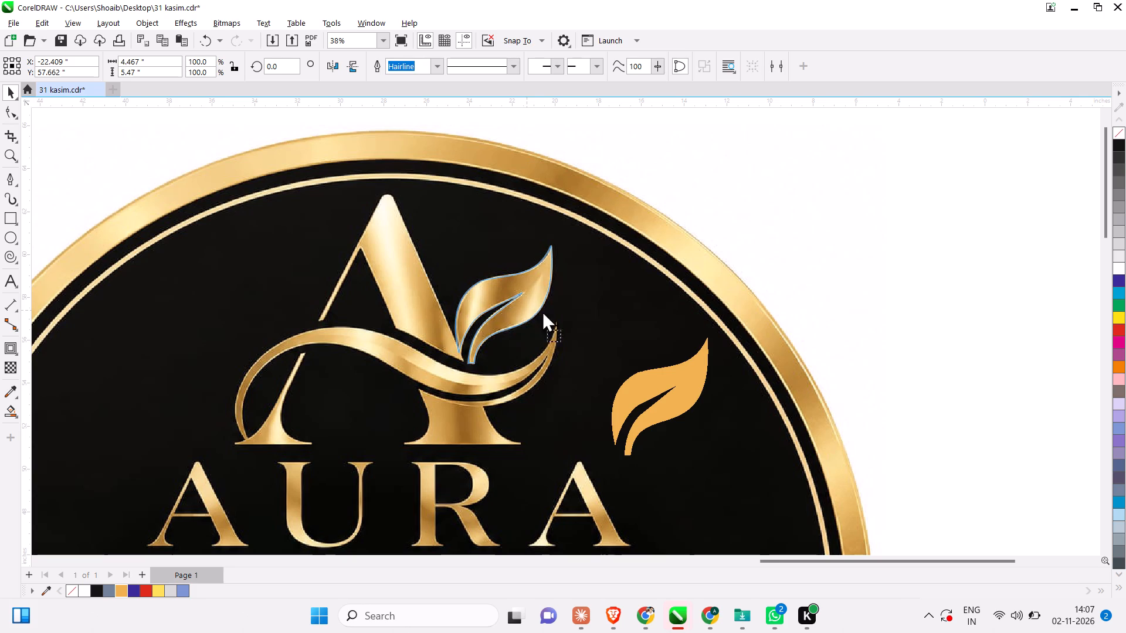
{"action": "left_click_drag", "start_coordinate": [542, 310], "coordinate": [873, 271]}
Examine the relocated leaf up close, along with the A and swoosh of the badge emblem.
{"action": "scroll", "coordinate": [827, 200], "scroll_direction": "up", "scroll_amount": 9}
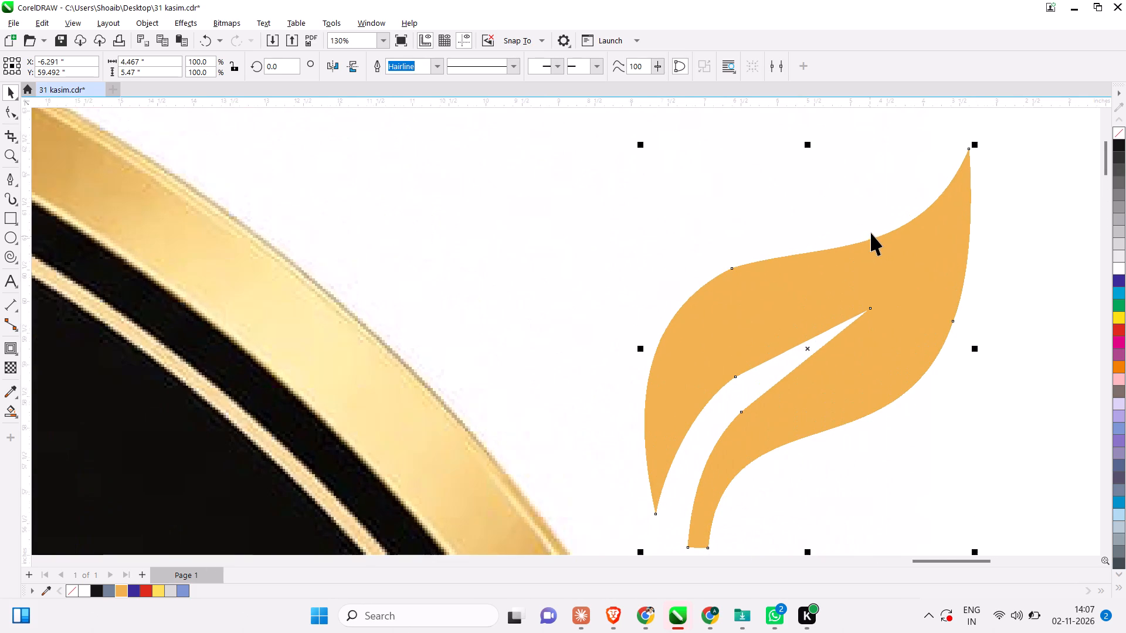
{"action": "scroll", "coordinate": [542, 223], "scroll_direction": "down", "scroll_amount": 8}
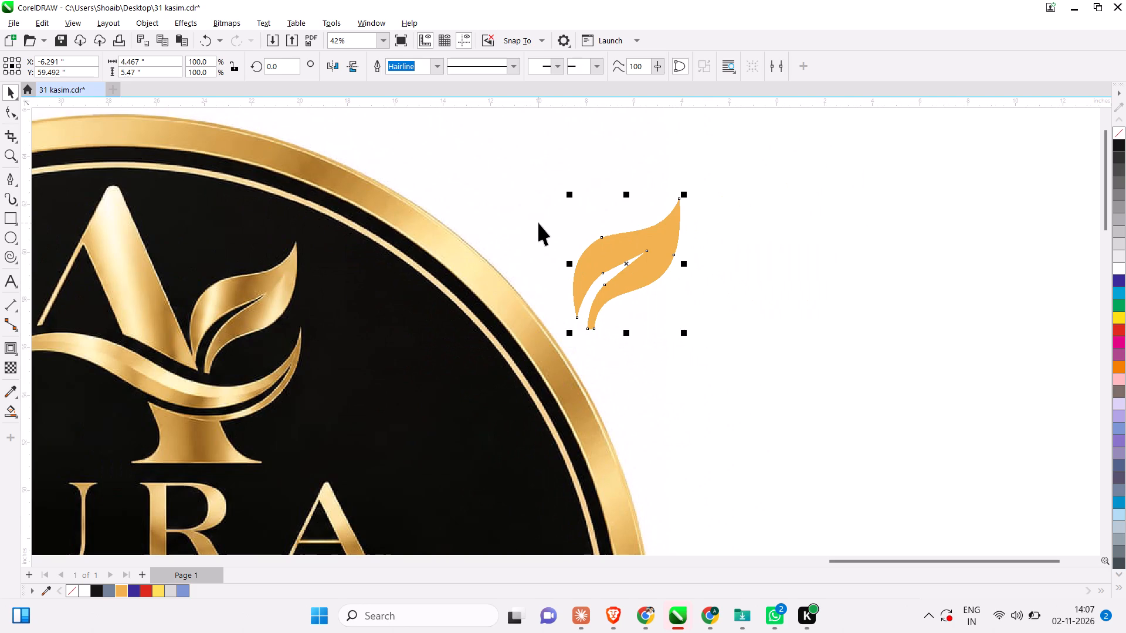
{"action": "scroll", "coordinate": [831, 223], "scroll_direction": "down", "scroll_amount": 2}
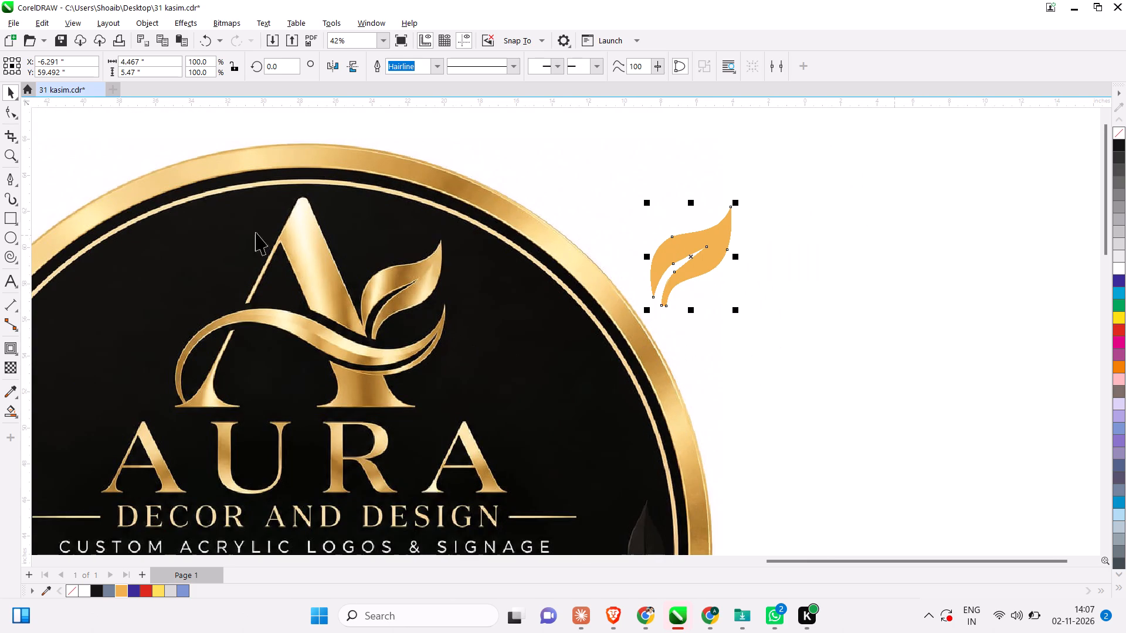
{"action": "scroll", "coordinate": [272, 233], "scroll_direction": "up", "scroll_amount": 5}
{"action": "scroll", "coordinate": [357, 310], "scroll_direction": "down", "scroll_amount": 3}
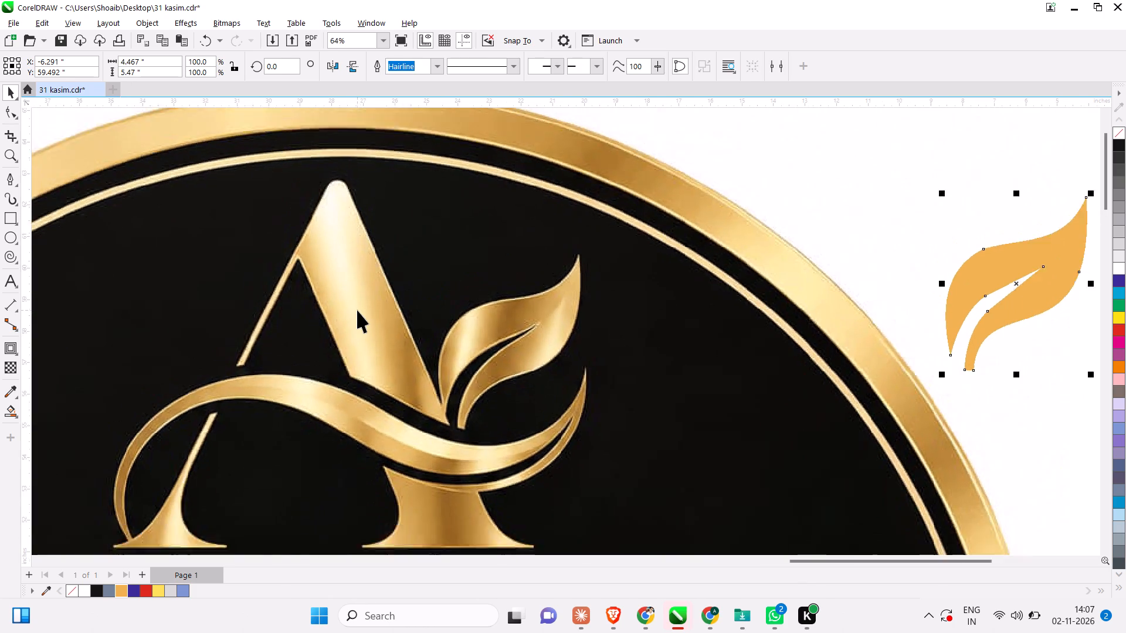
{"action": "scroll", "coordinate": [357, 310], "scroll_direction": "down", "scroll_amount": 3}
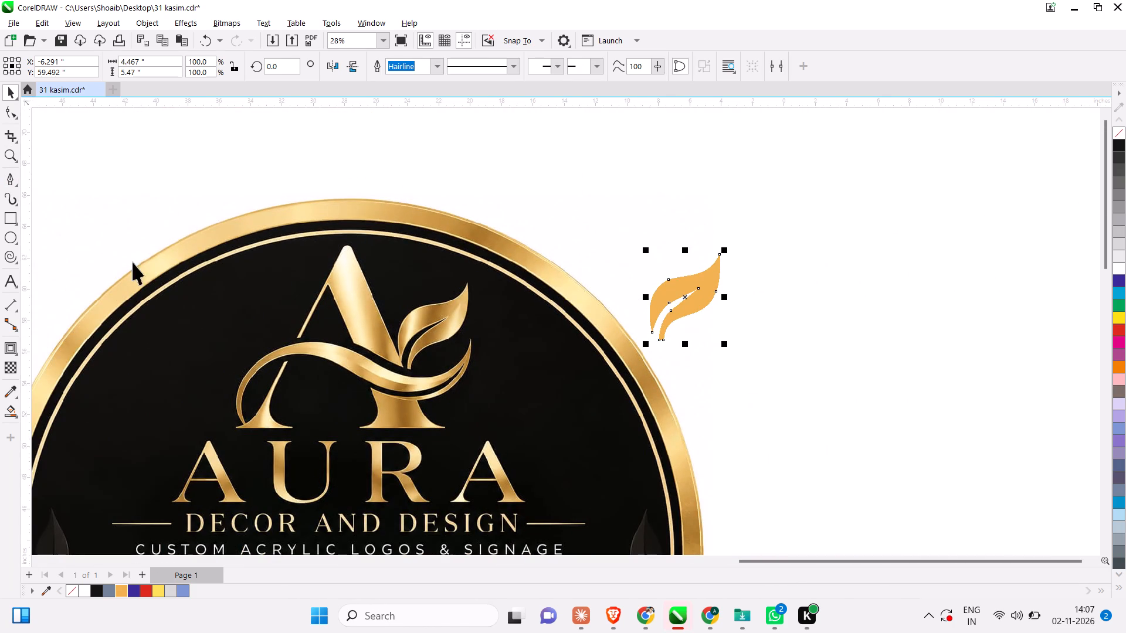
{"action": "scroll", "coordinate": [212, 304], "scroll_direction": "down", "scroll_amount": 5}
{"action": "scroll", "coordinate": [382, 356], "scroll_direction": "down", "scroll_amount": 1}
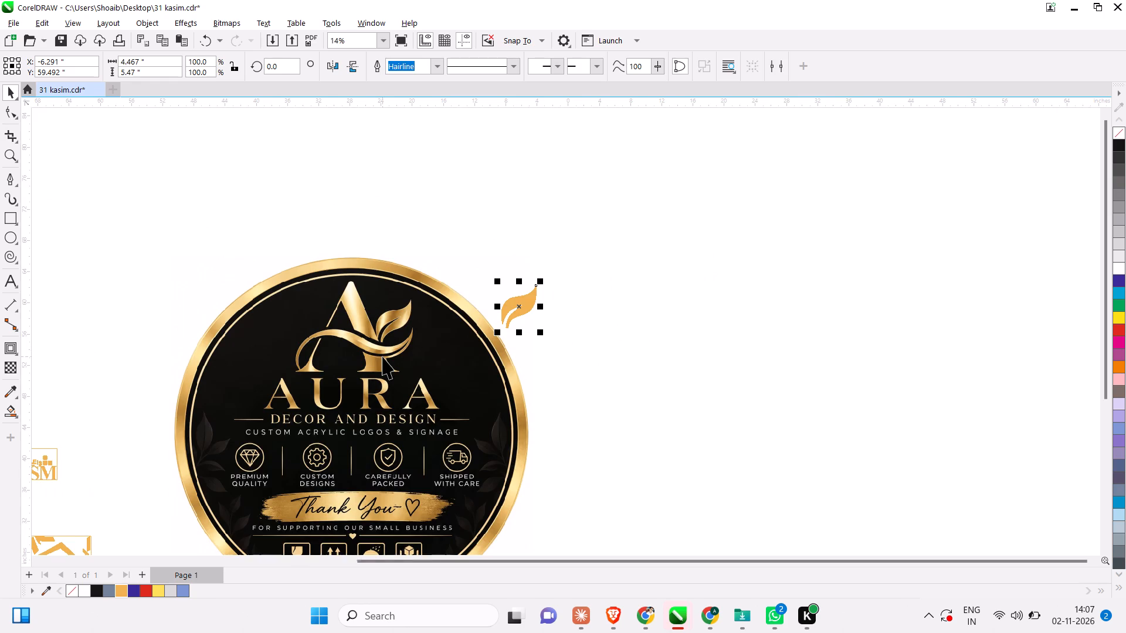
{"action": "scroll", "coordinate": [339, 300], "scroll_direction": "up", "scroll_amount": 7}
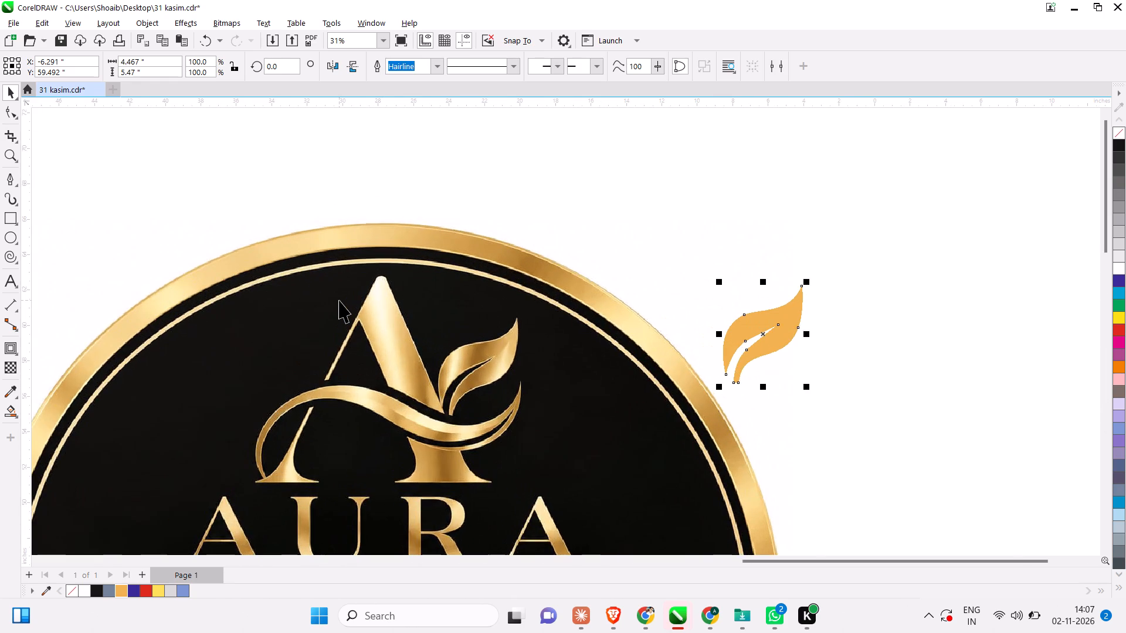
{"action": "scroll", "coordinate": [339, 300], "scroll_direction": "up", "scroll_amount": 2}
{"action": "scroll", "coordinate": [339, 300], "scroll_direction": "down", "scroll_amount": 2}
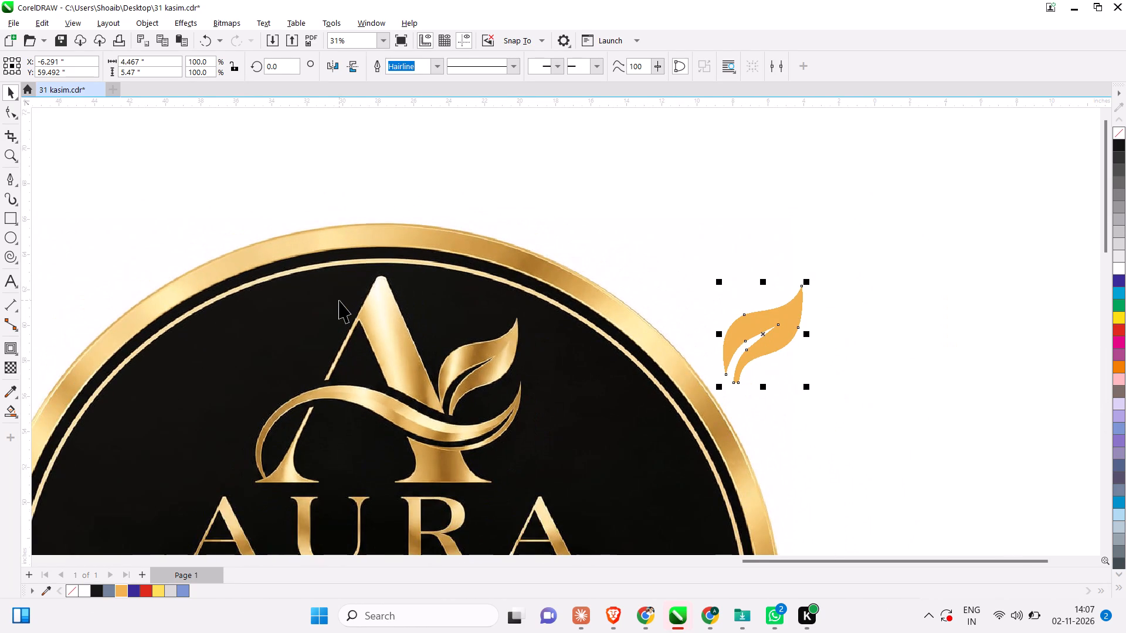
With the Pen tool, start a path atop the A's left leg below the swoosh and trace around its foot serif to the swoosh's base.
{"action": "left_click", "coordinate": [9, 178]}
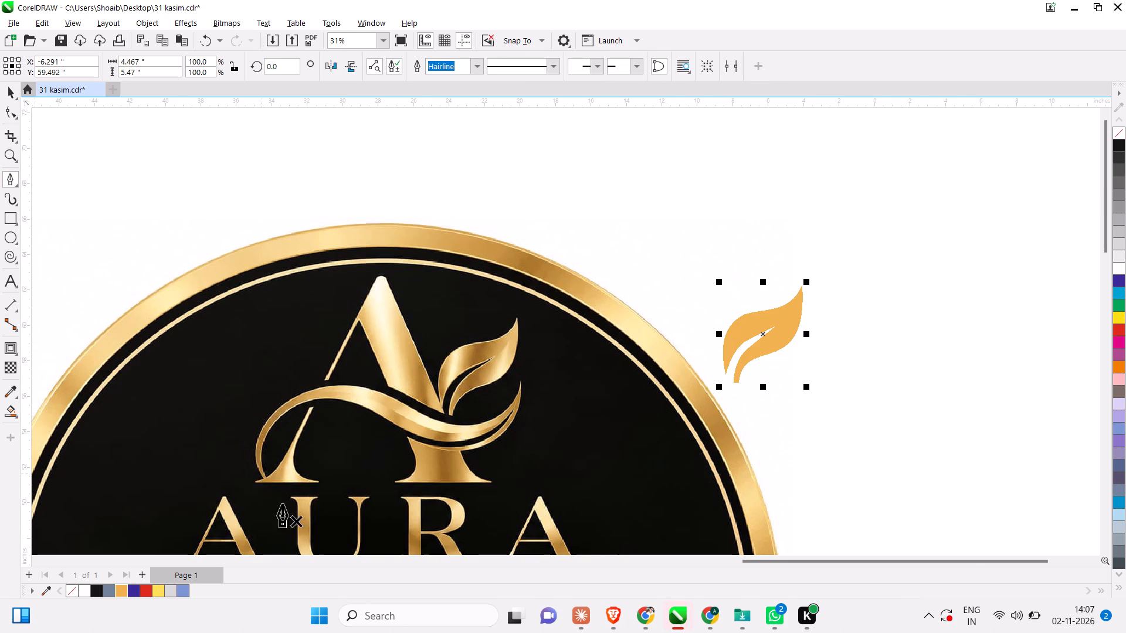
{"action": "scroll", "coordinate": [287, 512], "scroll_direction": "up", "scroll_amount": 3}
{"action": "scroll", "coordinate": [255, 461], "scroll_direction": "up", "scroll_amount": 4}
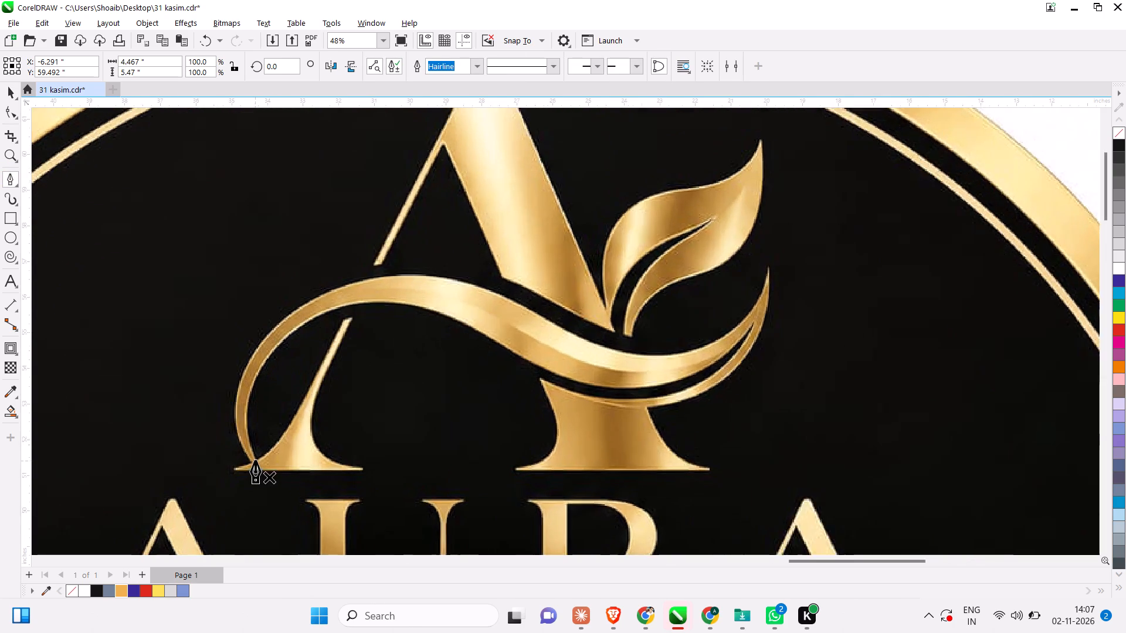
{"action": "scroll", "coordinate": [255, 461], "scroll_direction": "up", "scroll_amount": 1}
{"action": "scroll", "coordinate": [316, 474], "scroll_direction": "down", "scroll_amount": 1}
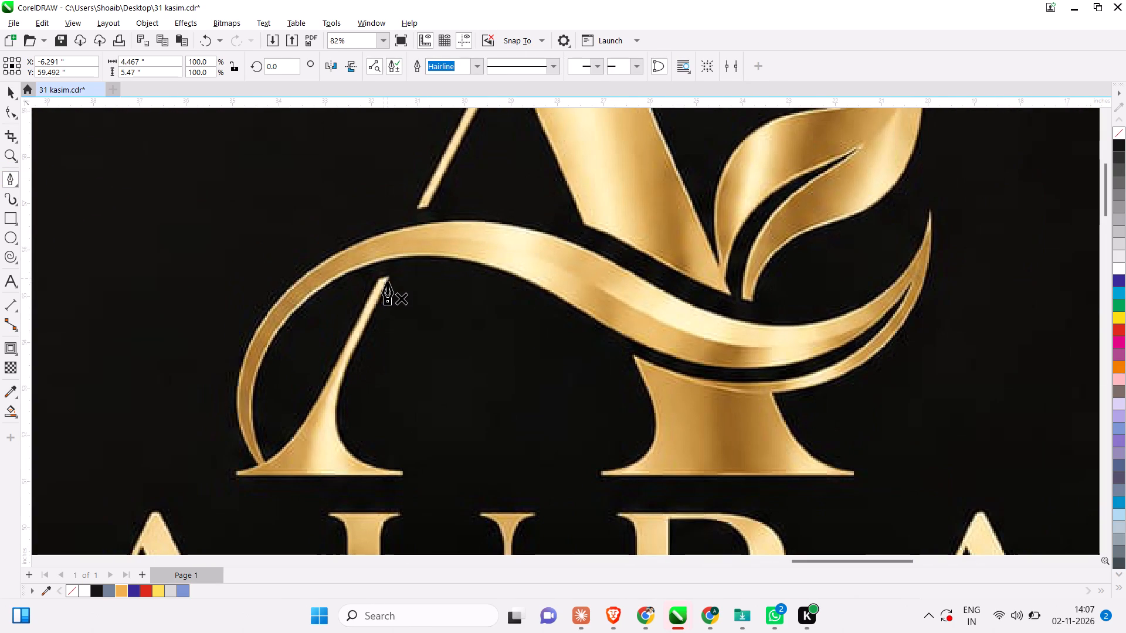
{"action": "left_click", "coordinate": [387, 280]}
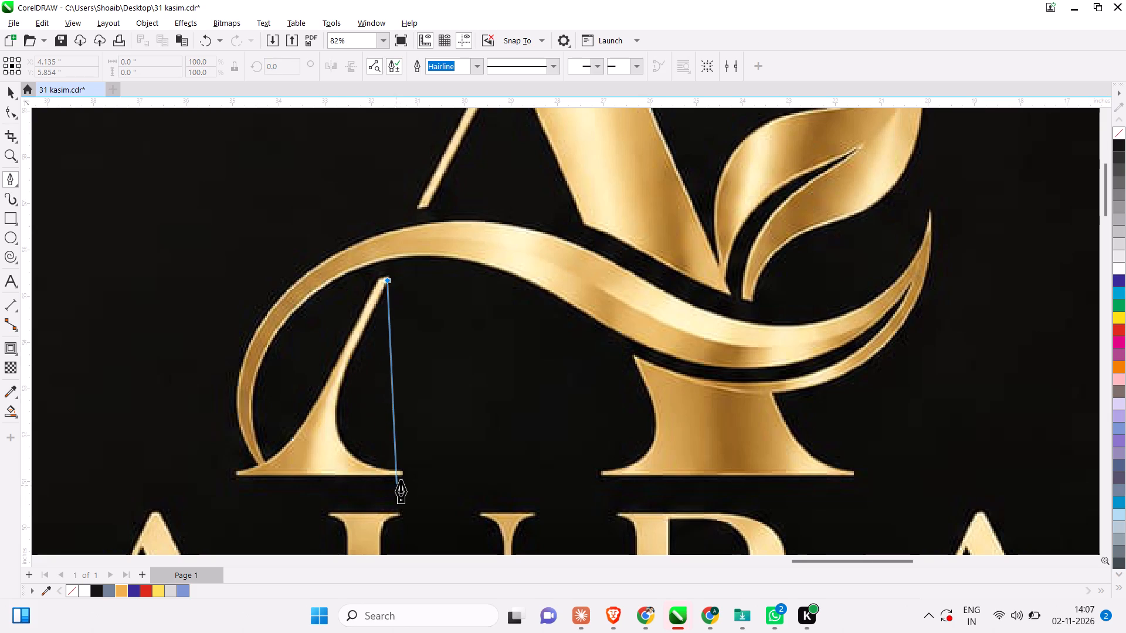
{"action": "scroll", "coordinate": [403, 472], "scroll_direction": "up", "scroll_amount": 8}
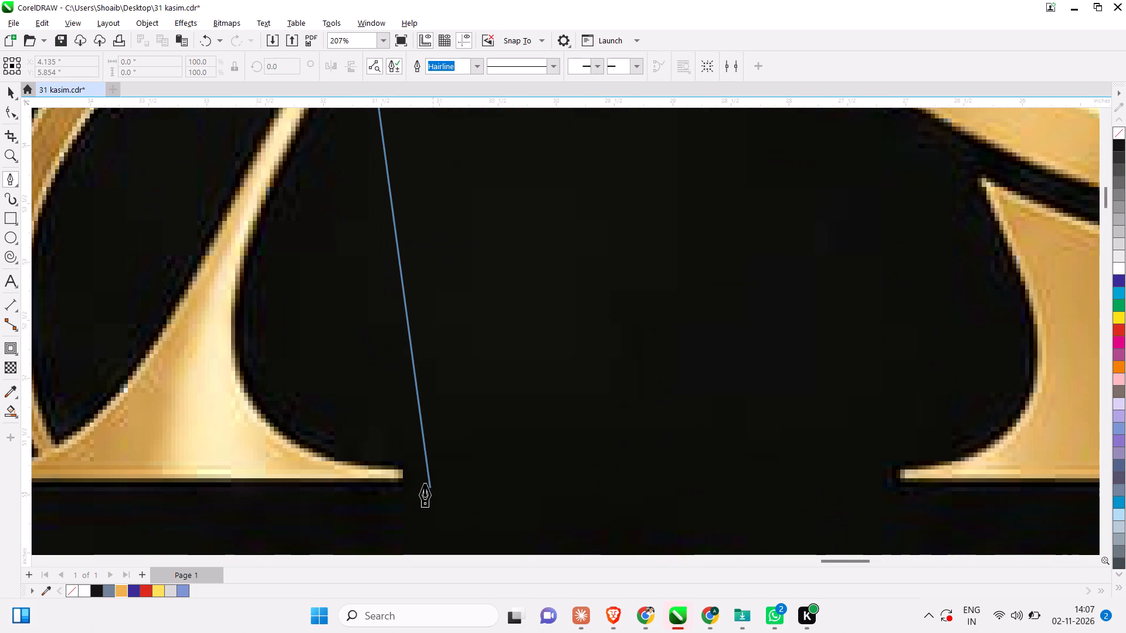
{"action": "left_click", "coordinate": [400, 464]}
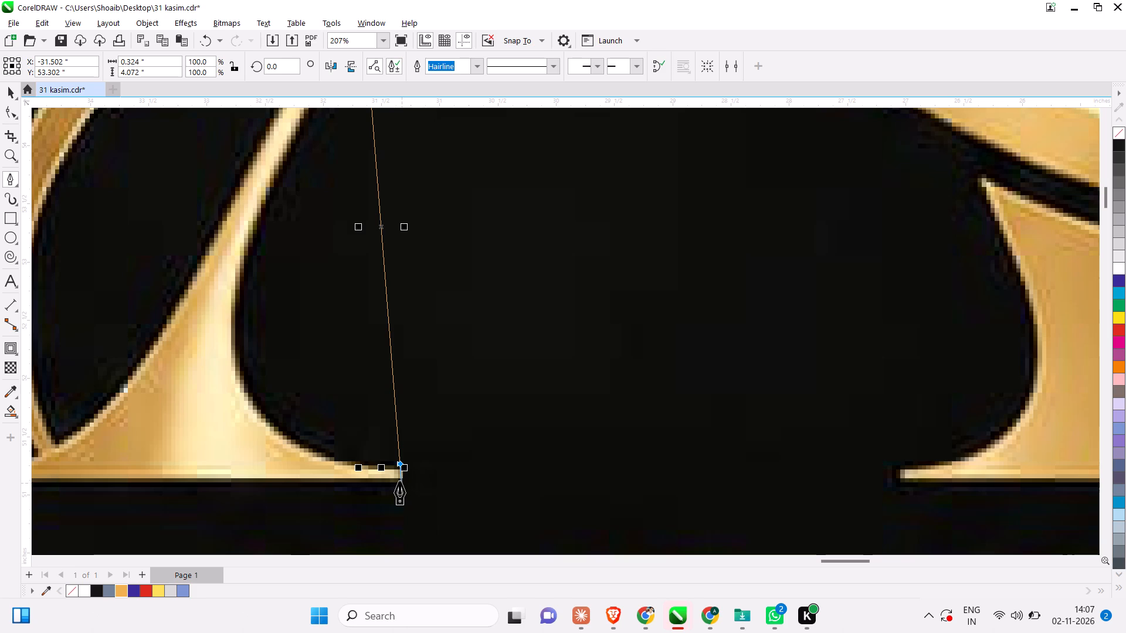
{"action": "left_click", "coordinate": [399, 482]}
{"action": "scroll", "coordinate": [302, 498], "scroll_direction": "down", "scroll_amount": 4}
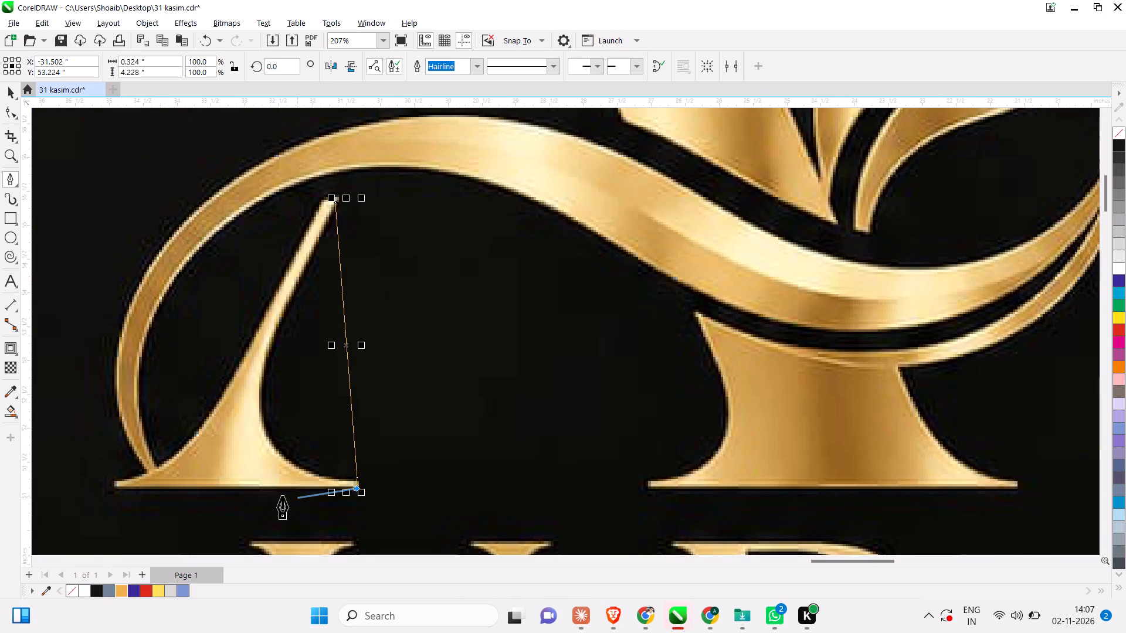
{"action": "scroll", "coordinate": [90, 507], "scroll_direction": "up", "scroll_amount": 6}
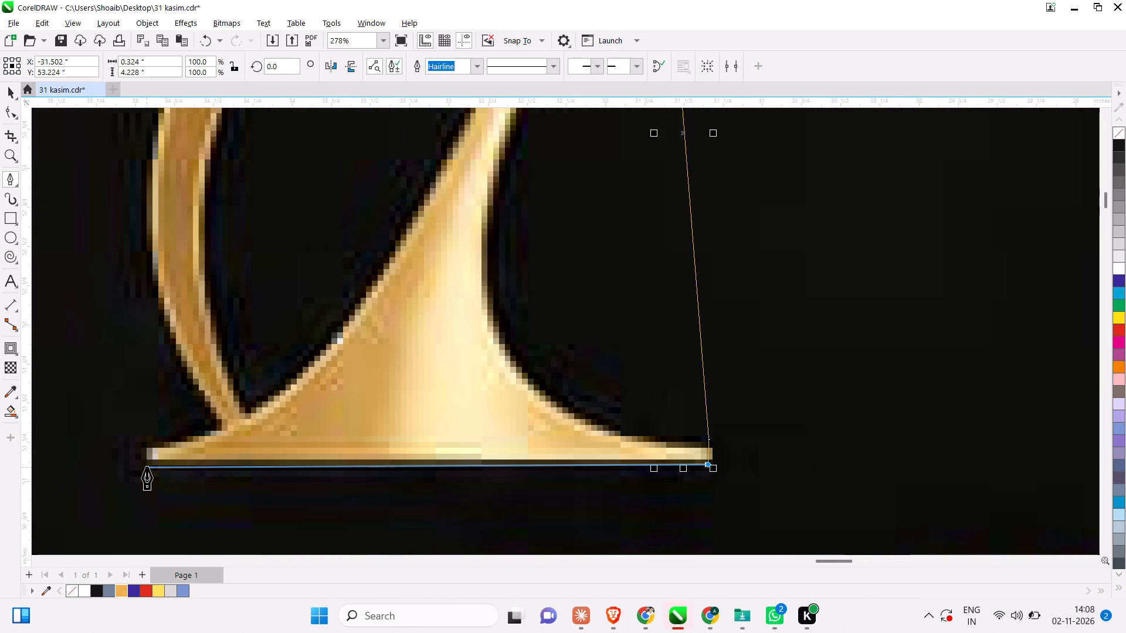
{"action": "left_click", "coordinate": [147, 465]}
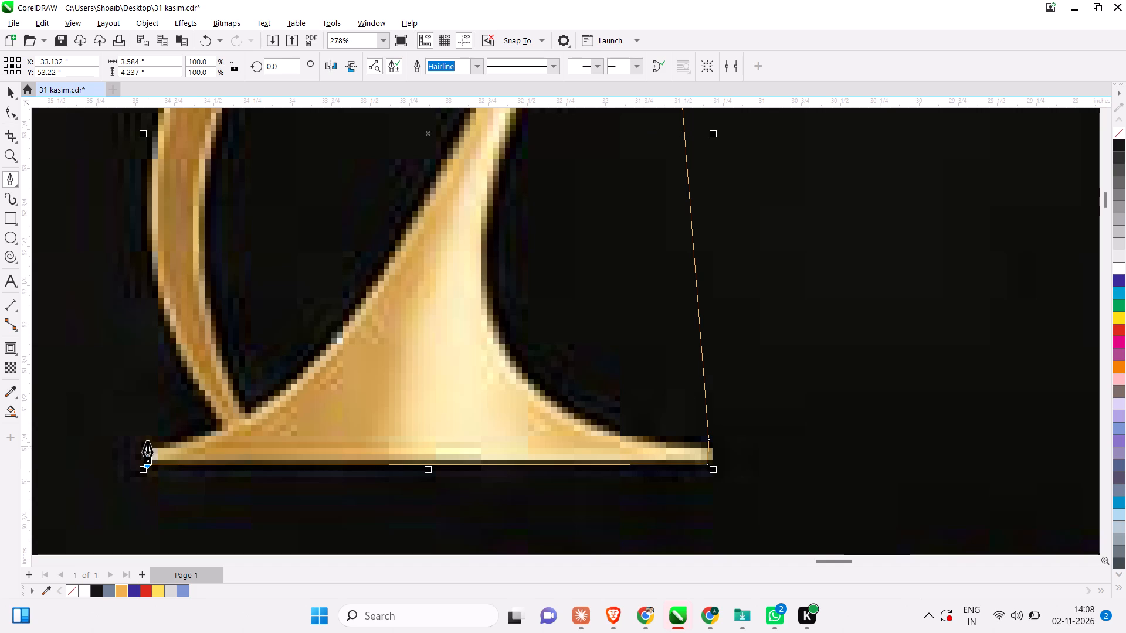
{"action": "left_click", "coordinate": [147, 448]}
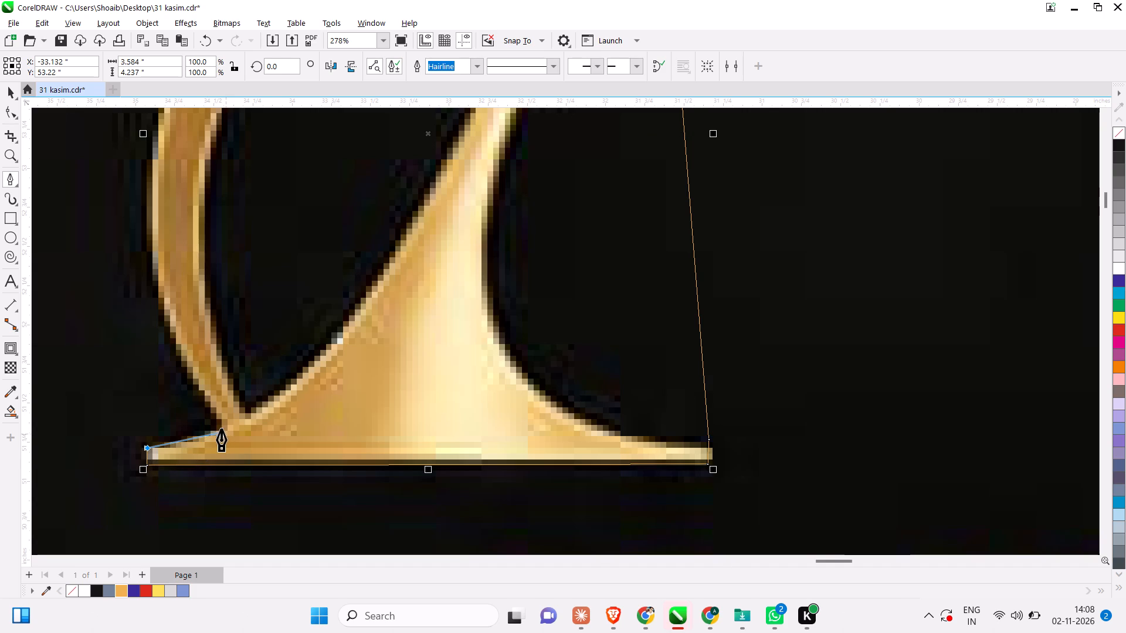
{"action": "left_click", "coordinate": [221, 429]}
Continue the path in straight segments along the swoosh's upper edge, from its base over the crest and through the dip to its pointed tip.
{"action": "scroll", "coordinate": [221, 429], "scroll_direction": "down", "scroll_amount": 7}
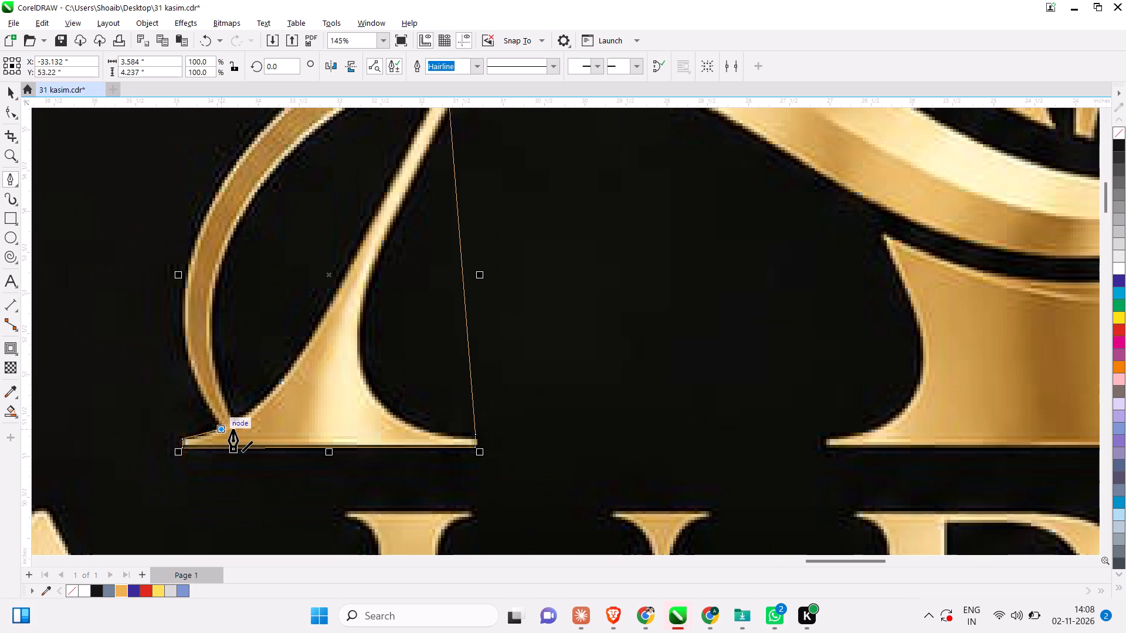
{"action": "scroll", "coordinate": [233, 430], "scroll_direction": "down", "scroll_amount": 3}
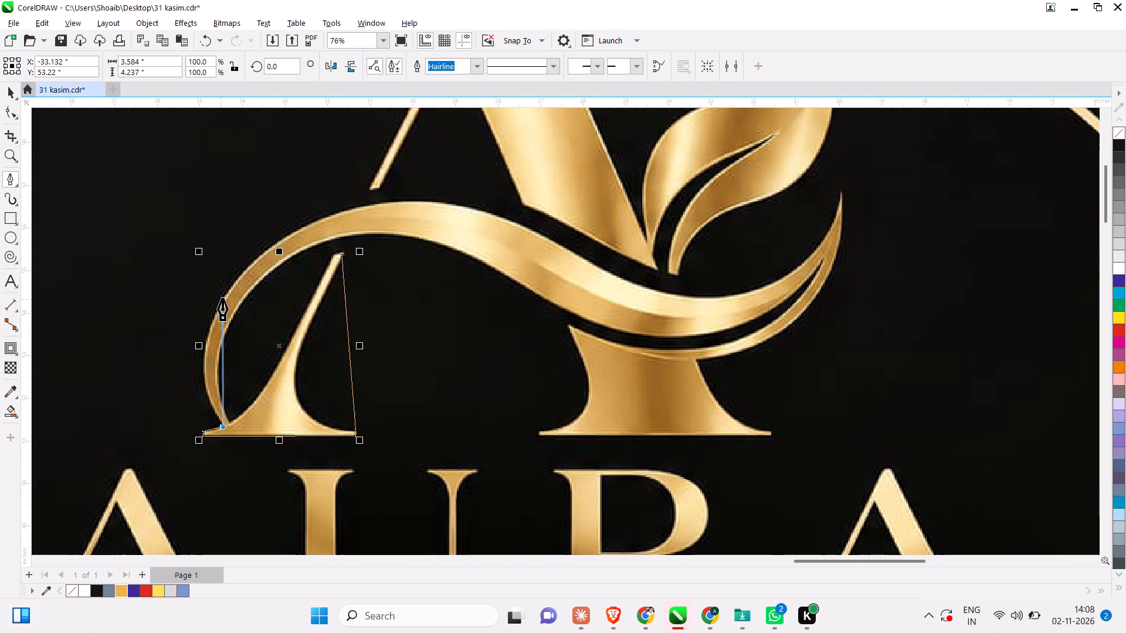
{"action": "left_click", "coordinate": [222, 298]}
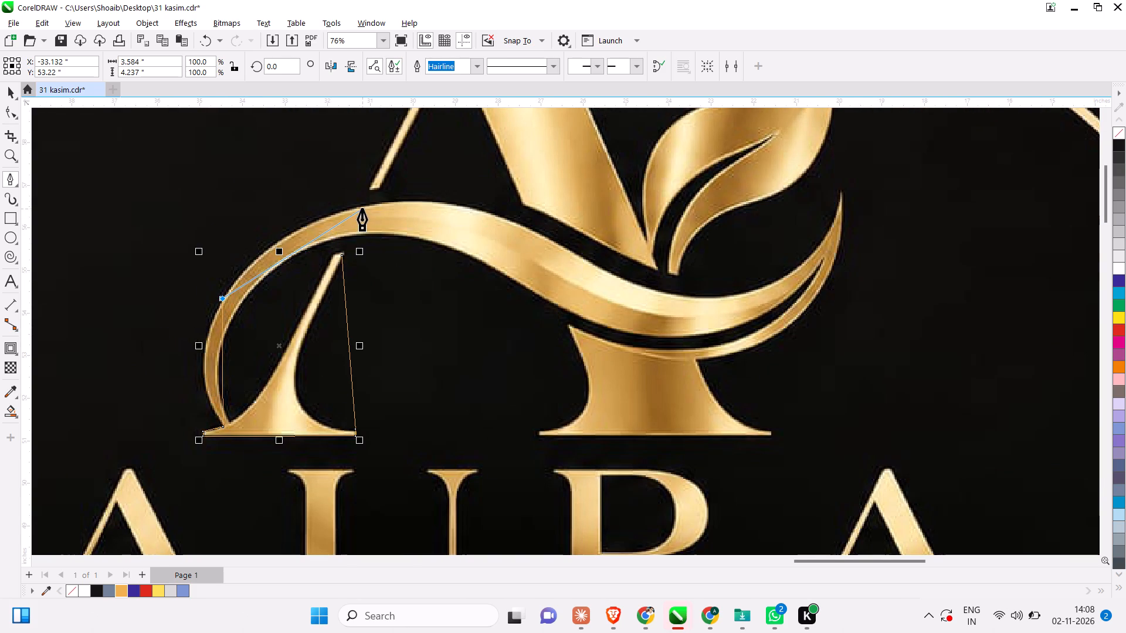
{"action": "left_click", "coordinate": [335, 217]}
{"action": "scroll", "coordinate": [382, 267], "scroll_direction": "down", "scroll_amount": 2}
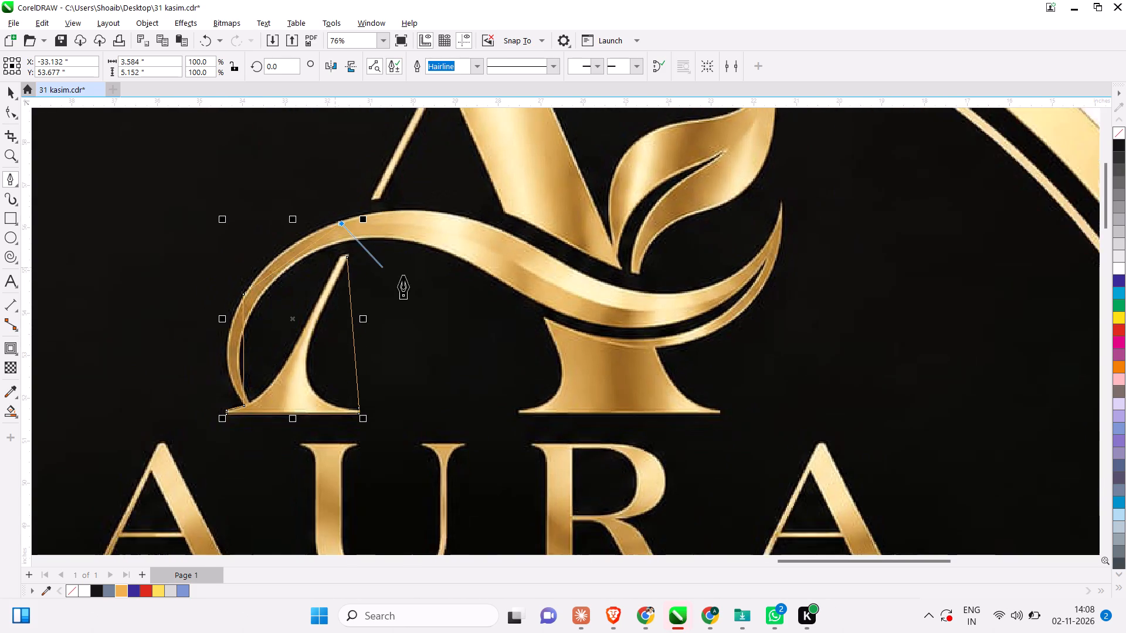
{"action": "scroll", "coordinate": [403, 276], "scroll_direction": "down", "scroll_amount": 3}
{"action": "scroll", "coordinate": [479, 250], "scroll_direction": "up", "scroll_amount": 6}
{"action": "scroll", "coordinate": [408, 239], "scroll_direction": "up", "scroll_amount": 3}
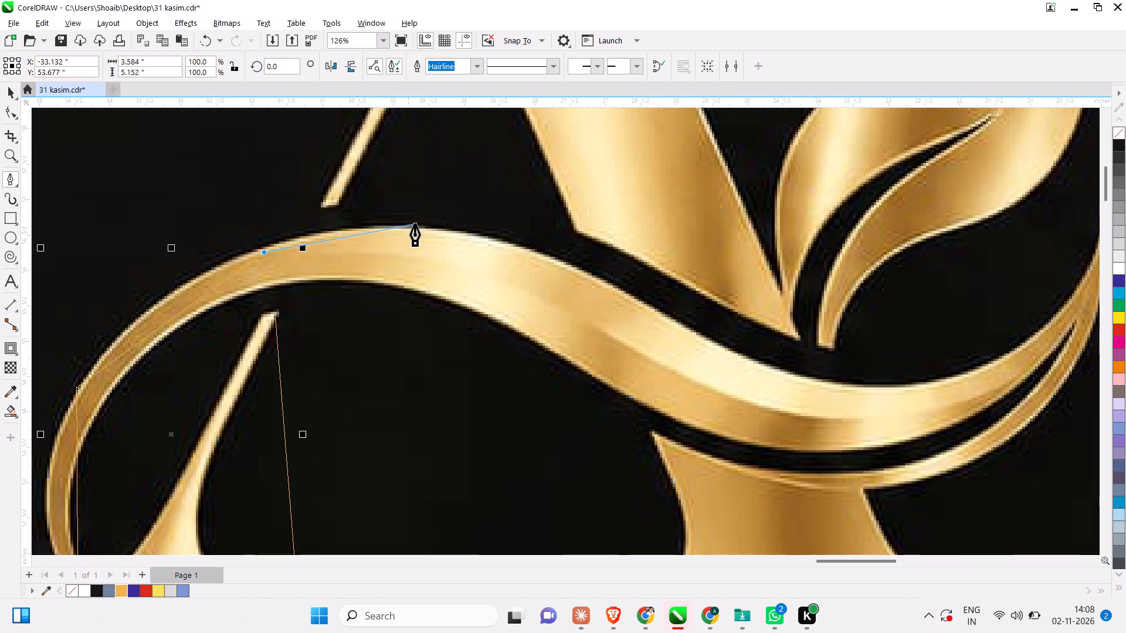
{"action": "left_click", "coordinate": [427, 229]}
{"action": "scroll", "coordinate": [436, 280], "scroll_direction": "down", "scroll_amount": 4}
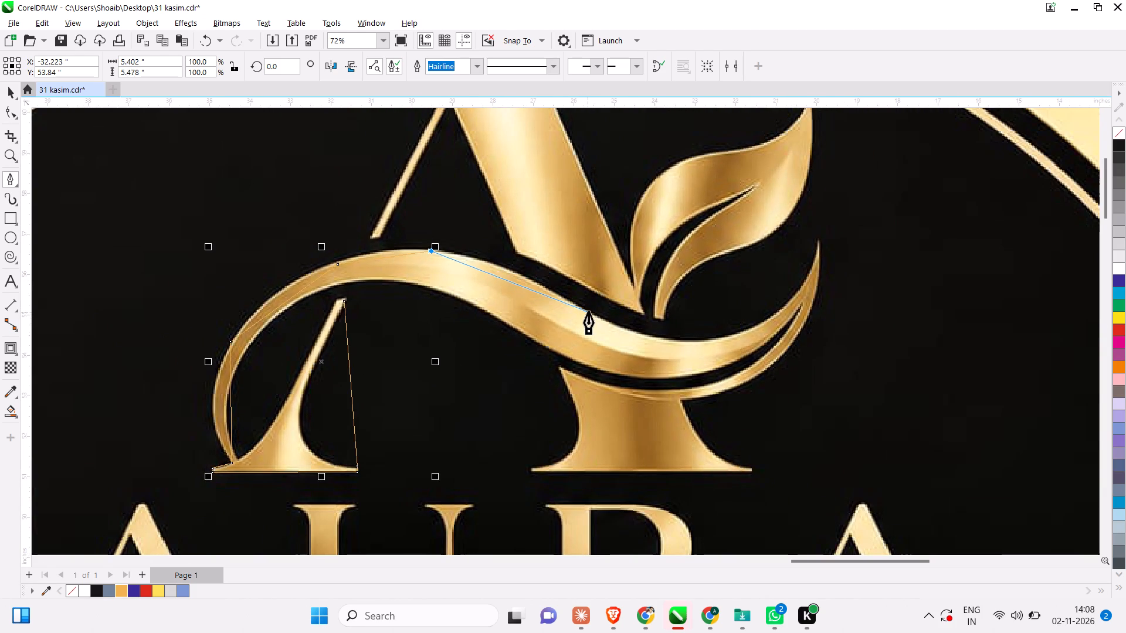
{"action": "left_click", "coordinate": [588, 312]}
{"action": "left_click", "coordinate": [690, 342]}
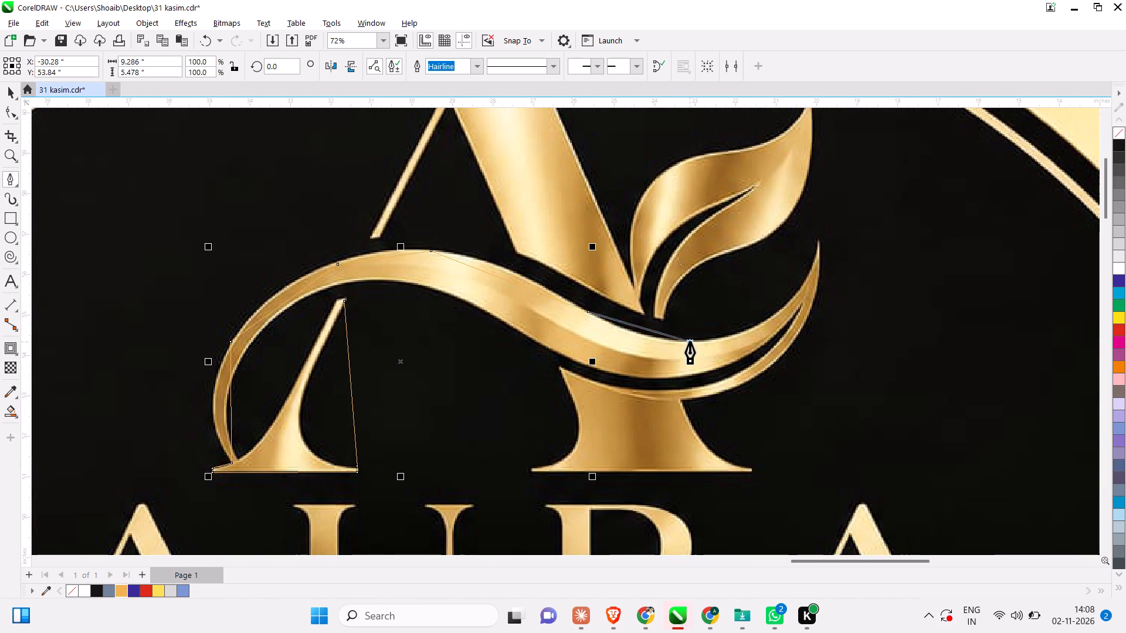
{"action": "scroll", "coordinate": [690, 342], "scroll_direction": "down", "scroll_amount": 3}
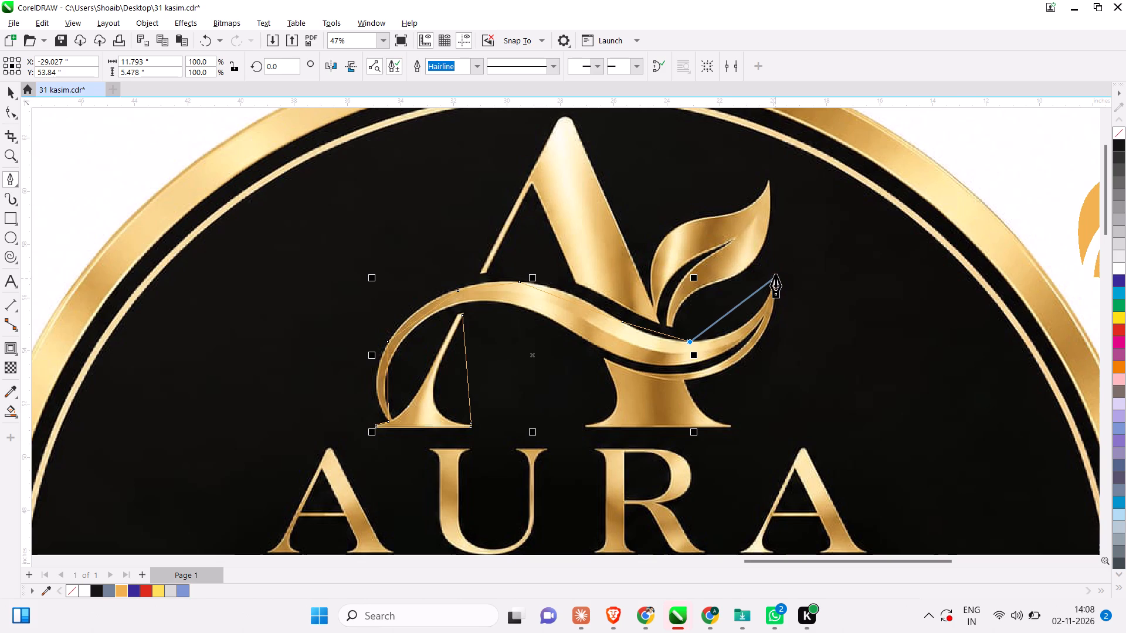
{"action": "left_click", "coordinate": [775, 275]}
Continue the path from the swoosh's pointed tip down the outer edge of its thin lower band to the A's right foot.
{"action": "scroll", "coordinate": [791, 300], "scroll_direction": "up", "scroll_amount": 6}
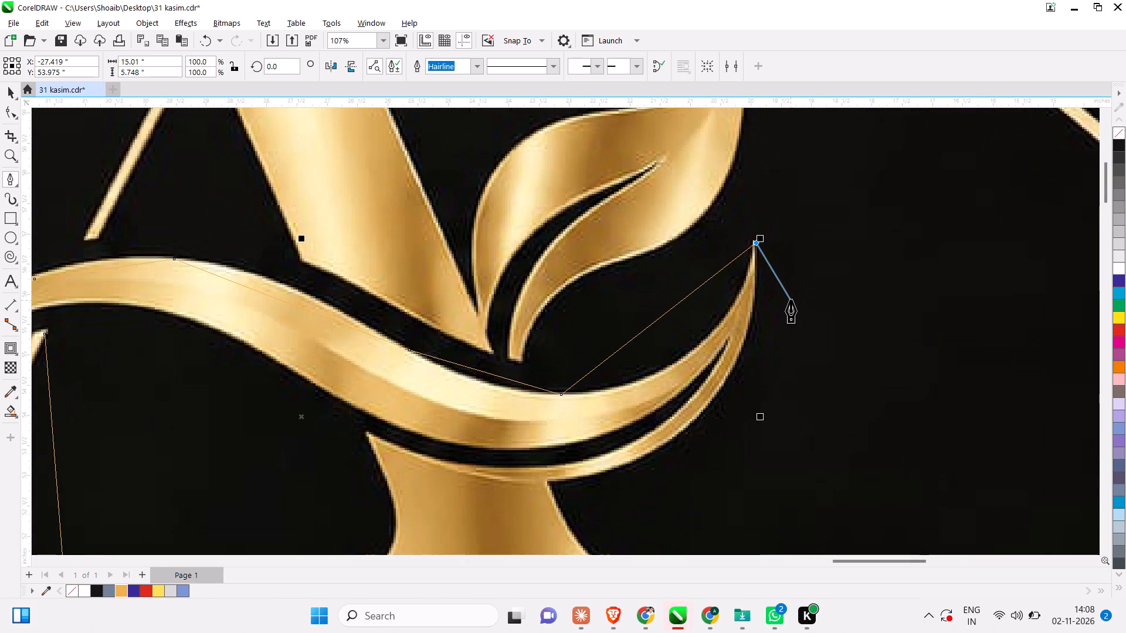
{"action": "left_click", "coordinate": [741, 346]}
{"action": "scroll", "coordinate": [715, 366], "scroll_direction": "down", "scroll_amount": 3}
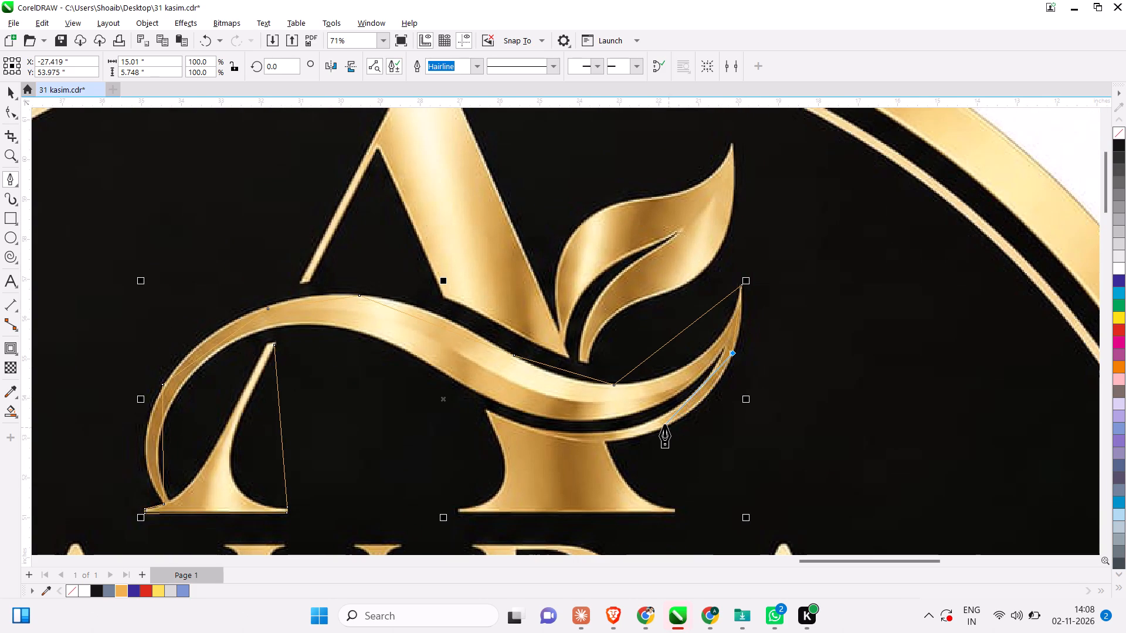
{"action": "left_click", "coordinate": [664, 425]}
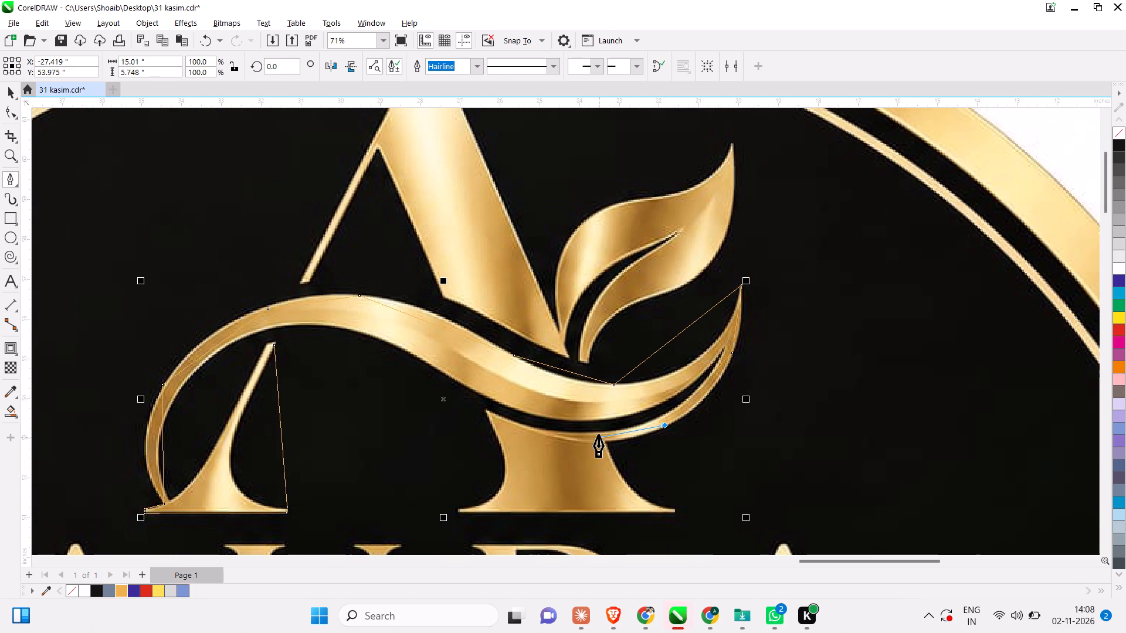
{"action": "left_click", "coordinate": [607, 441]}
Trace the A's right foot with straight segments, around both serif ends and up its inner side to the upper corner.
{"action": "scroll", "coordinate": [671, 510], "scroll_direction": "up", "scroll_amount": 2}
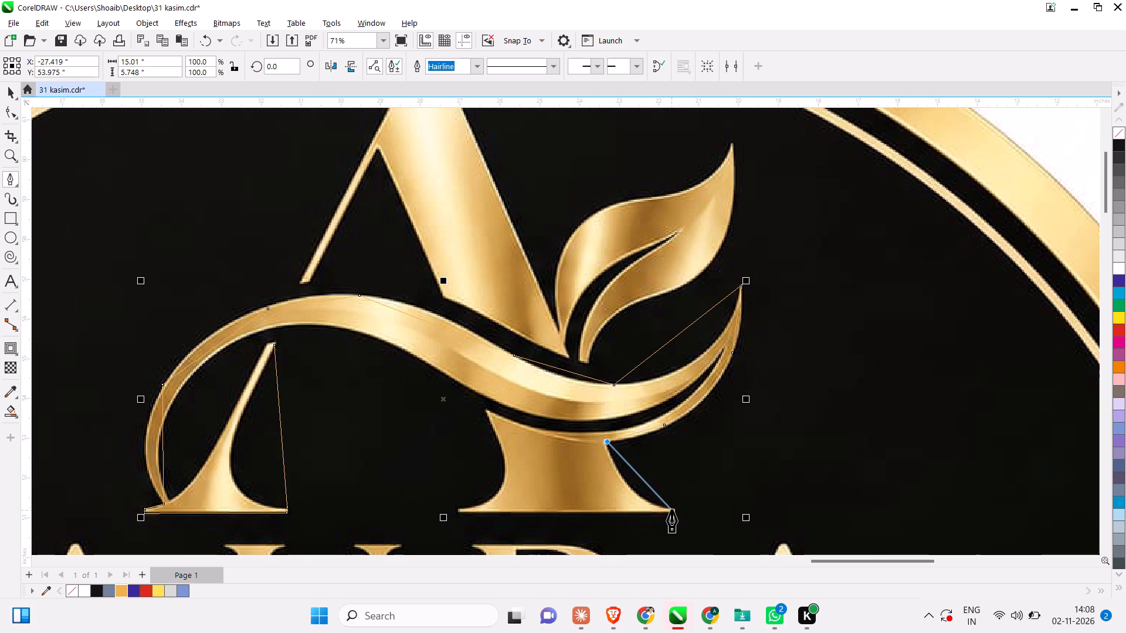
{"action": "scroll", "coordinate": [671, 510], "scroll_direction": "up", "scroll_amount": 5}
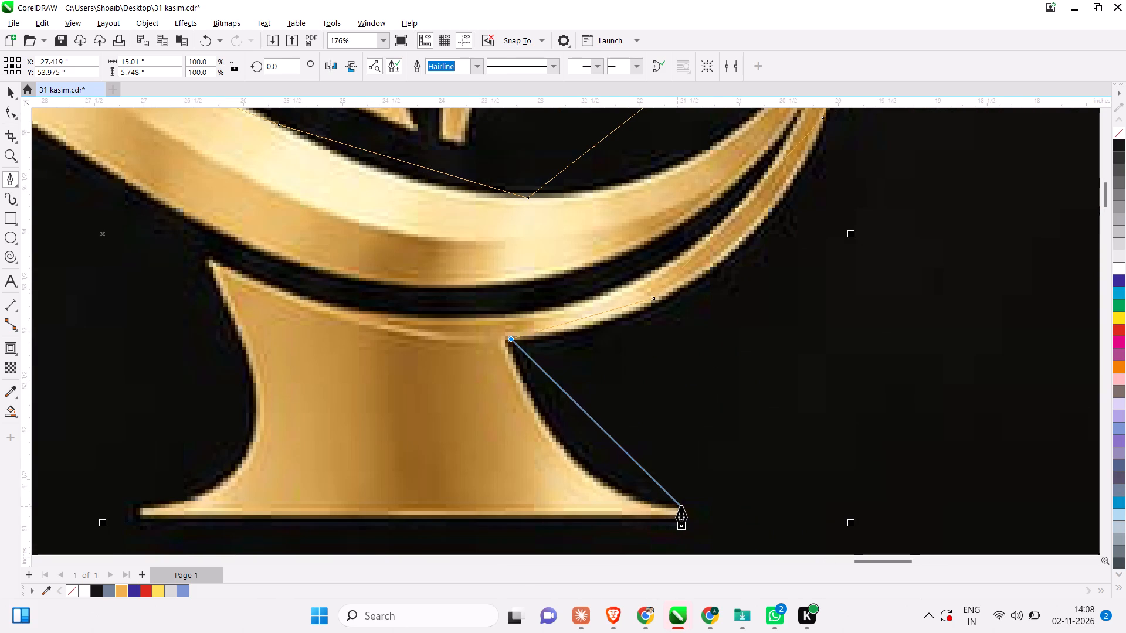
{"action": "left_click", "coordinate": [681, 506]}
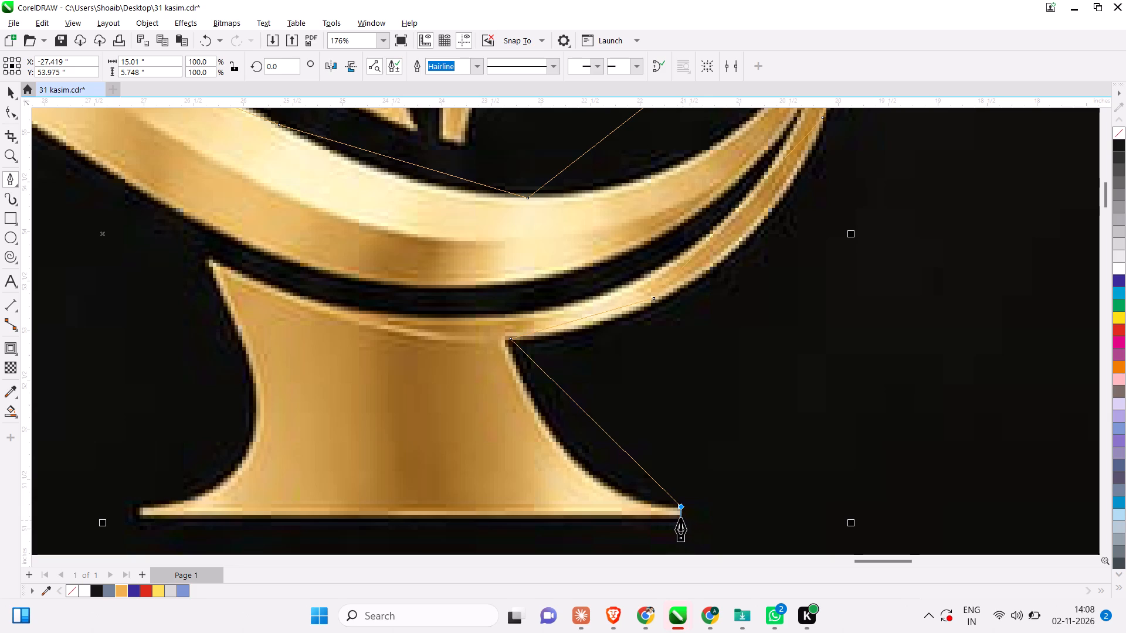
{"action": "left_click", "coordinate": [680, 519]}
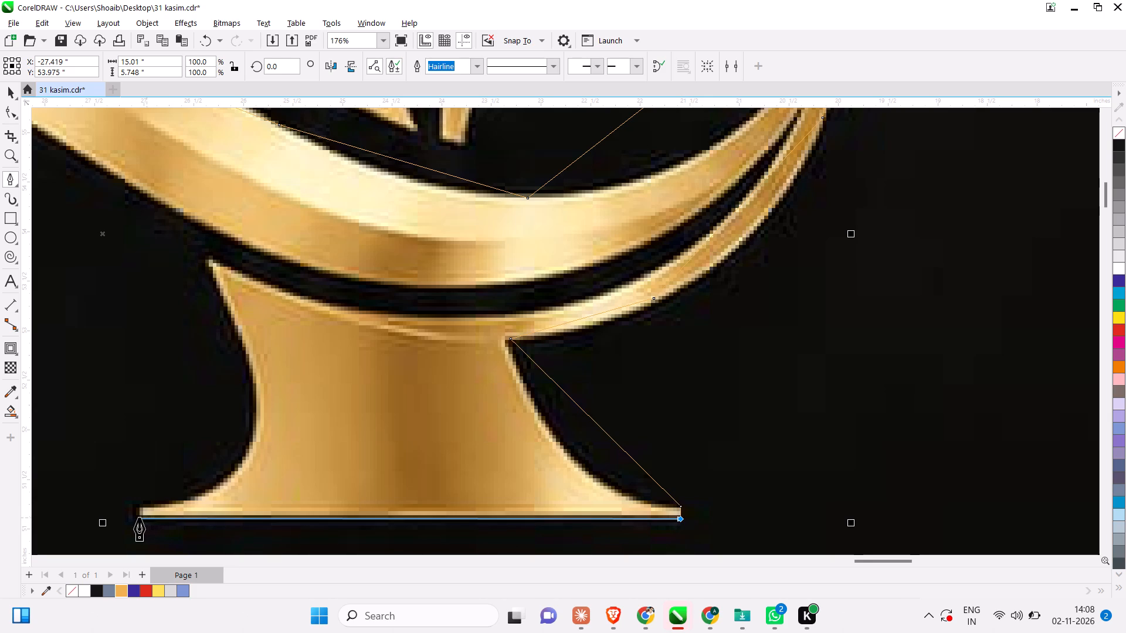
{"action": "left_click", "coordinate": [137, 518]}
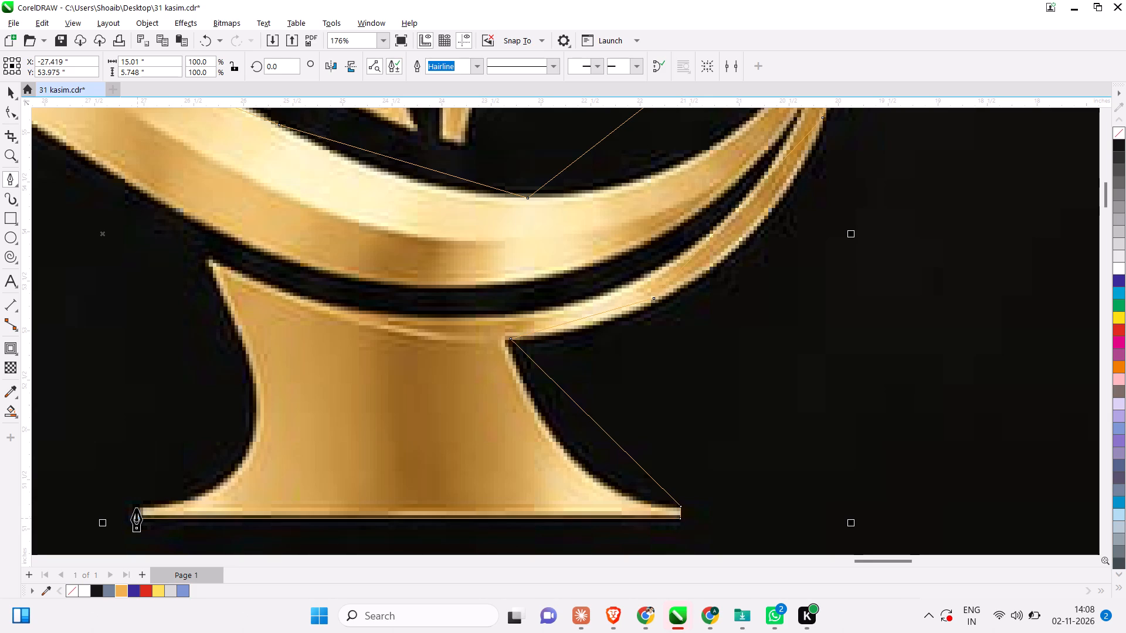
{"action": "left_click", "coordinate": [136, 509]}
{"action": "left_click", "coordinate": [259, 426]}
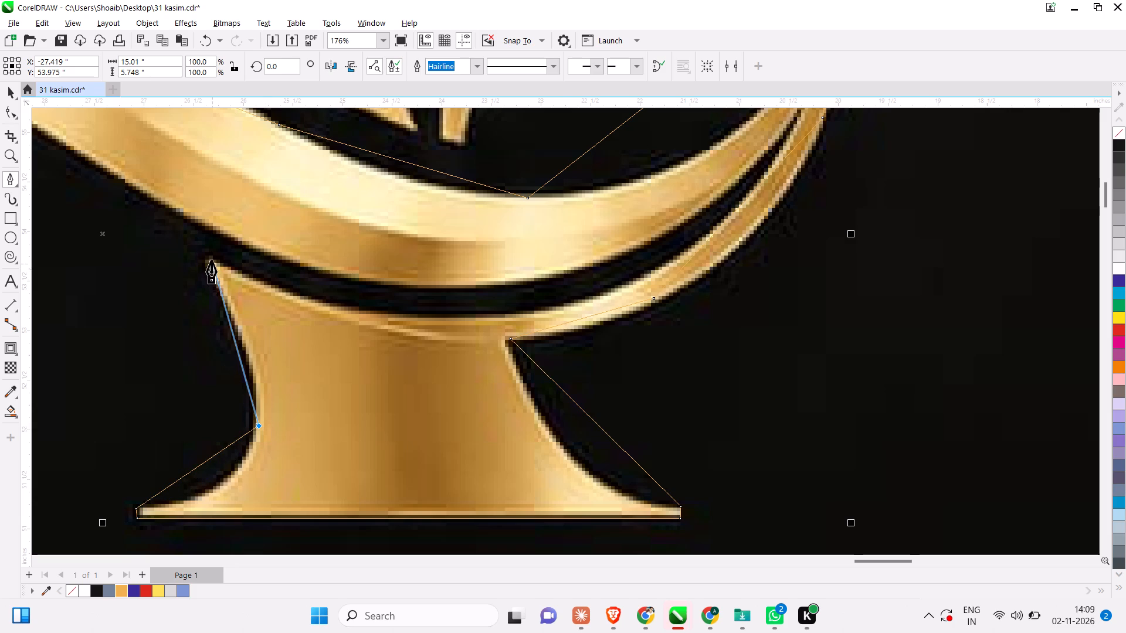
{"action": "left_click", "coordinate": [208, 256]}
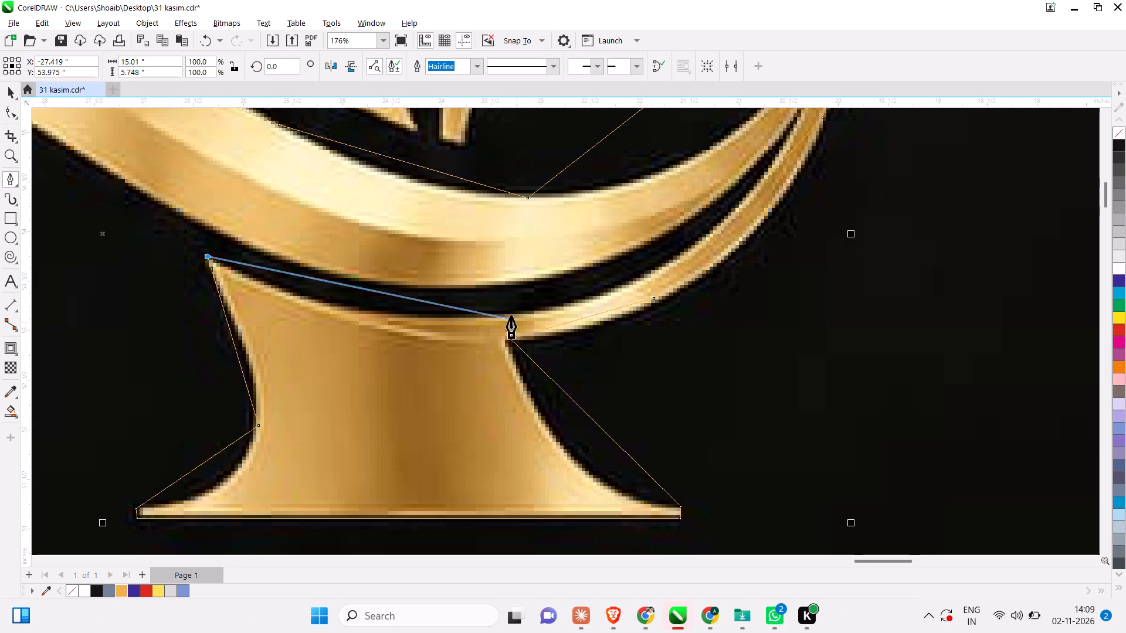
Extend the path from the right foot's upper corner along the thin lower band's upper edge to the tip of the dark gap.
{"action": "left_click", "coordinate": [444, 314]}
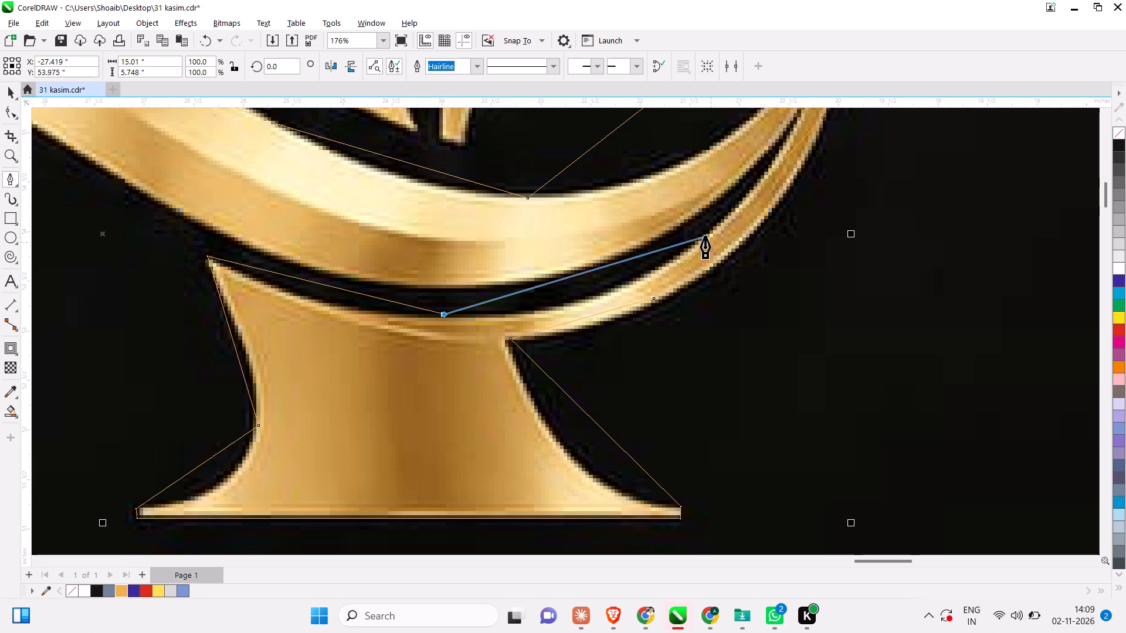
{"action": "scroll", "coordinate": [786, 252], "scroll_direction": "up", "scroll_amount": 7}
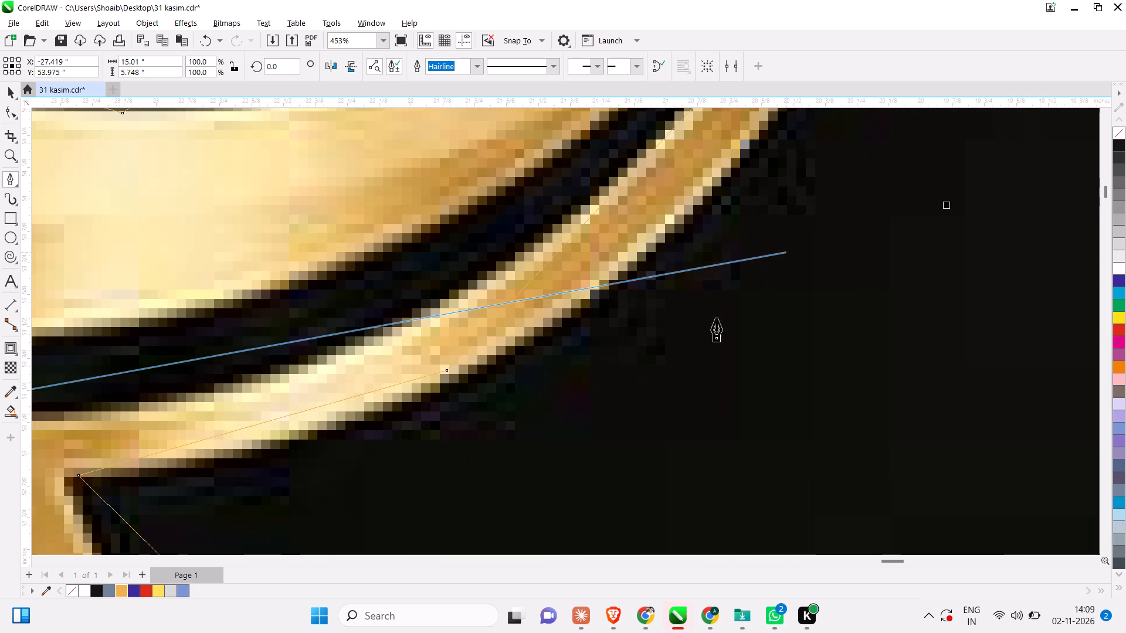
{"action": "left_click", "coordinate": [608, 185]}
{"action": "scroll", "coordinate": [650, 409], "scroll_direction": "down", "scroll_amount": 2}
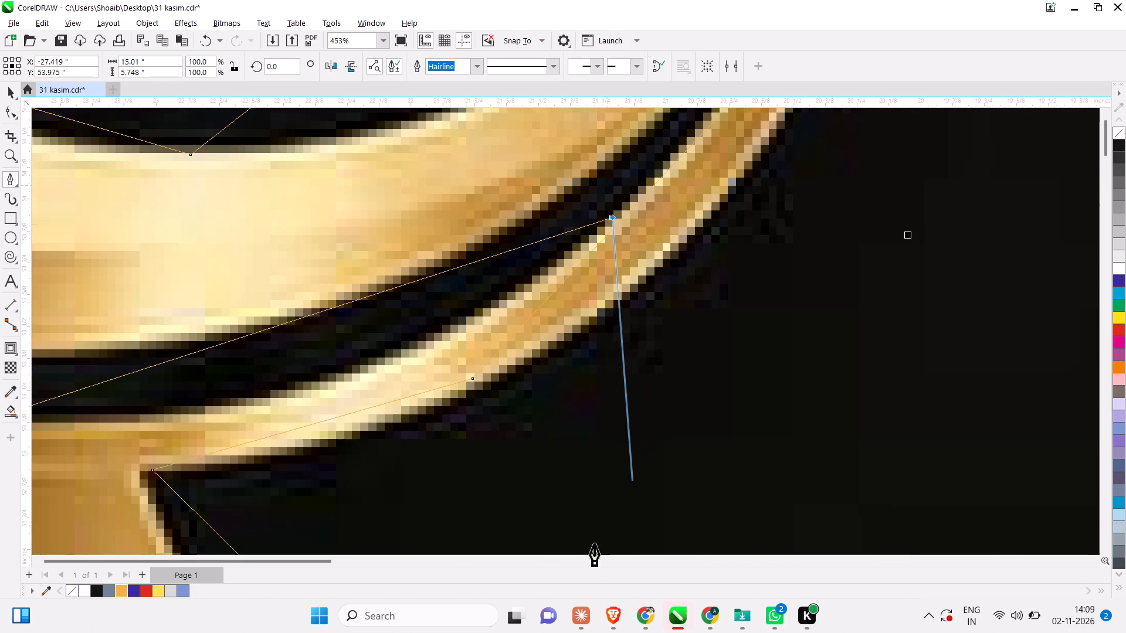
{"action": "scroll", "coordinate": [594, 544], "scroll_direction": "down", "scroll_amount": 2}
{"action": "scroll", "coordinate": [649, 428], "scroll_direction": "down", "scroll_amount": 6}
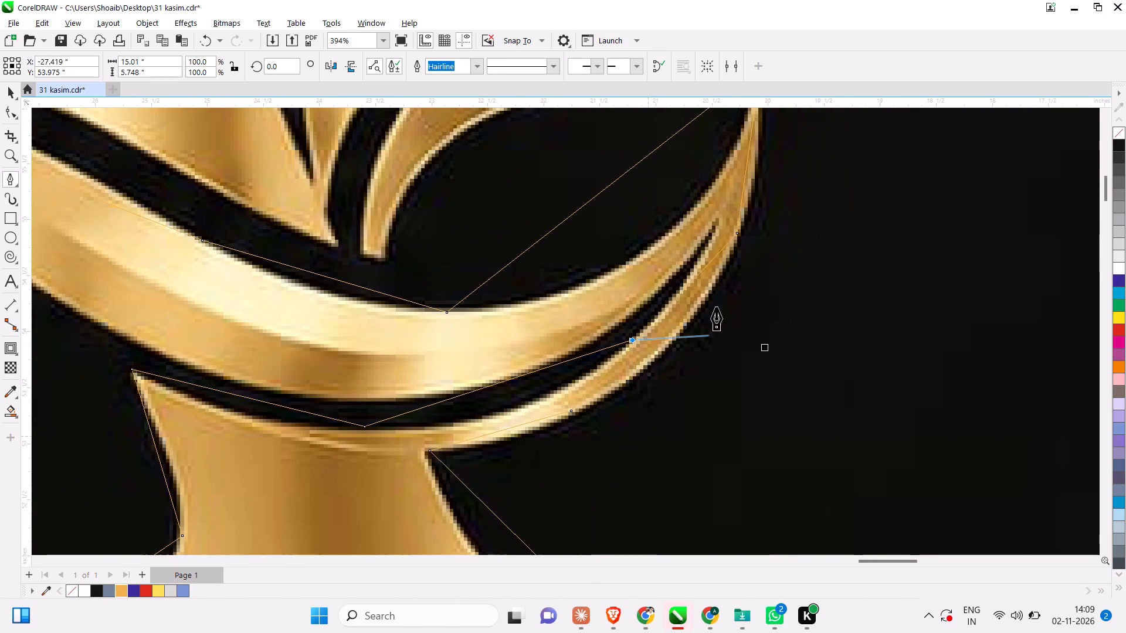
{"action": "left_click", "coordinate": [718, 222]}
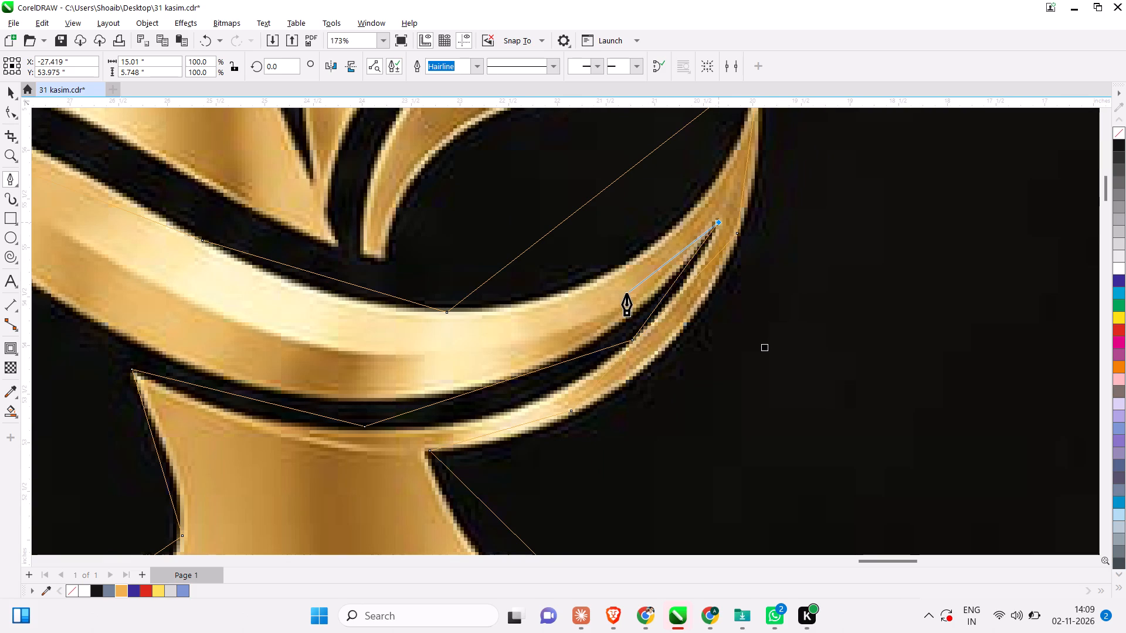
Trace back from the gap's tip along the main swoosh's underside, beneath the crest and onto its inner curve beside the left leg.
{"action": "left_click", "coordinate": [609, 325]}
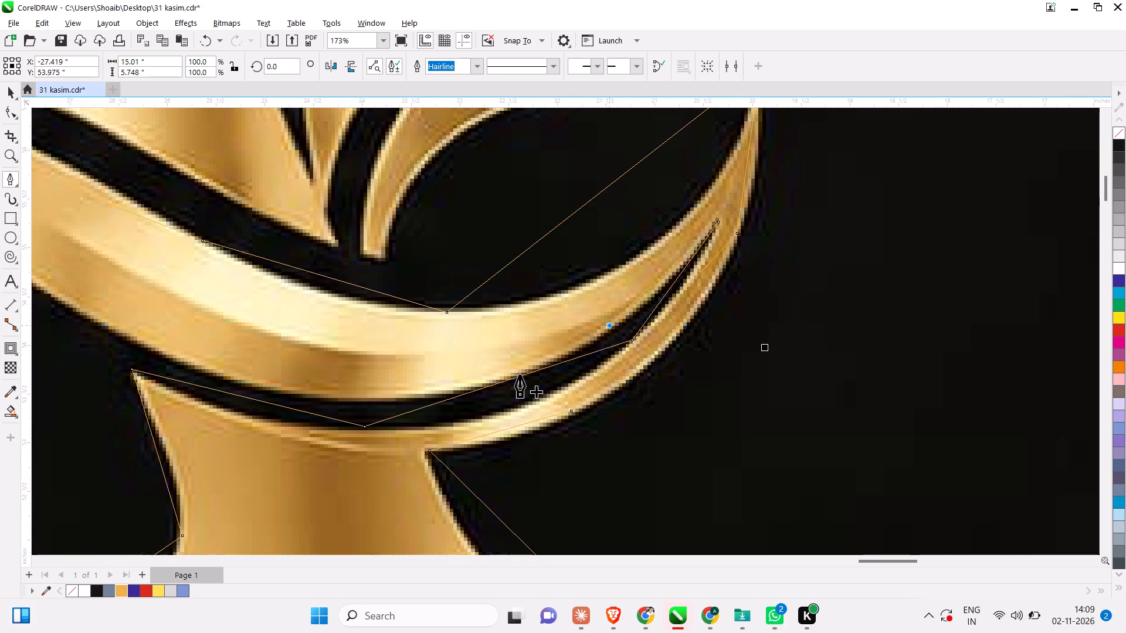
{"action": "left_click", "coordinate": [364, 401]}
{"action": "scroll", "coordinate": [377, 414], "scroll_direction": "down", "scroll_amount": 7}
{"action": "scroll", "coordinate": [504, 435], "scroll_direction": "down", "scroll_amount": 1}
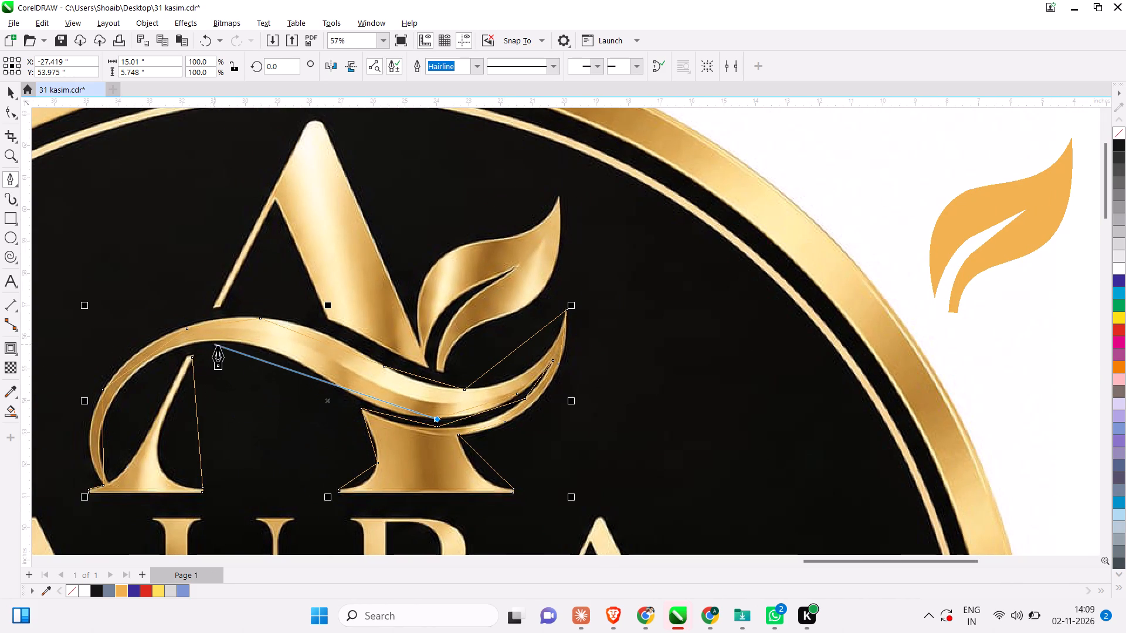
{"action": "left_click", "coordinate": [315, 374]}
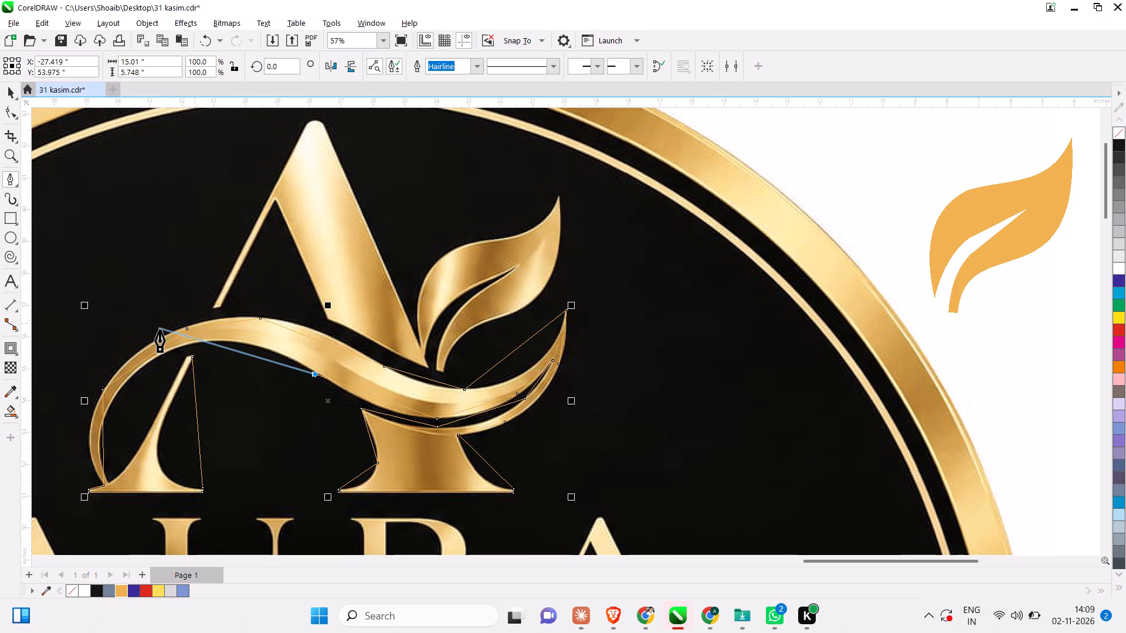
{"action": "scroll", "coordinate": [236, 401], "scroll_direction": "down", "scroll_amount": 3}
{"action": "scroll", "coordinate": [180, 365], "scroll_direction": "up", "scroll_amount": 5}
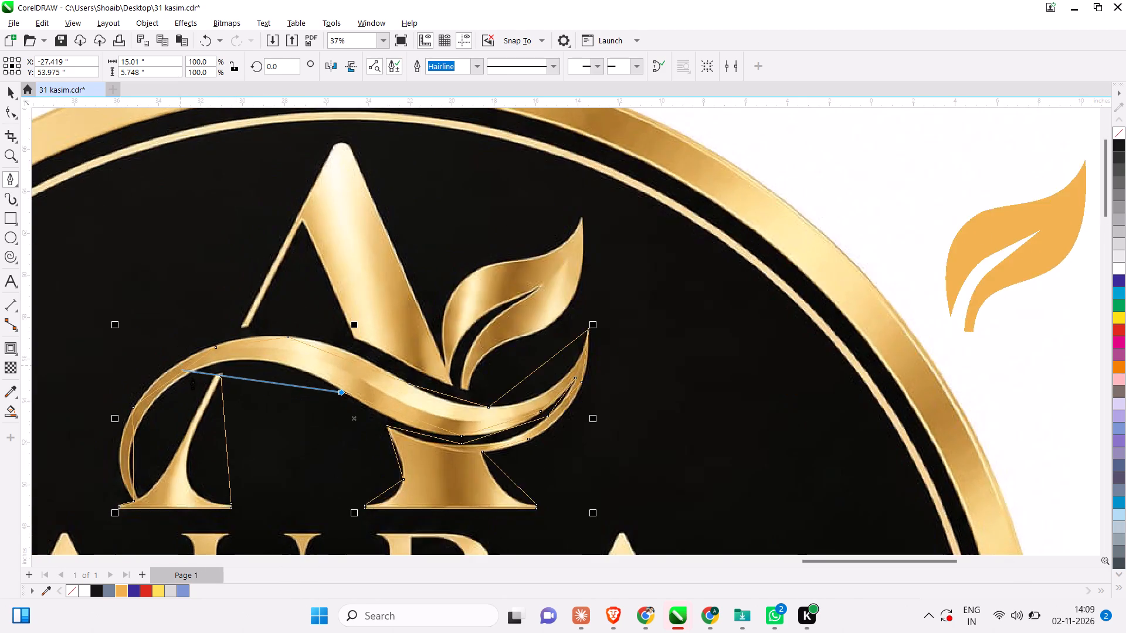
{"action": "scroll", "coordinate": [193, 379], "scroll_direction": "up", "scroll_amount": 2}
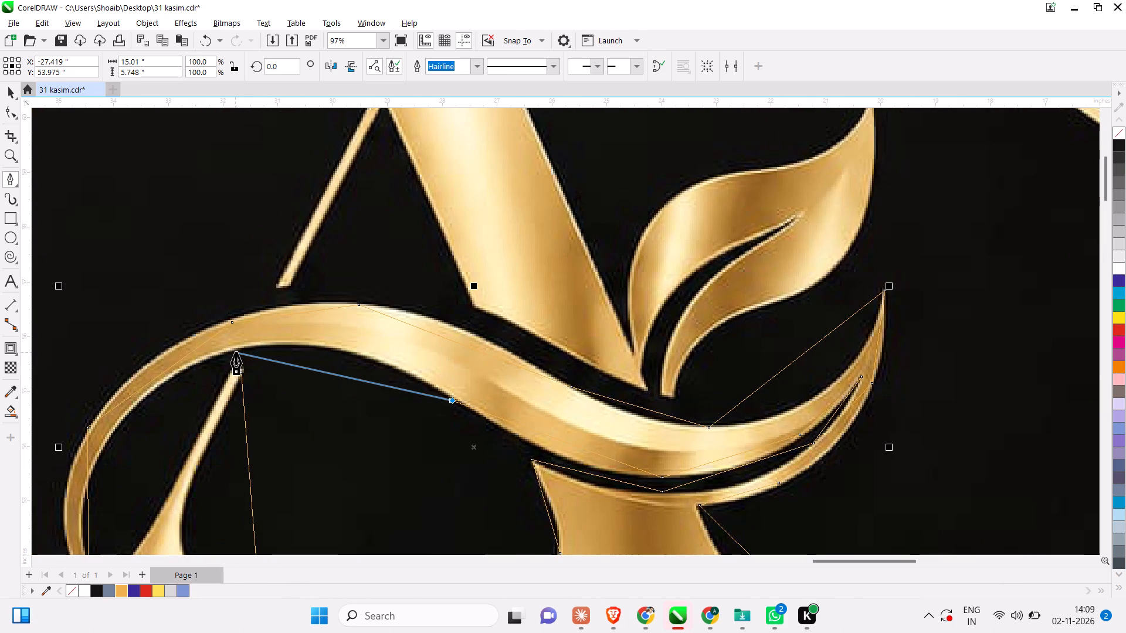
{"action": "left_click", "coordinate": [237, 349]}
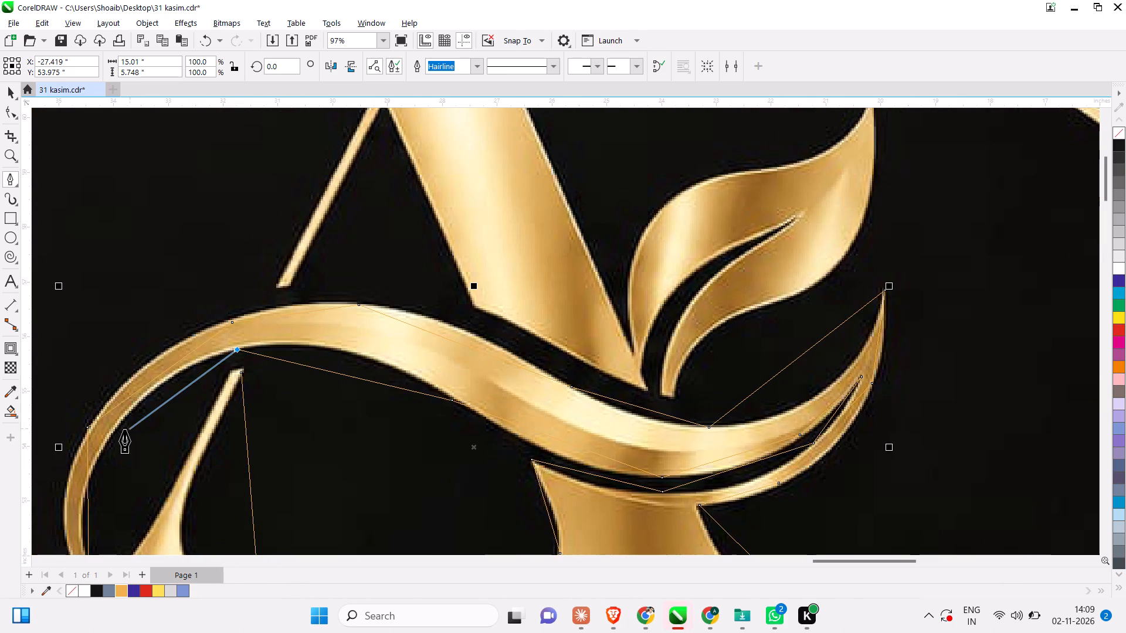
{"action": "left_click", "coordinate": [114, 433]}
Continue the path down the swoosh's inner curve to its base, then up the A's left leg, closing it at the start node.
{"action": "scroll", "coordinate": [129, 463], "scroll_direction": "down", "scroll_amount": 2}
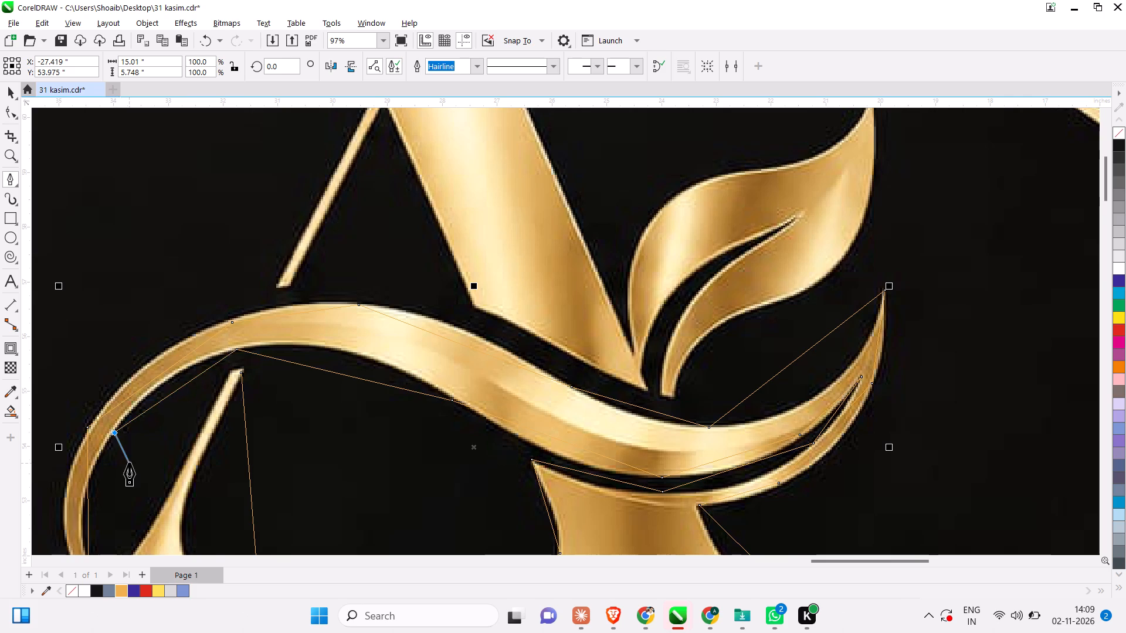
{"action": "scroll", "coordinate": [129, 463], "scroll_direction": "down", "scroll_amount": 3}
{"action": "scroll", "coordinate": [109, 511], "scroll_direction": "up", "scroll_amount": 5}
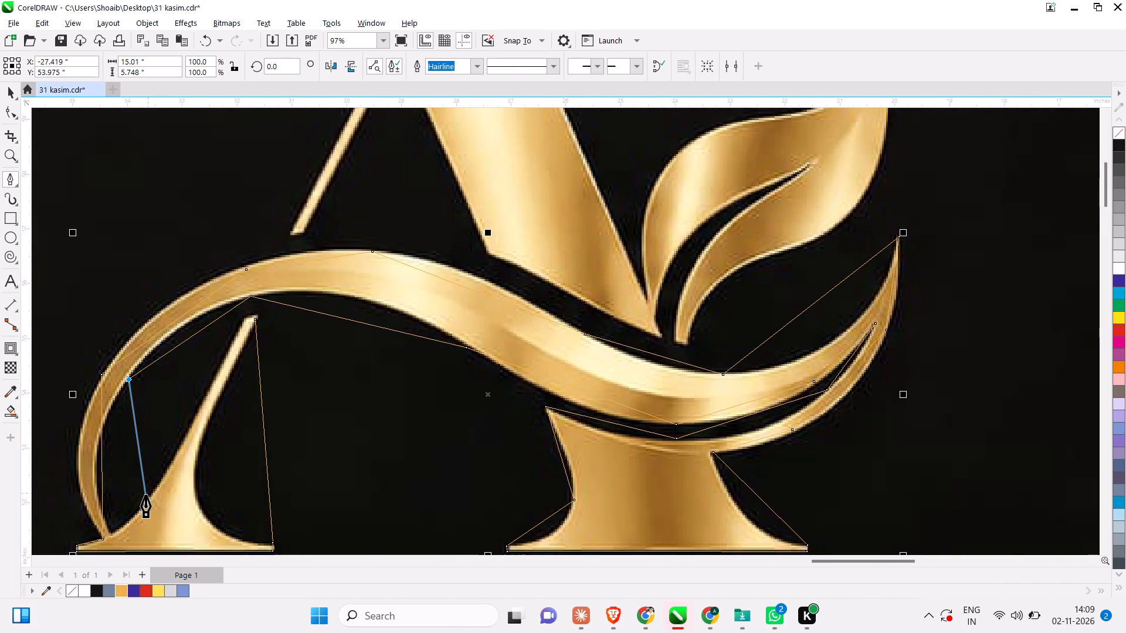
{"action": "scroll", "coordinate": [127, 527], "scroll_direction": "up", "scroll_amount": 1}
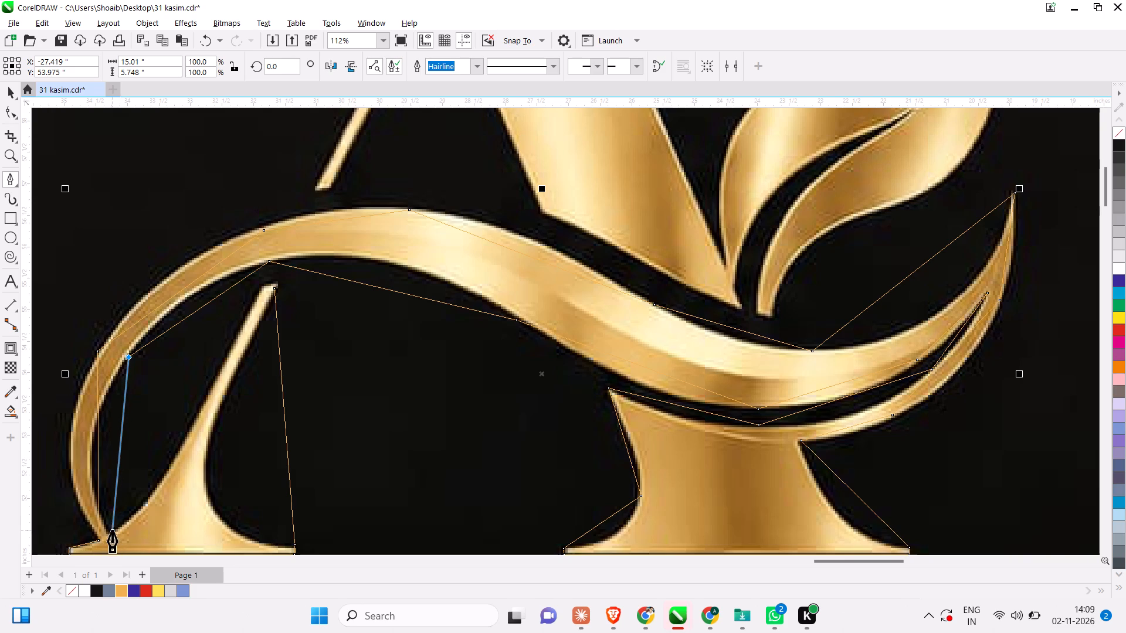
{"action": "left_click", "coordinate": [110, 531]}
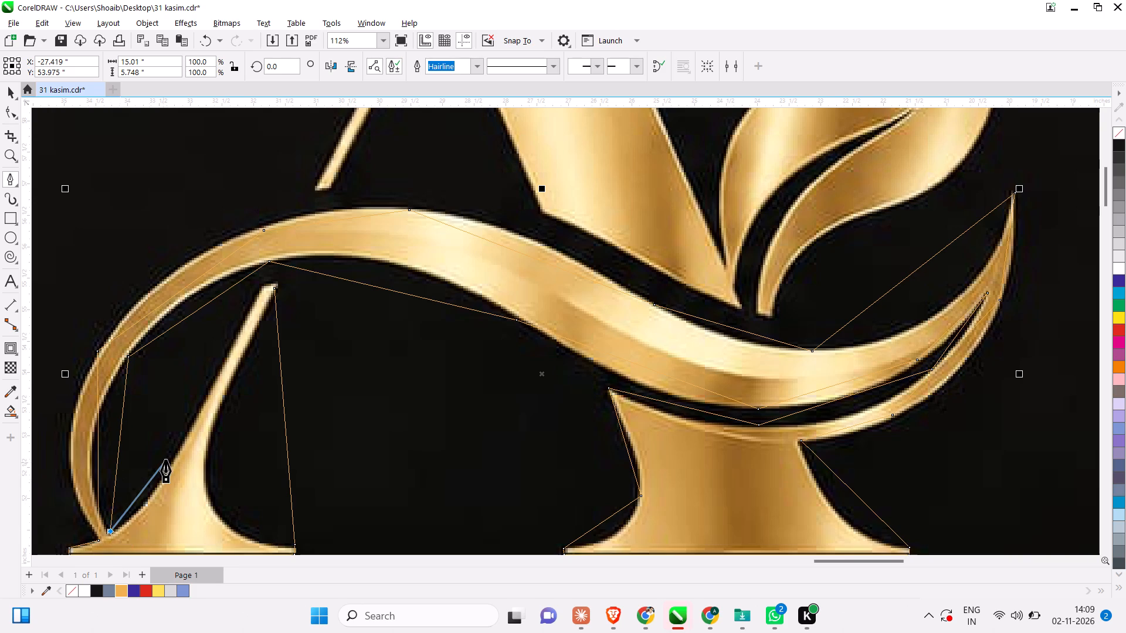
{"action": "left_click", "coordinate": [172, 455]}
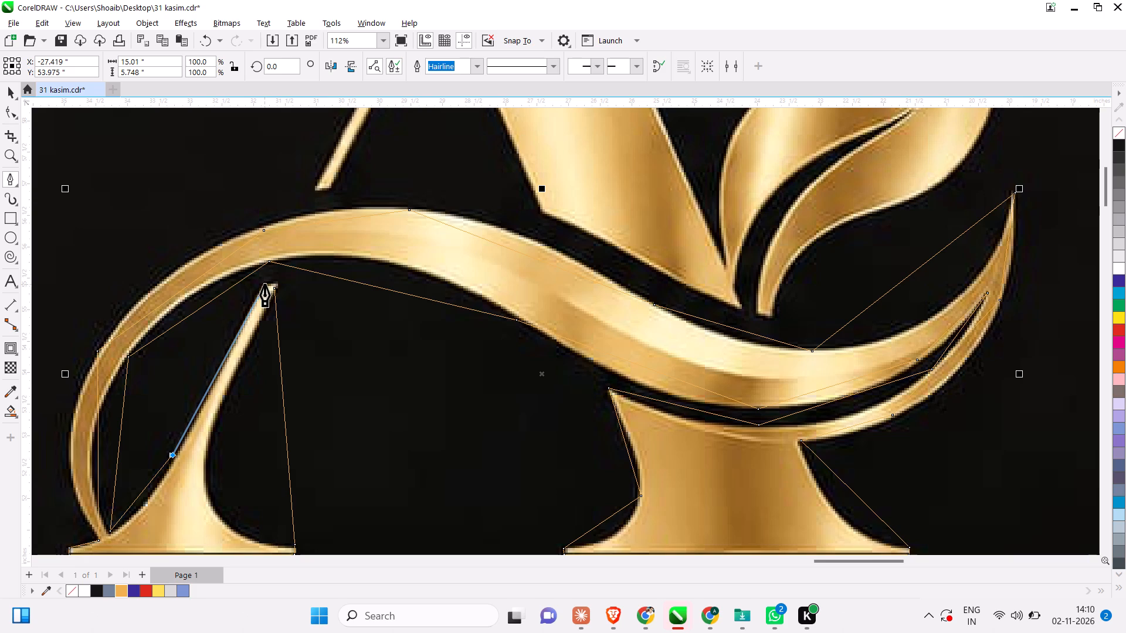
{"action": "left_click", "coordinate": [264, 284]}
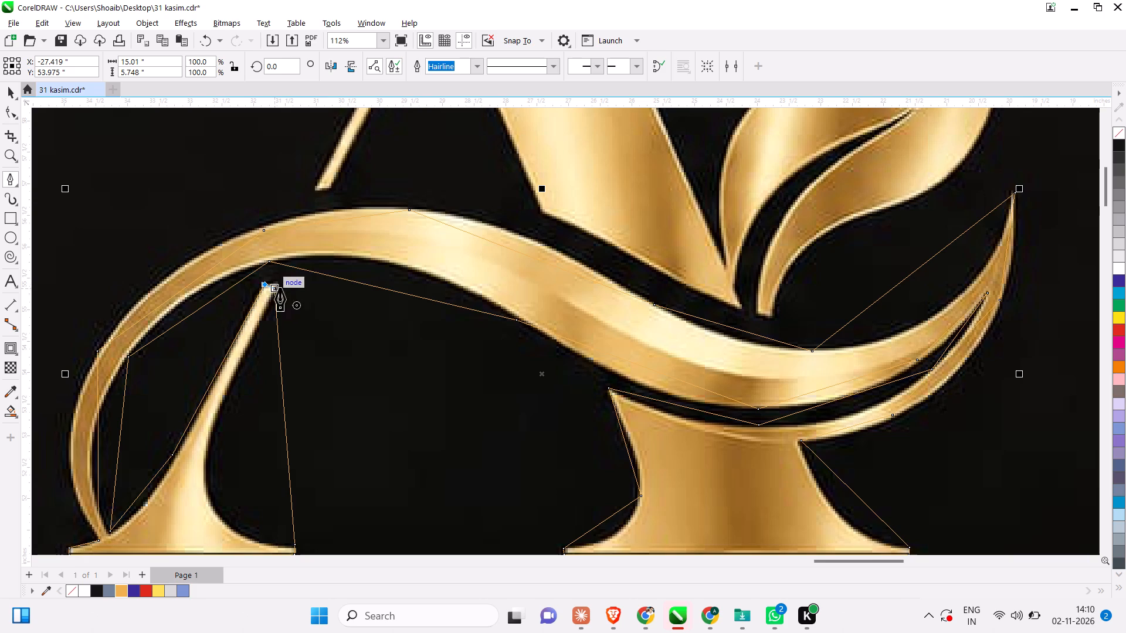
{"action": "left_click", "coordinate": [277, 283]}
Convert the closed swoosh-and-feet shape to curves, show its nodes with the Shape tool, and remove its orange fill.
{"action": "scroll", "coordinate": [247, 369], "scroll_direction": "down", "scroll_amount": 4}
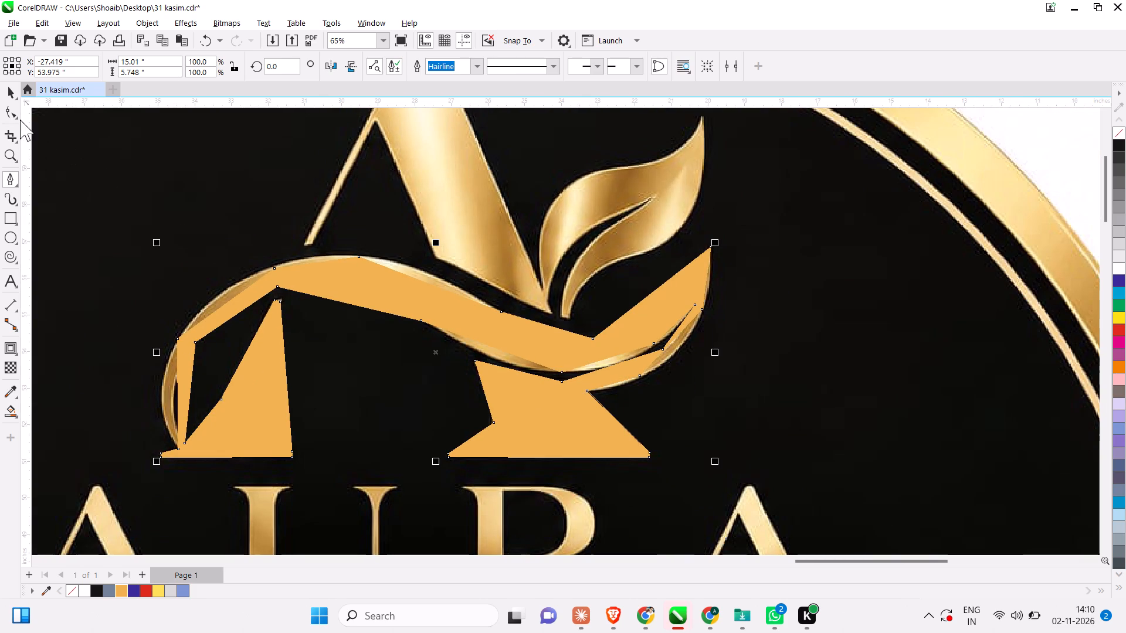
{"action": "left_click", "coordinate": [5, 84]}
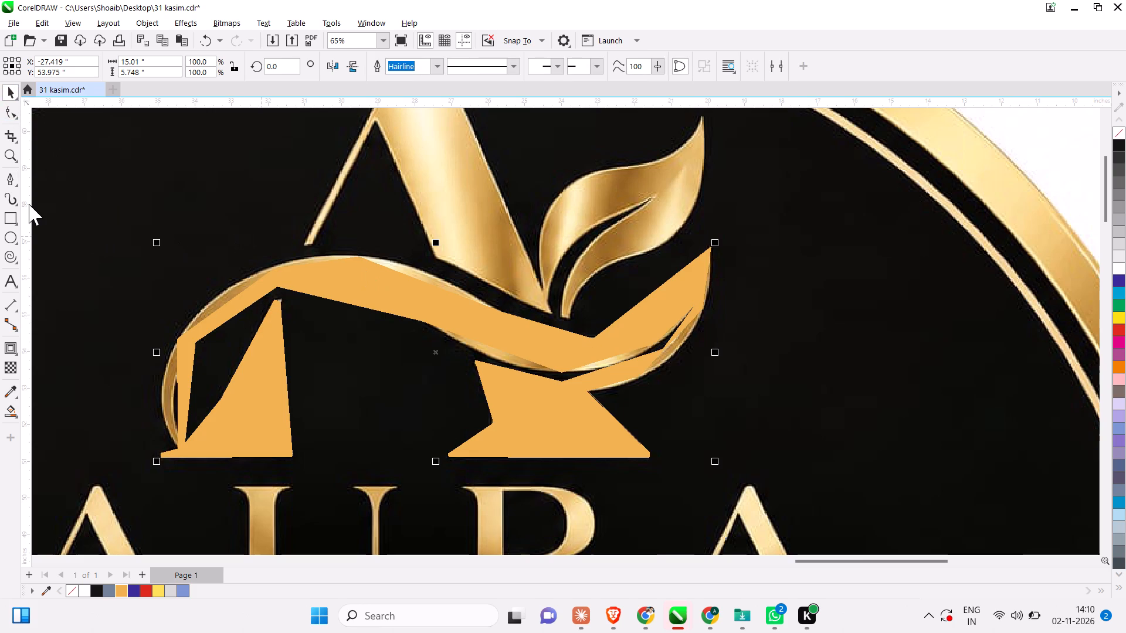
{"action": "key", "text": "ctrl+q"}
{"action": "left_click", "coordinate": [15, 121]}
{"action": "left_click", "coordinate": [9, 112]}
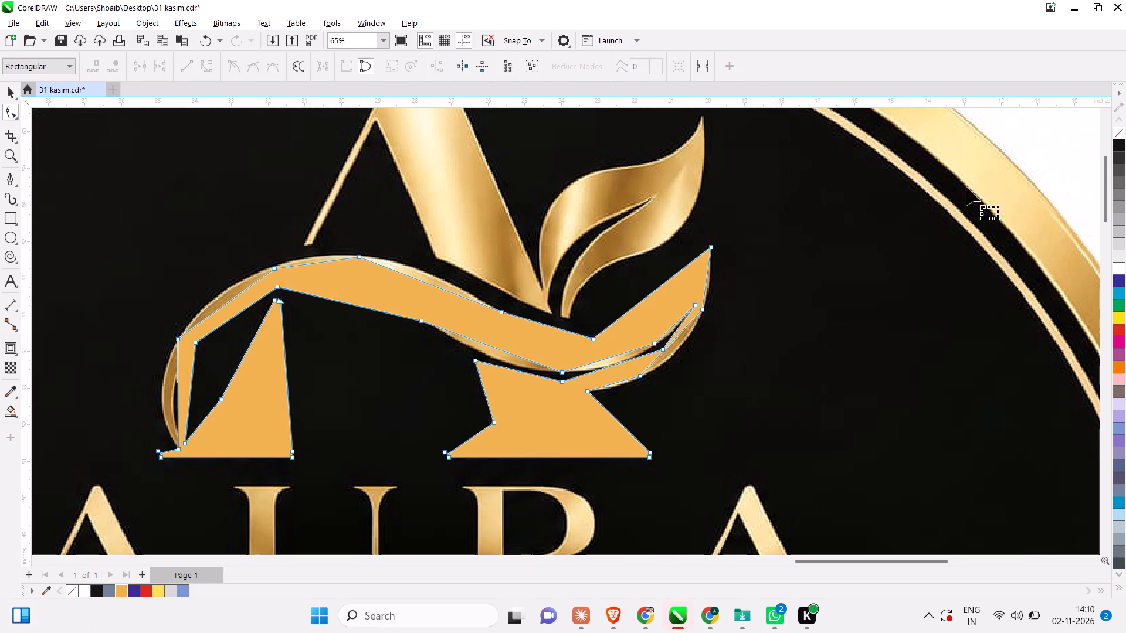
{"action": "left_click", "coordinate": [1117, 126]}
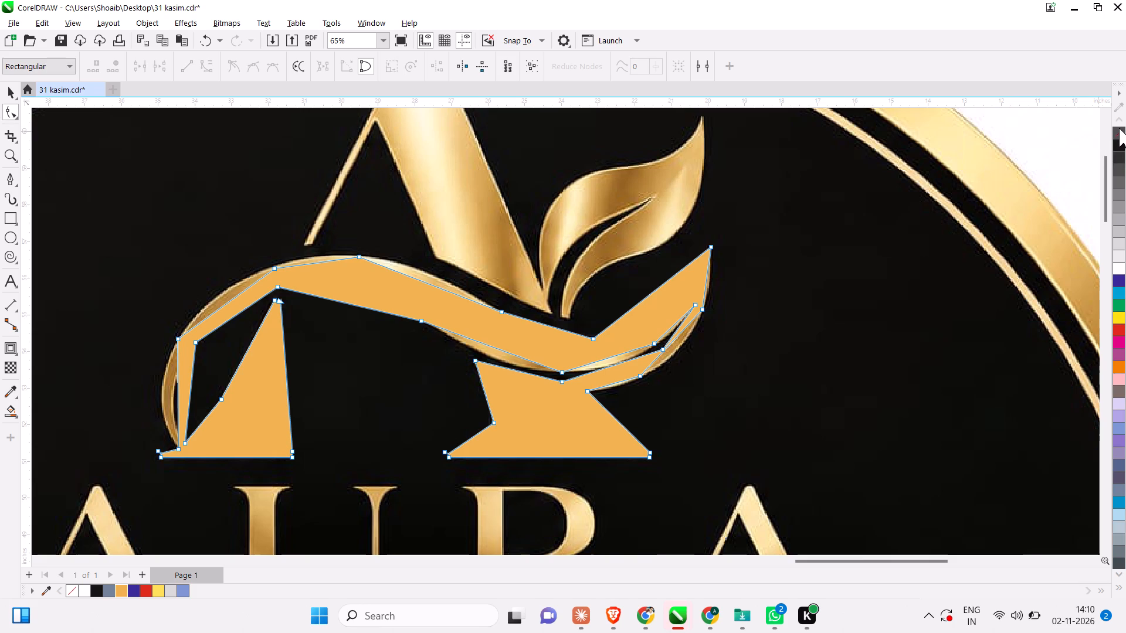
{"action": "left_click", "coordinate": [1119, 128]}
{"action": "scroll", "coordinate": [630, 323], "scroll_direction": "up", "scroll_amount": 3}
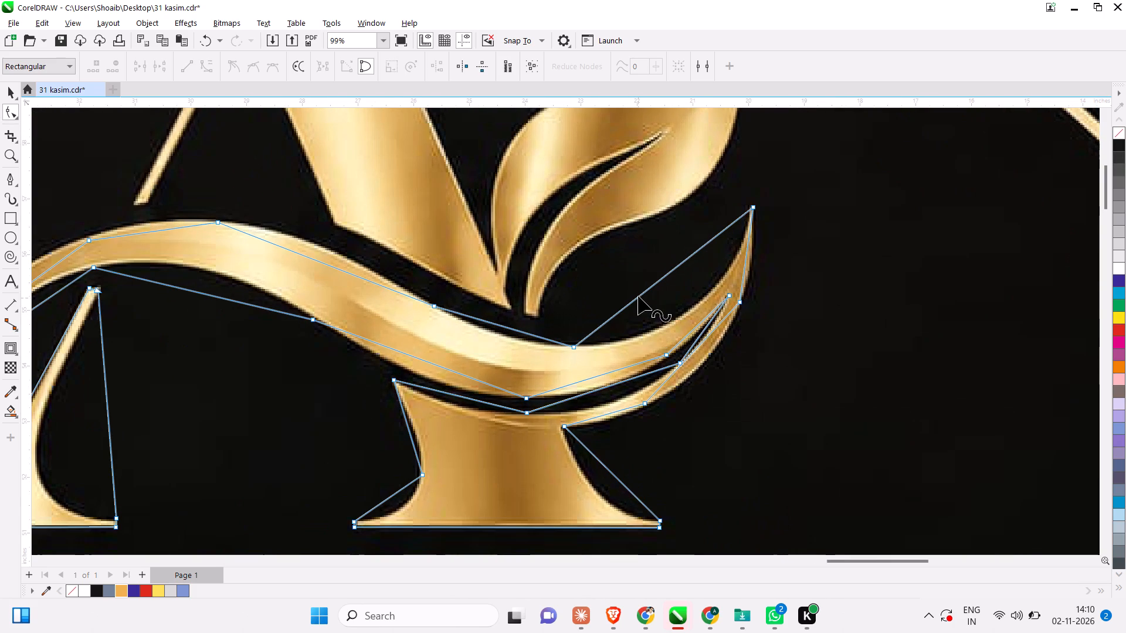
Convert the straight segment from the swoosh's trough to its right tip to a curve and bend it along the gold upper edge.
{"action": "left_click", "coordinate": [638, 296]}
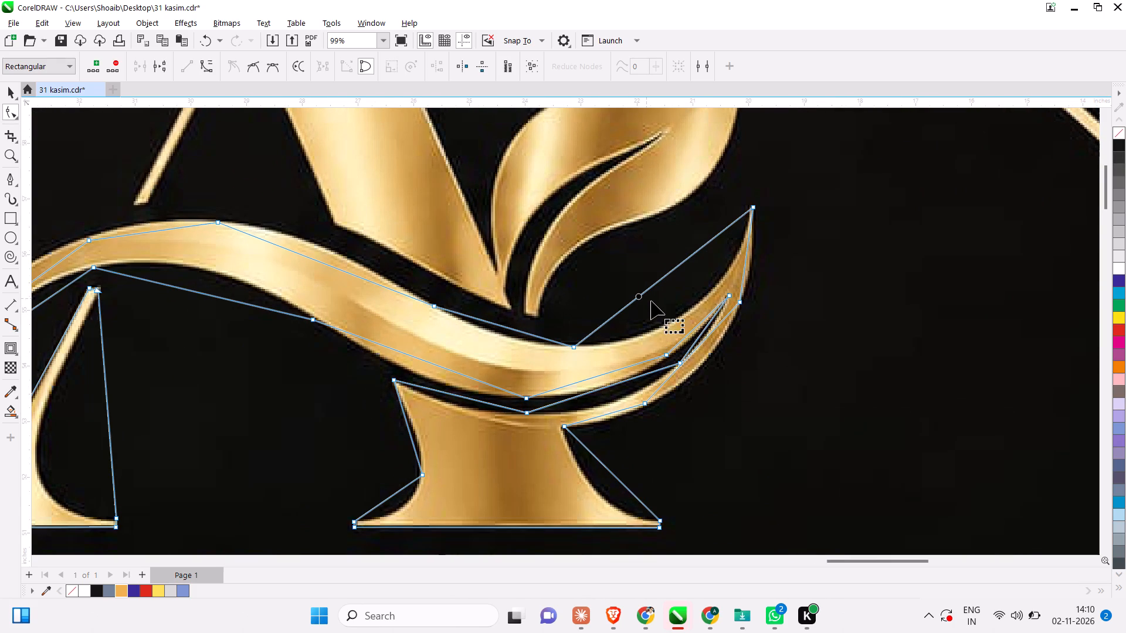
{"action": "left_click", "coordinate": [653, 287]}
{"action": "right_click", "coordinate": [653, 287]}
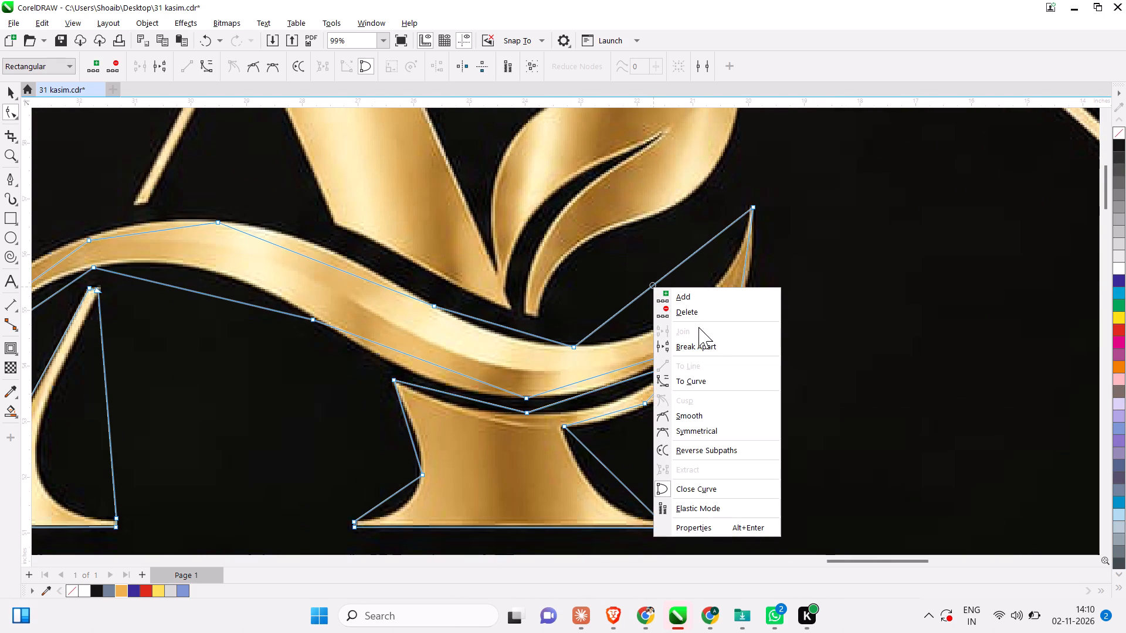
{"action": "left_click", "coordinate": [710, 387]}
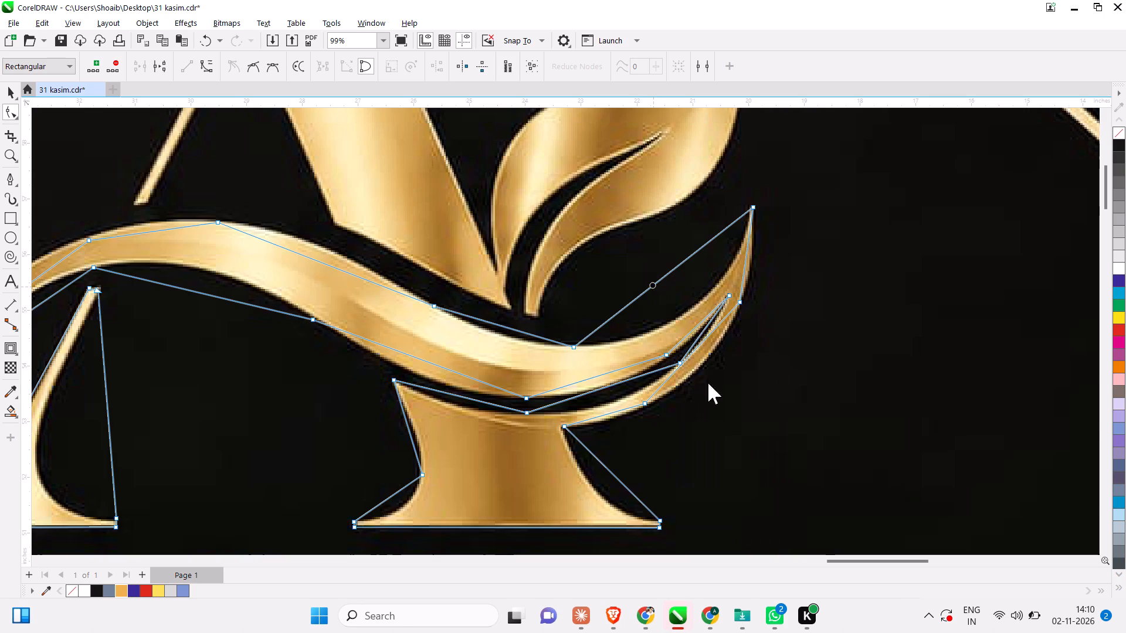
{"action": "left_click_drag", "start_coordinate": [659, 280], "coordinate": [676, 297]}
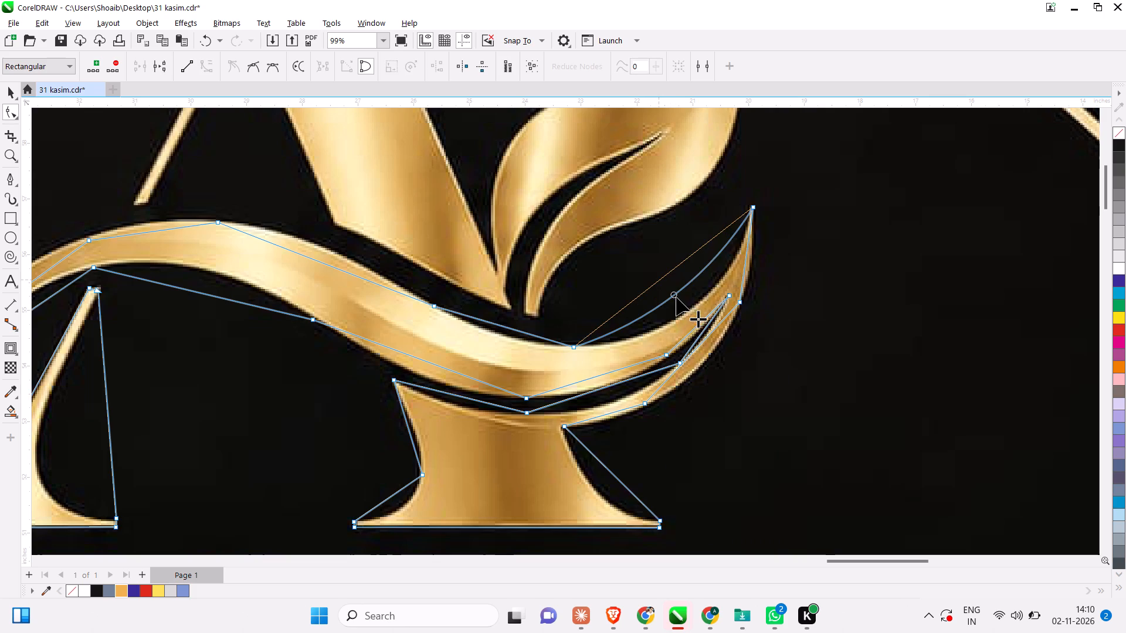
{"action": "left_click_drag", "start_coordinate": [676, 297], "coordinate": [684, 311]}
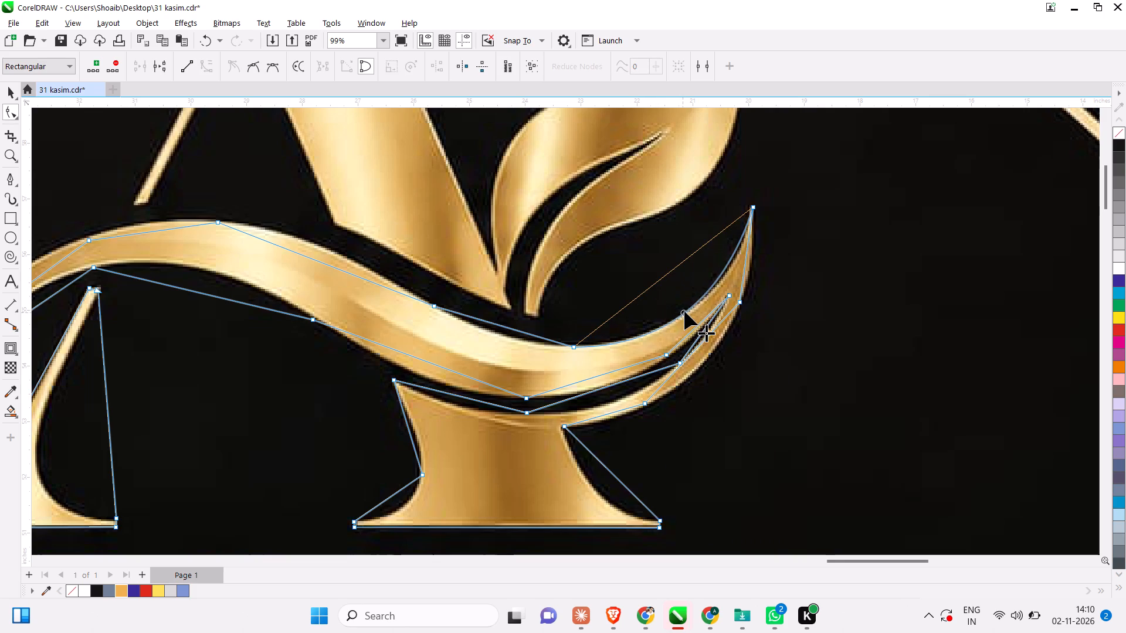
{"action": "left_click_drag", "start_coordinate": [684, 311], "coordinate": [690, 307]}
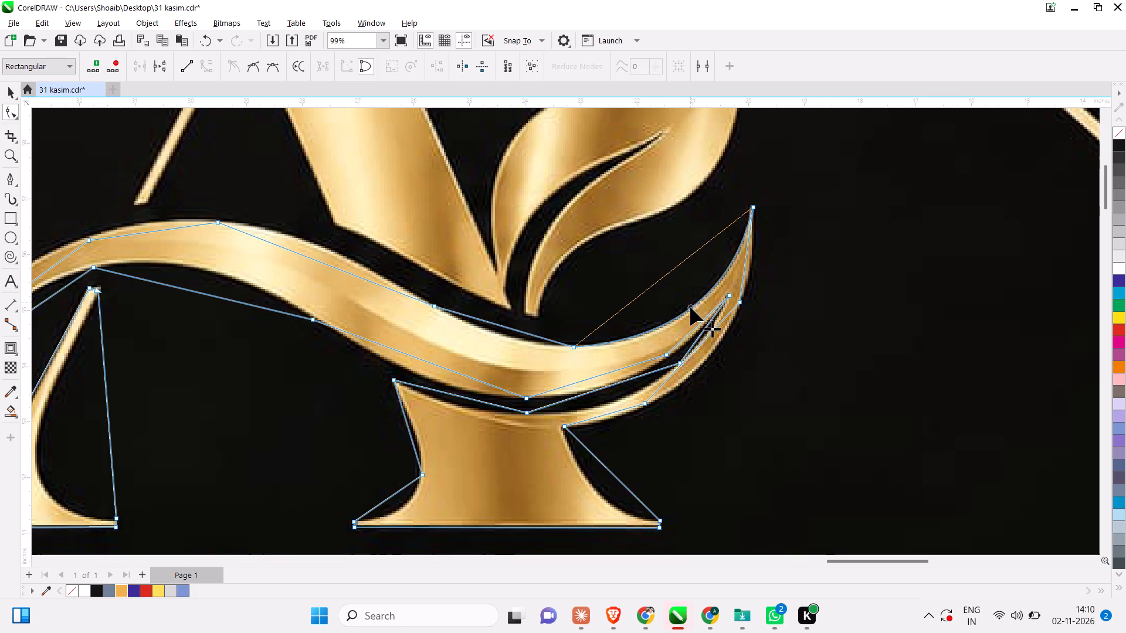
{"action": "left_click_drag", "start_coordinate": [690, 307], "coordinate": [690, 308]}
Convert the short upper-edge segment just left of the swoosh's trough to a curve and fit it to the gold edge.
{"action": "scroll", "coordinate": [416, 344], "scroll_direction": "up", "scroll_amount": 1}
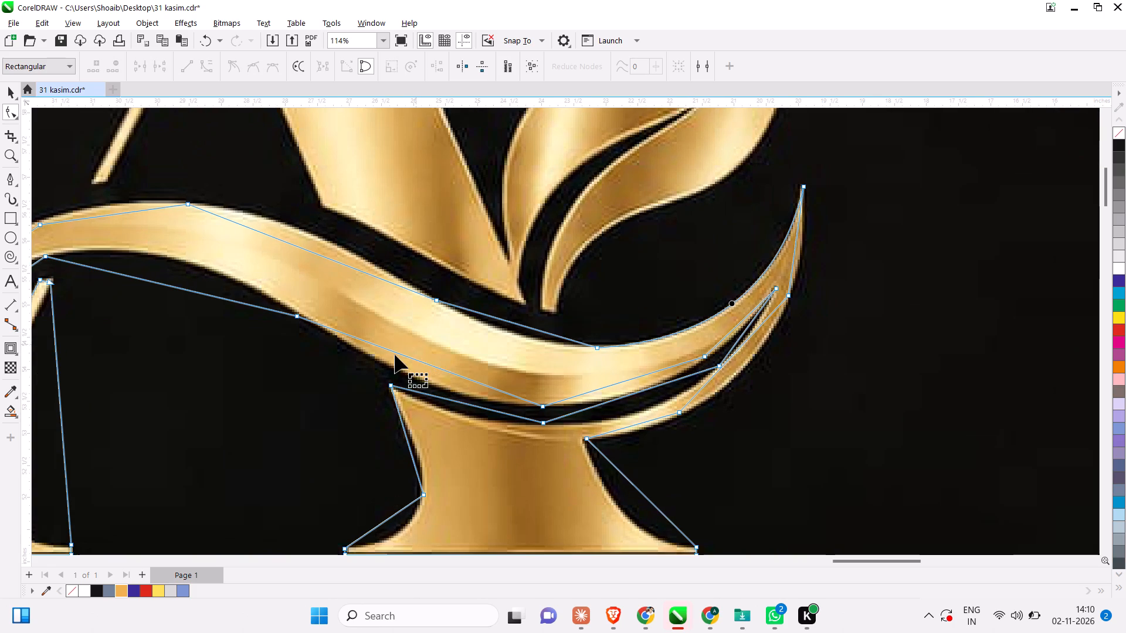
{"action": "scroll", "coordinate": [419, 341], "scroll_direction": "up", "scroll_amount": 2}
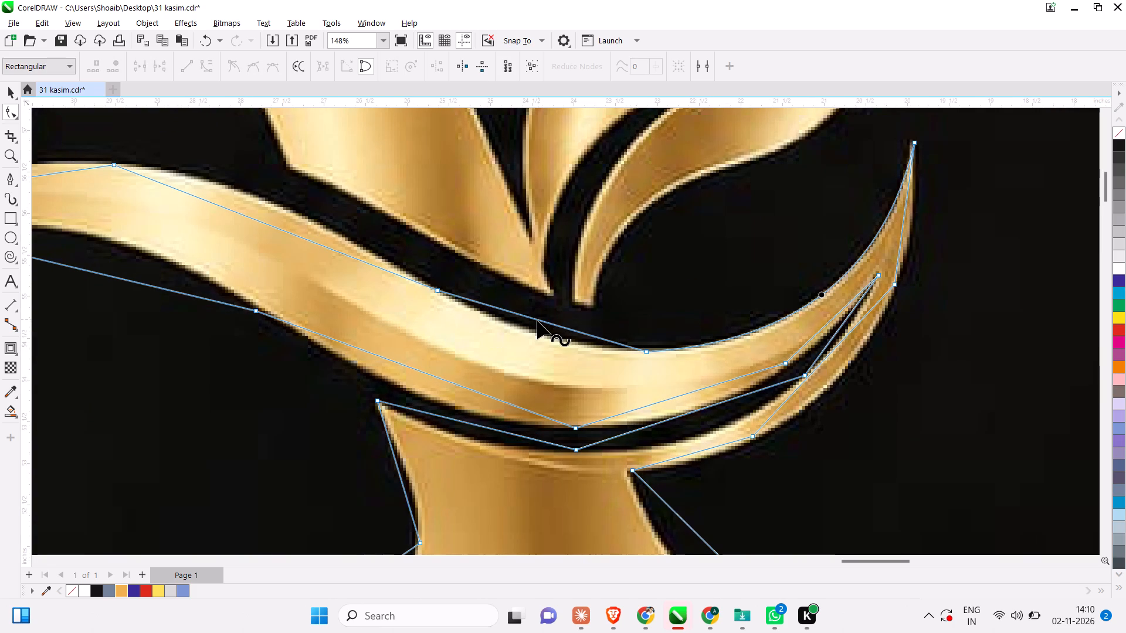
{"action": "left_click", "coordinate": [537, 321]}
{"action": "left_click", "coordinate": [534, 319]}
{"action": "right_click", "coordinate": [535, 319]}
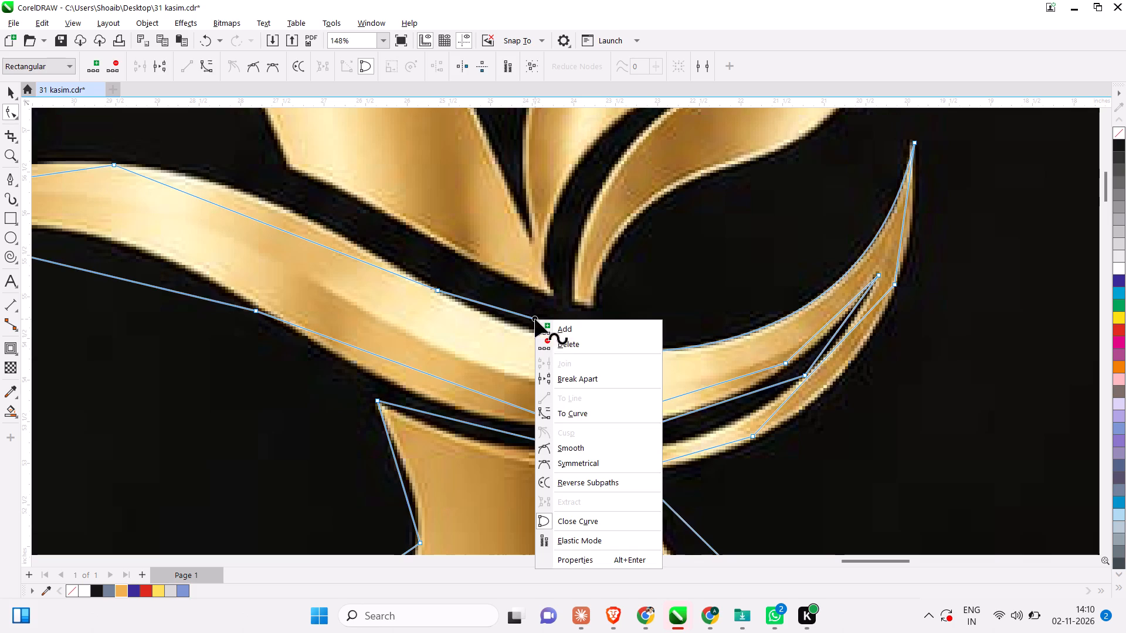
{"action": "left_click", "coordinate": [572, 410]}
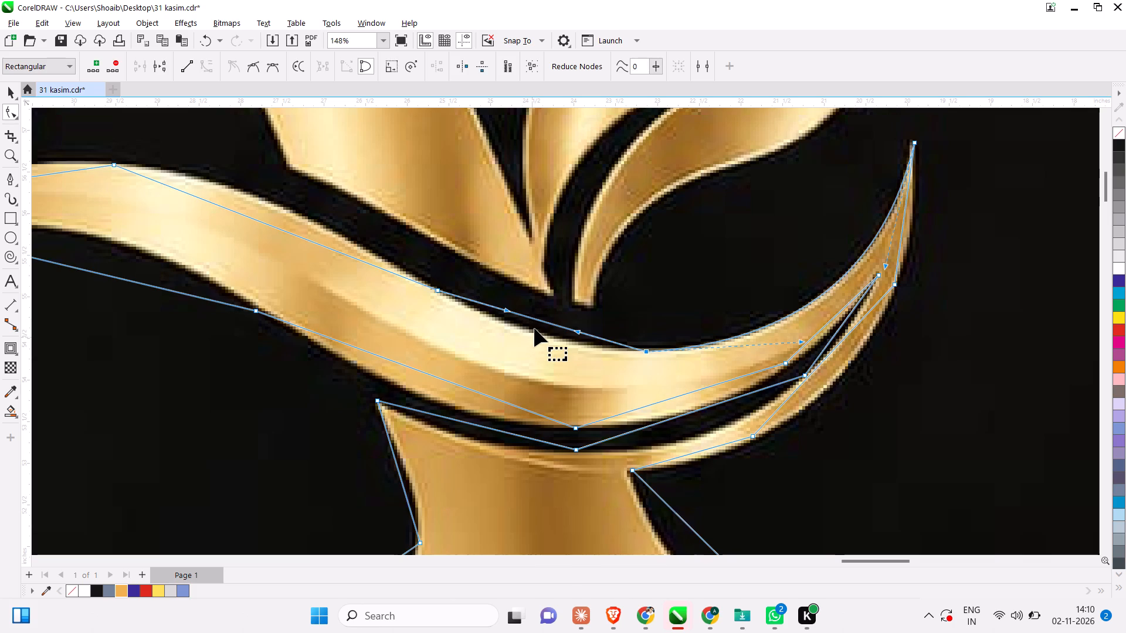
{"action": "left_click_drag", "start_coordinate": [540, 320], "coordinate": [531, 325]}
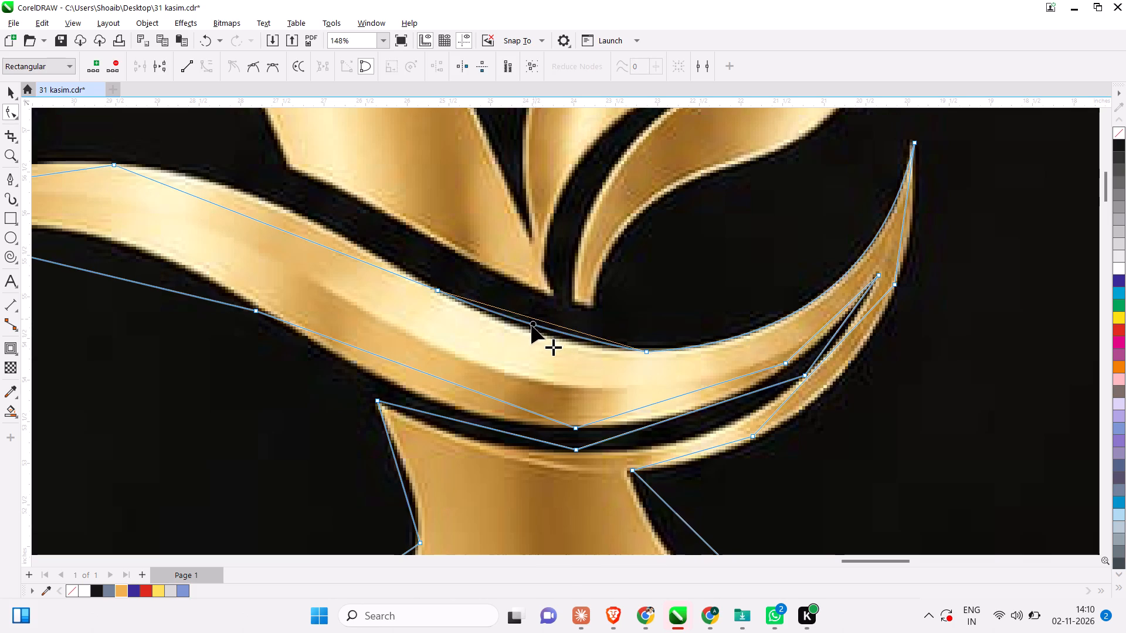
{"action": "left_click_drag", "start_coordinate": [531, 325], "coordinate": [518, 331]}
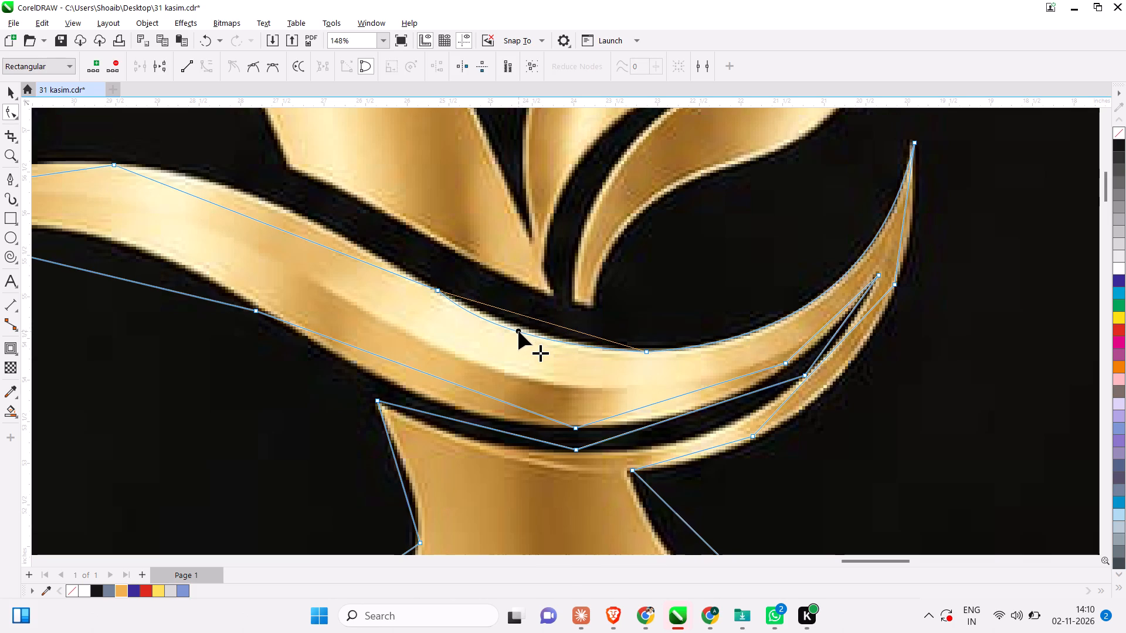
{"action": "left_click_drag", "start_coordinate": [518, 331], "coordinate": [527, 331]}
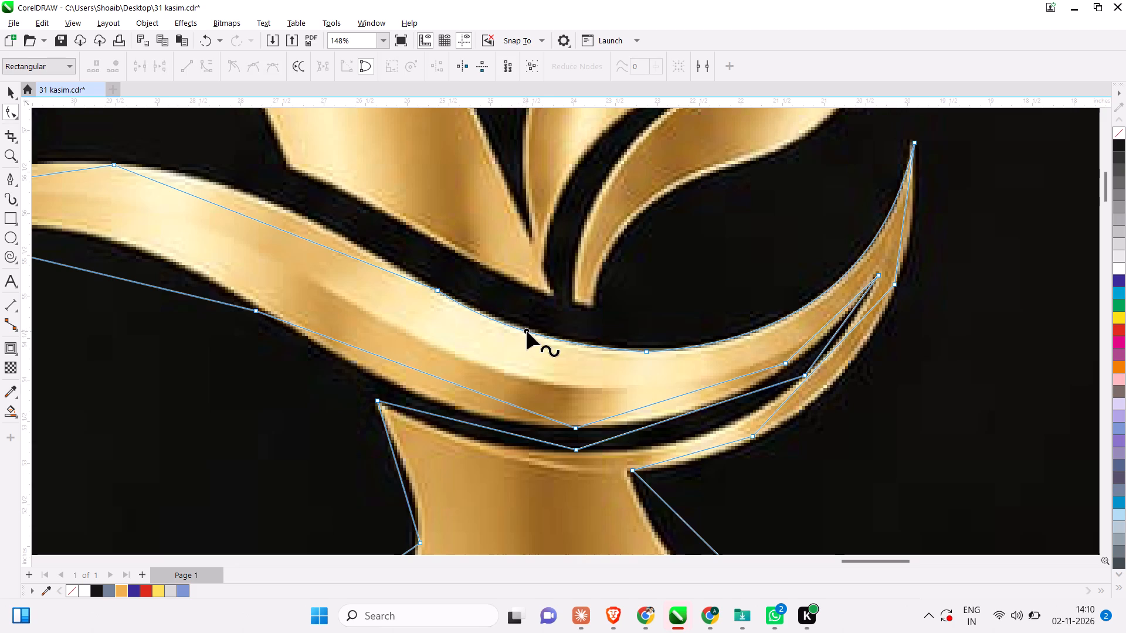
Convert the long upper-edge segment descending right from the swoosh's crest to a curve and bend it onto the gold edge.
{"action": "scroll", "coordinate": [561, 331], "scroll_direction": "down", "scroll_amount": 3}
{"action": "scroll", "coordinate": [255, 213], "scroll_direction": "up", "scroll_amount": 5}
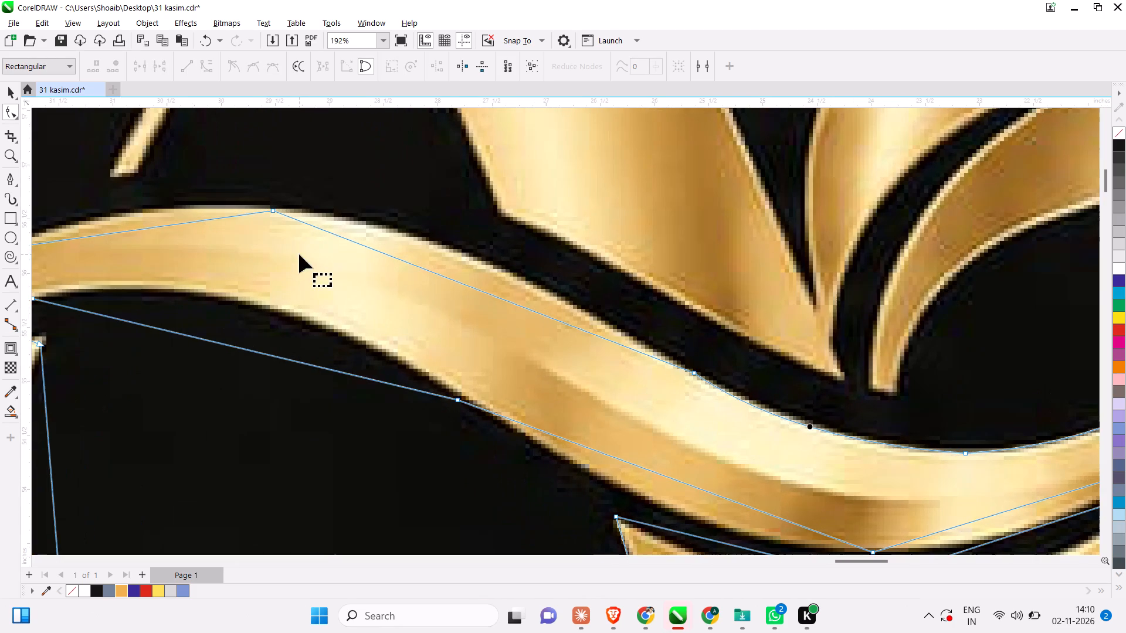
{"action": "left_click", "coordinate": [458, 281]}
{"action": "right_click", "coordinate": [458, 281]}
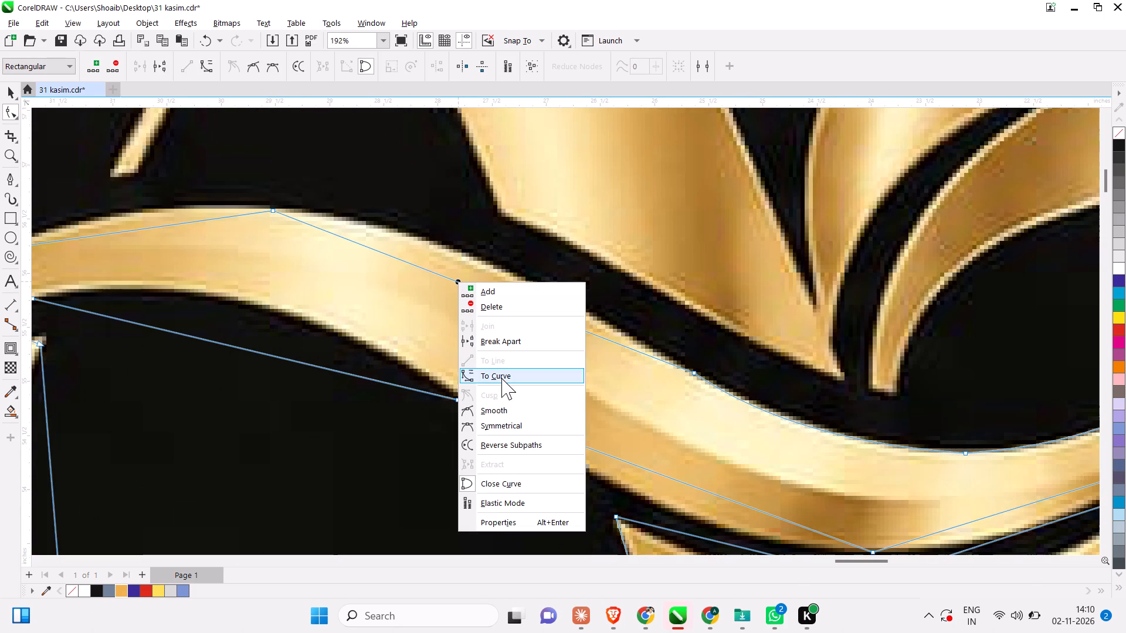
{"action": "left_click", "coordinate": [501, 378]}
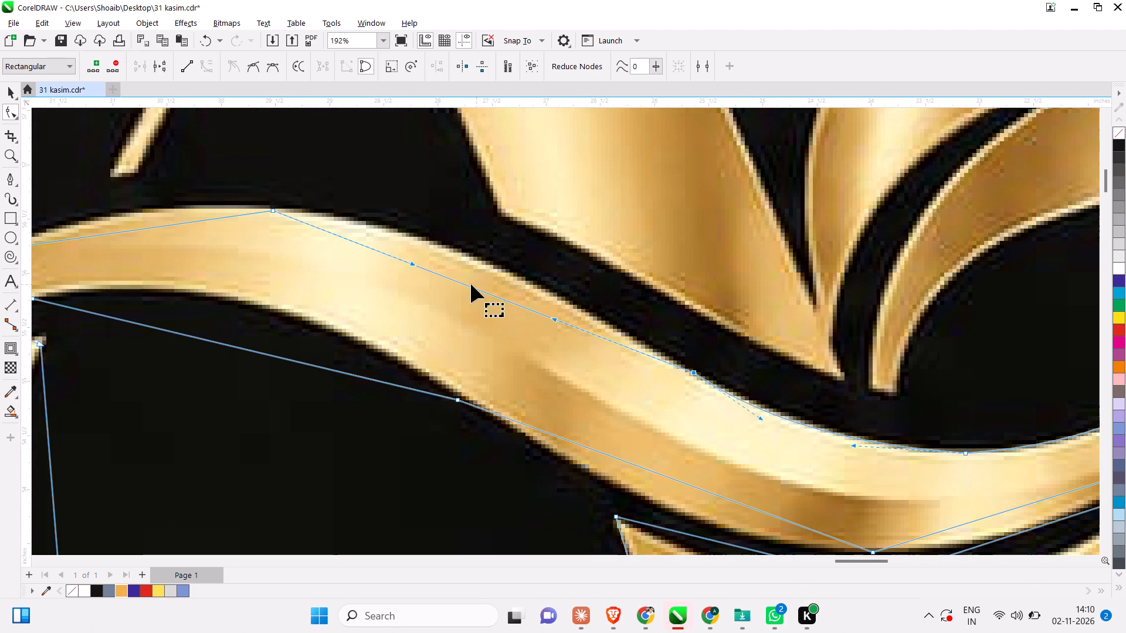
{"action": "left_click_drag", "start_coordinate": [469, 285], "coordinate": [466, 257]}
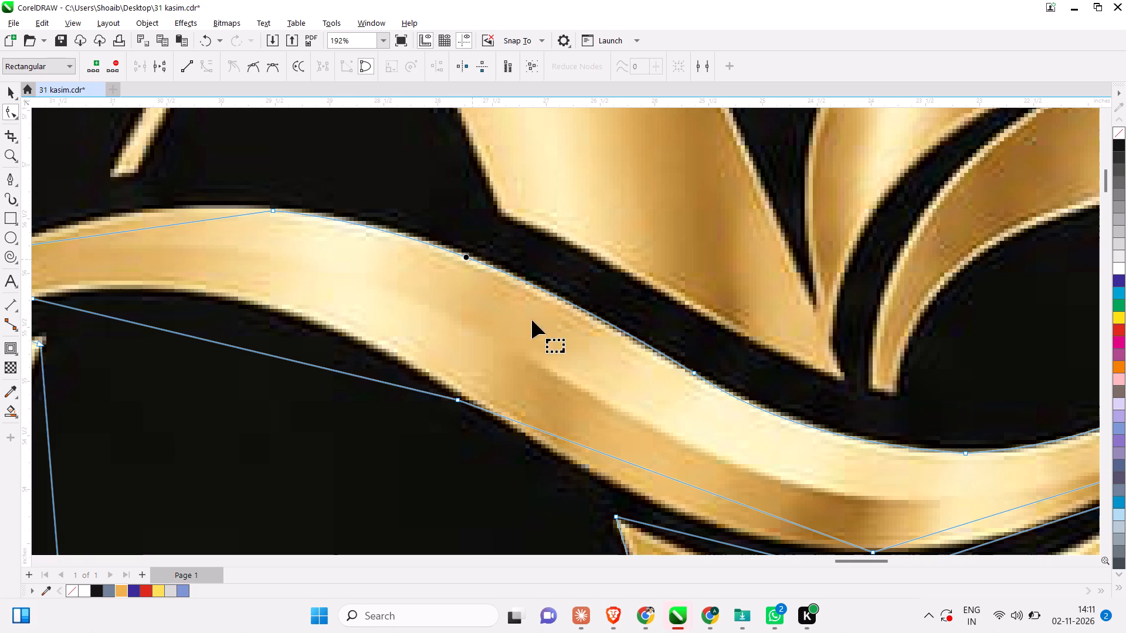
Convert the short segment just left of the swoosh's crest to a curve and bow it up onto the outer edge.
{"action": "scroll", "coordinate": [546, 332], "scroll_direction": "down", "scroll_amount": 5}
{"action": "scroll", "coordinate": [308, 308], "scroll_direction": "up", "scroll_amount": 6}
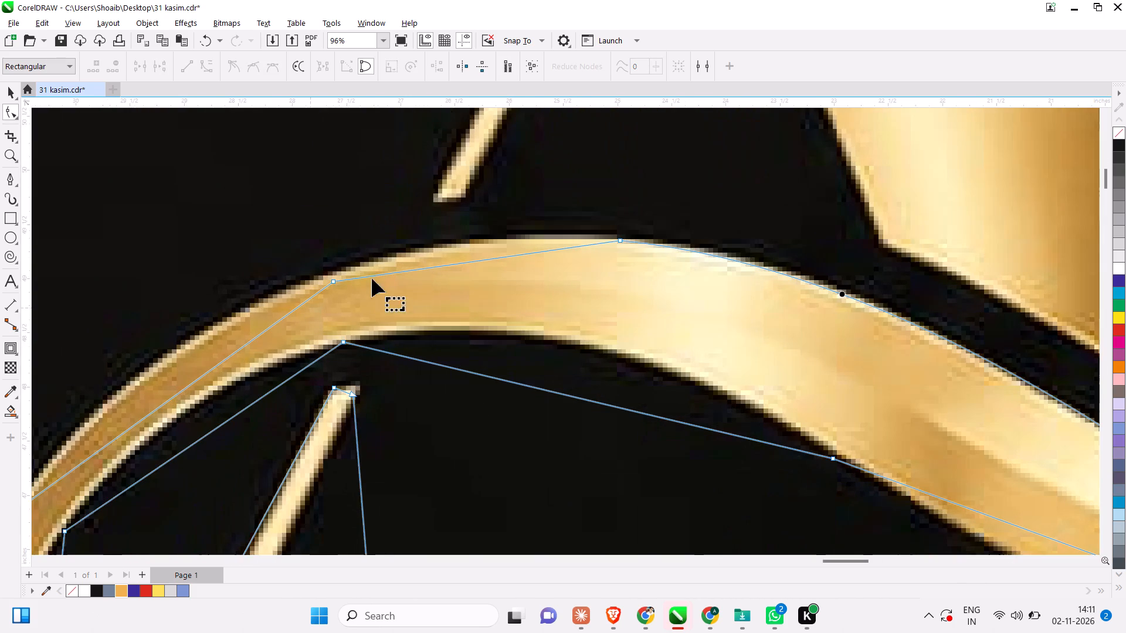
{"action": "left_click", "coordinate": [477, 261]}
{"action": "right_click", "coordinate": [477, 261]}
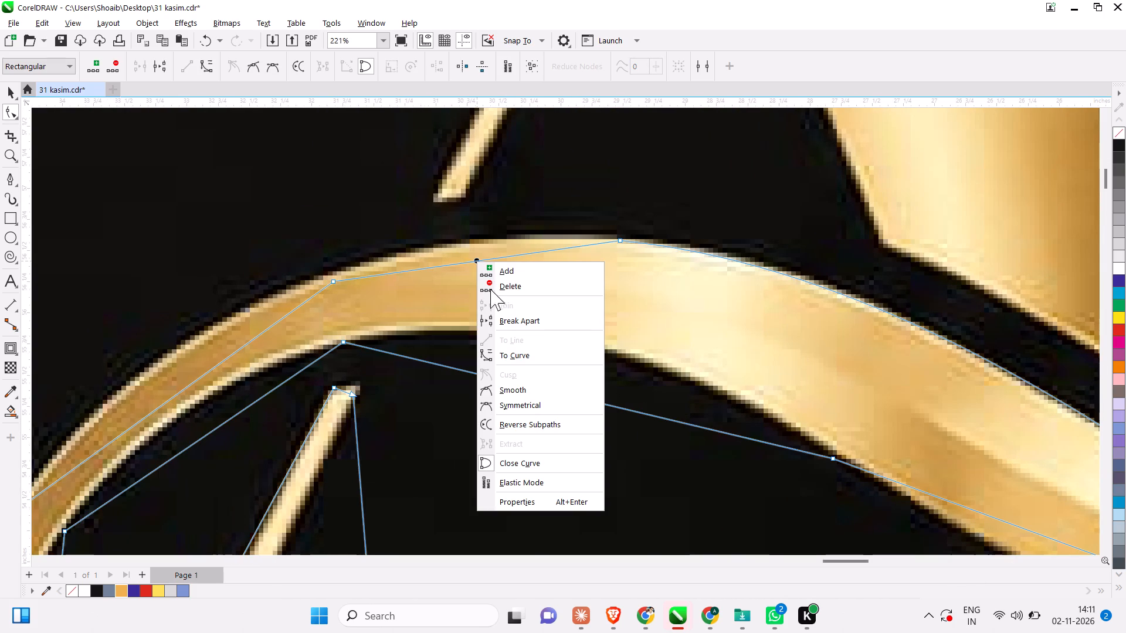
{"action": "left_click", "coordinate": [522, 358]}
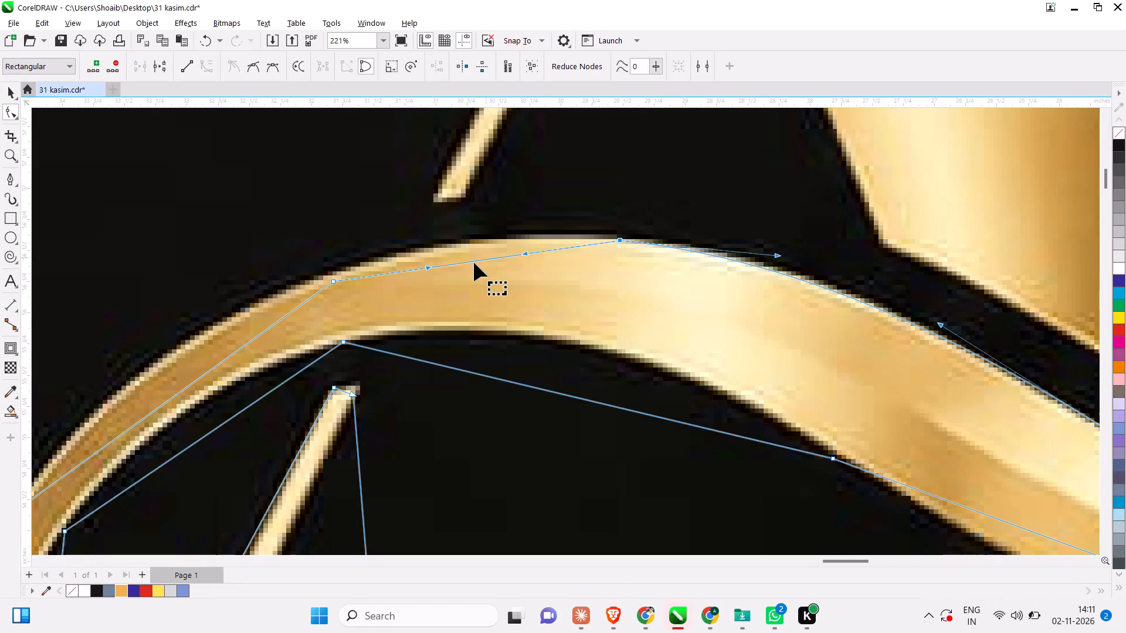
{"action": "left_click_drag", "start_coordinate": [474, 263], "coordinate": [460, 247]}
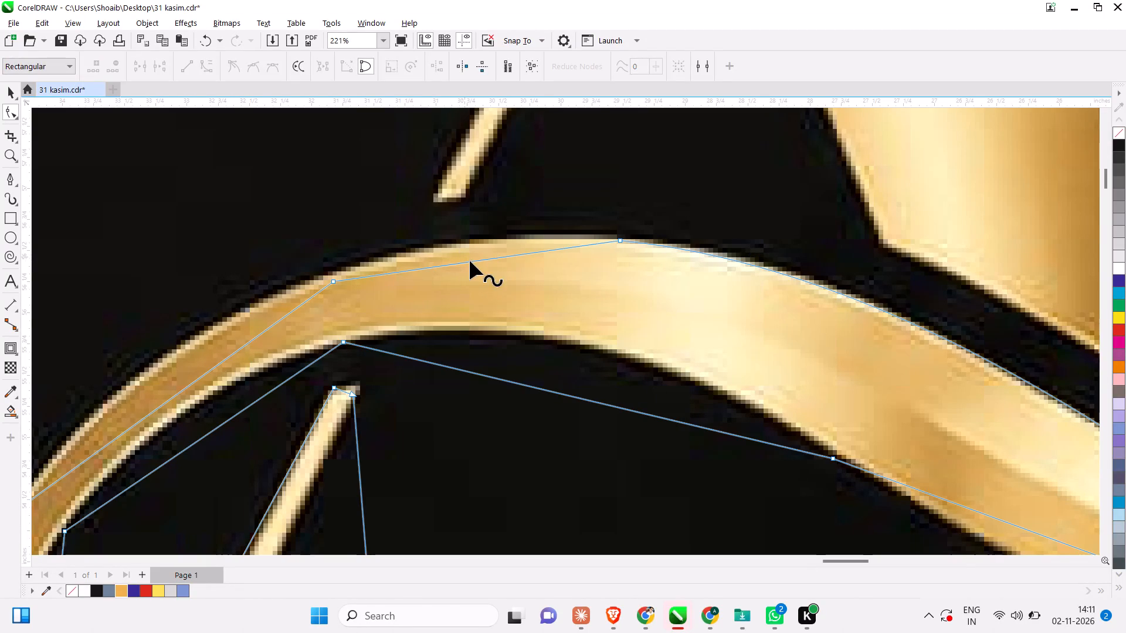
{"action": "left_click_drag", "start_coordinate": [472, 261], "coordinate": [456, 246]}
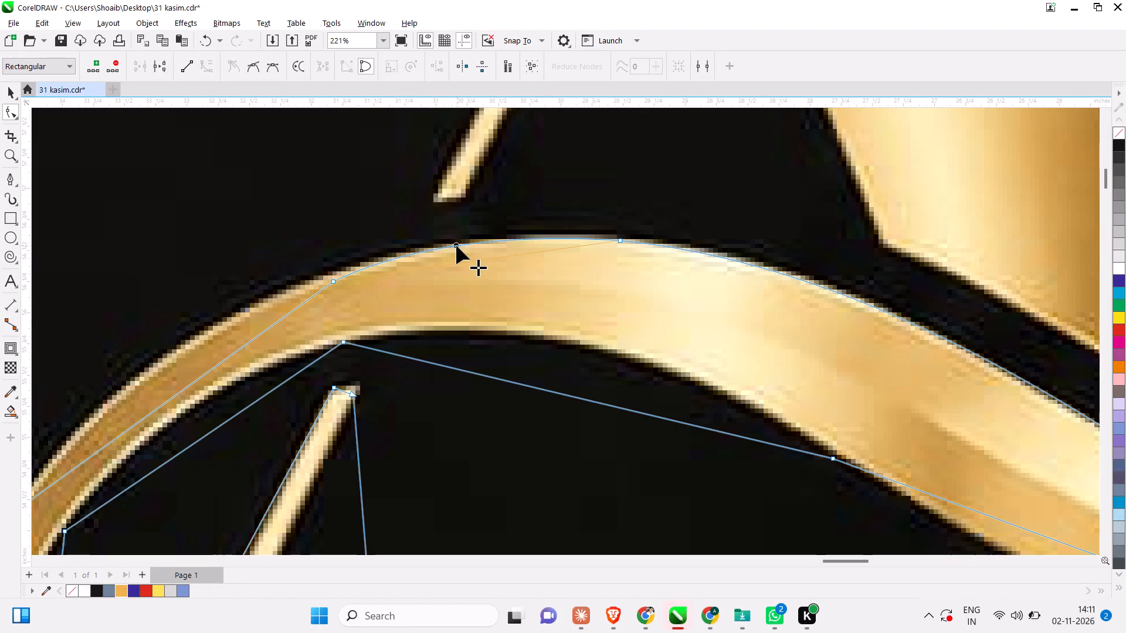
{"action": "left_click_drag", "start_coordinate": [456, 246], "coordinate": [453, 244]}
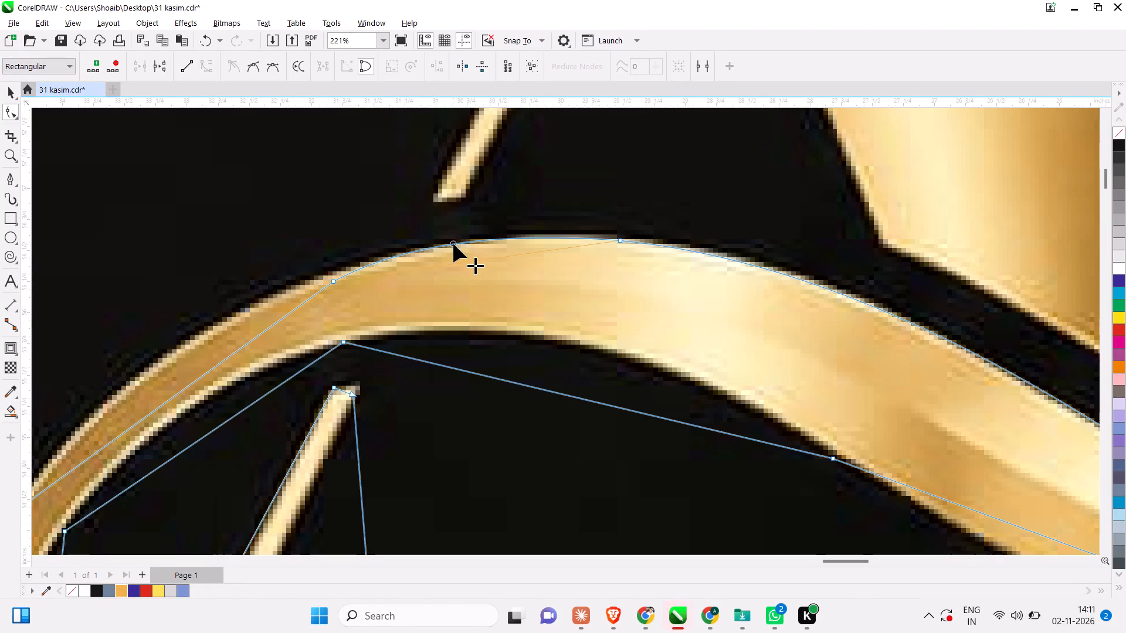
Delete the extra node left of the swoosh's crest and reshape the merged curve along the outer left shoulder using its control handle.
{"action": "scroll", "coordinate": [314, 314], "scroll_direction": "down", "scroll_amount": 4}
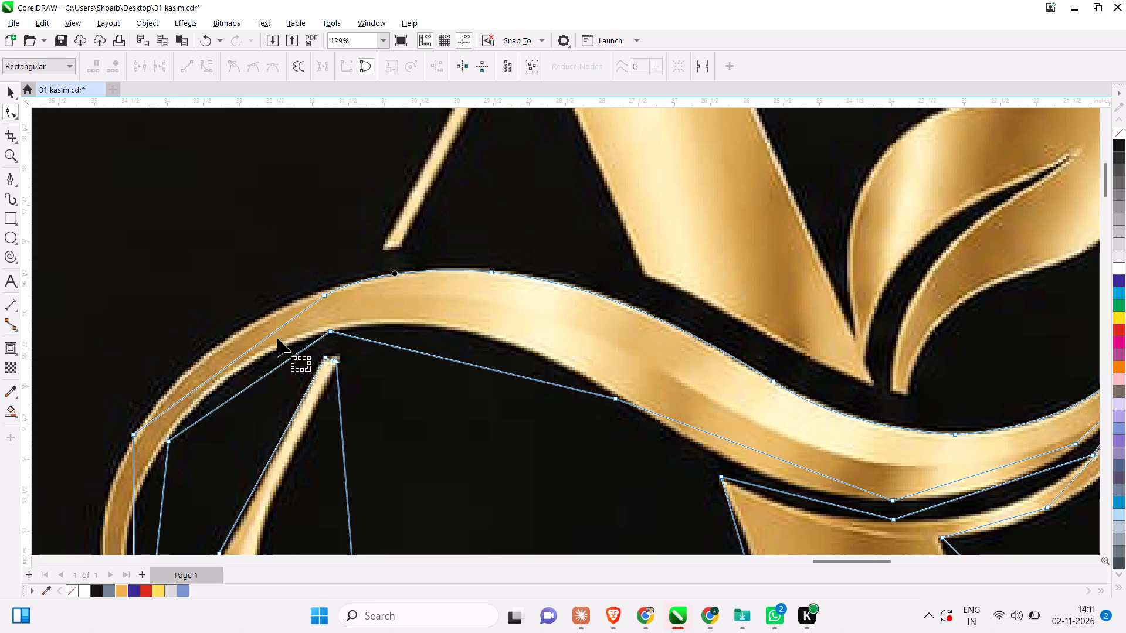
{"action": "double_click", "coordinate": [326, 294]}
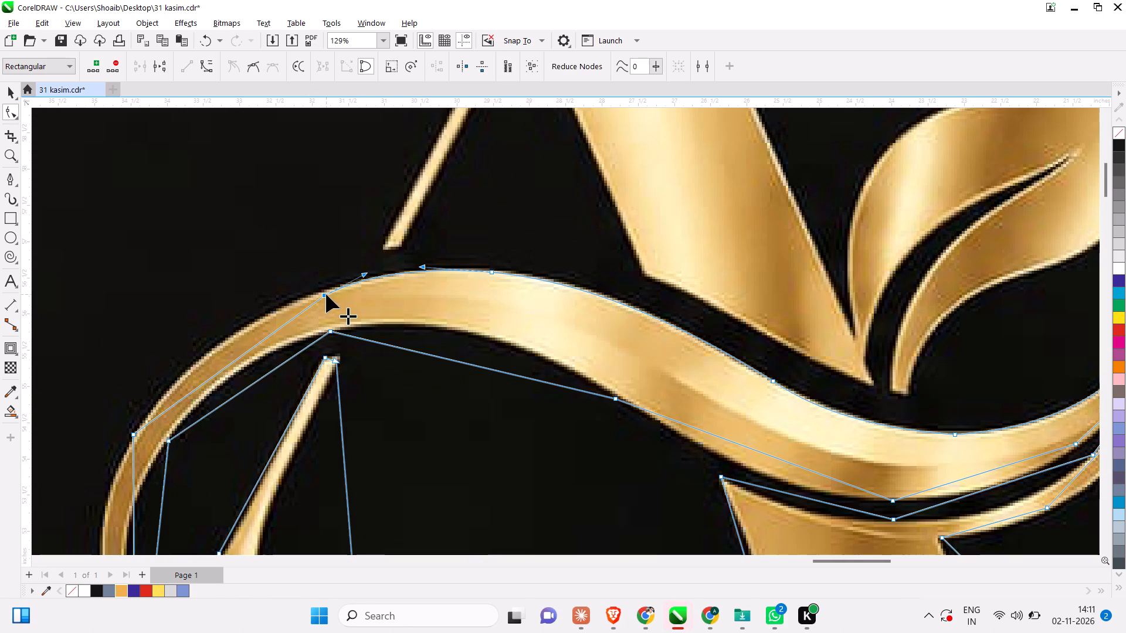
{"action": "double_click", "coordinate": [324, 294]}
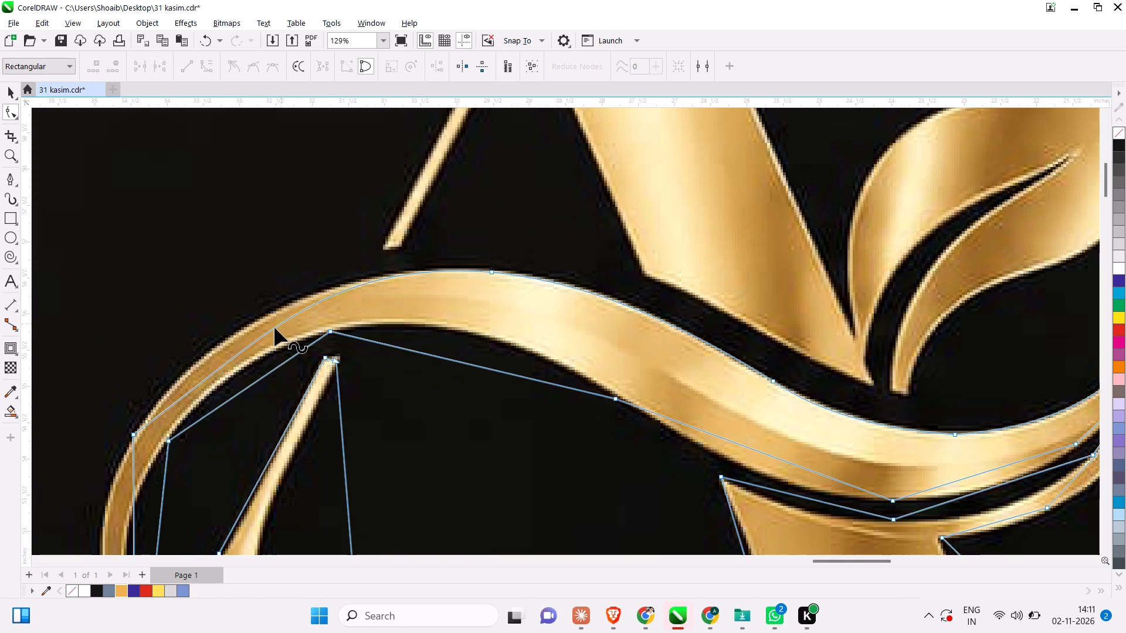
{"action": "left_click", "coordinate": [274, 328]}
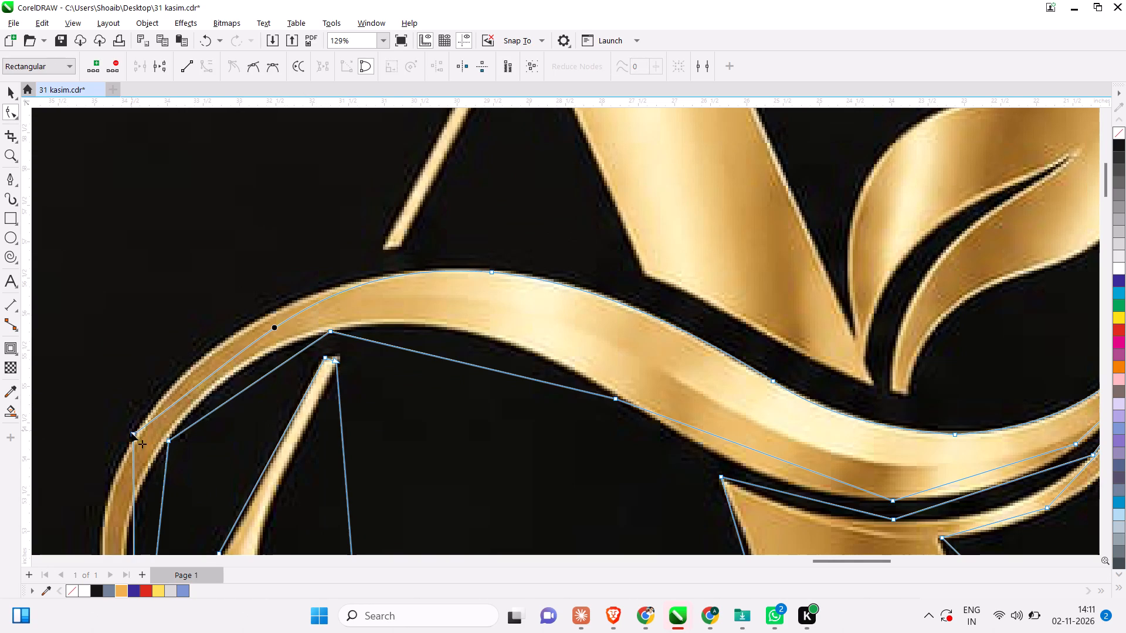
{"action": "left_click", "coordinate": [133, 435]}
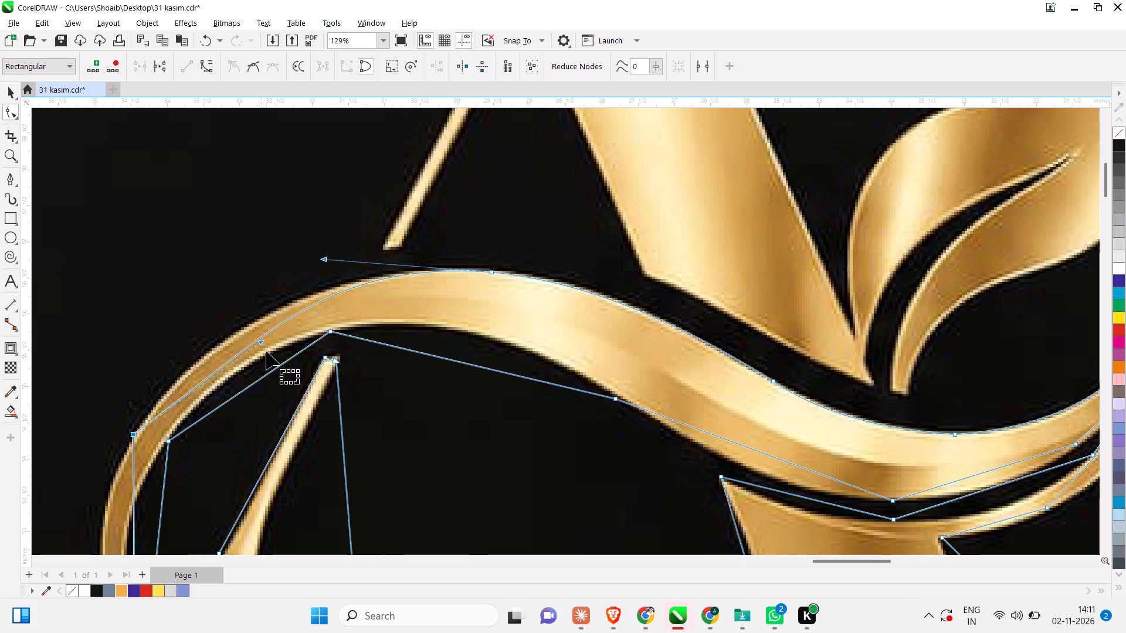
{"action": "left_click_drag", "start_coordinate": [259, 342], "coordinate": [249, 333]}
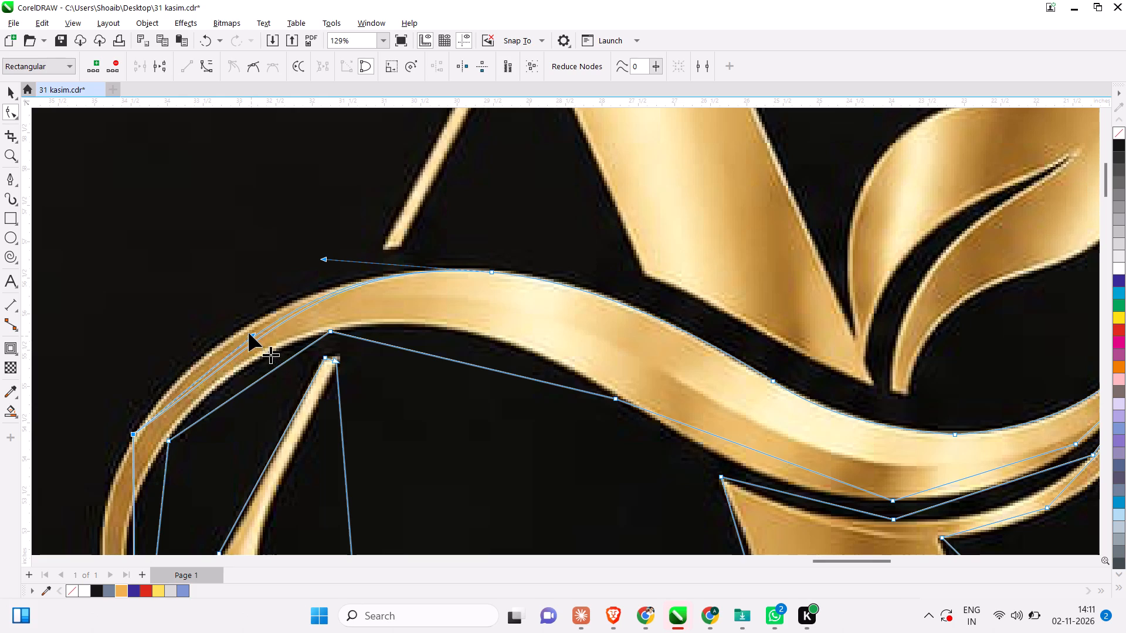
{"action": "left_click_drag", "start_coordinate": [249, 333], "coordinate": [235, 321]}
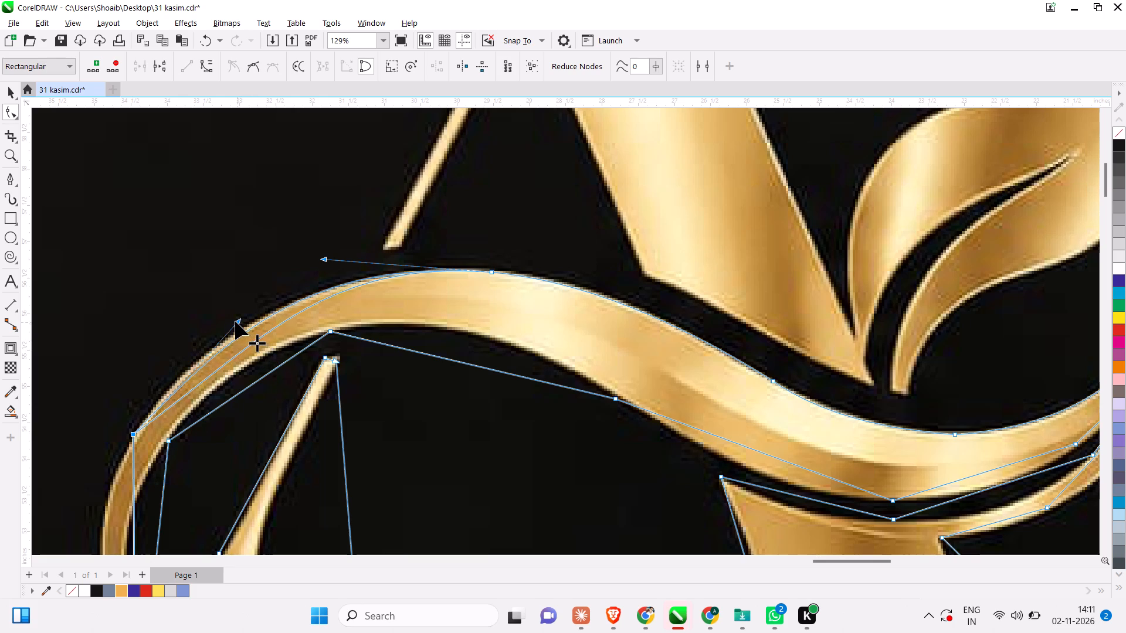
{"action": "left_click_drag", "start_coordinate": [235, 321], "coordinate": [213, 327]}
Convert the straight segment along the swoosh's outer left side, down to the left foot, to a curve and bow it out onto the gold edge.
{"action": "scroll", "coordinate": [337, 337], "scroll_direction": "down", "scroll_amount": 3}
{"action": "scroll", "coordinate": [146, 499], "scroll_direction": "up", "scroll_amount": 1}
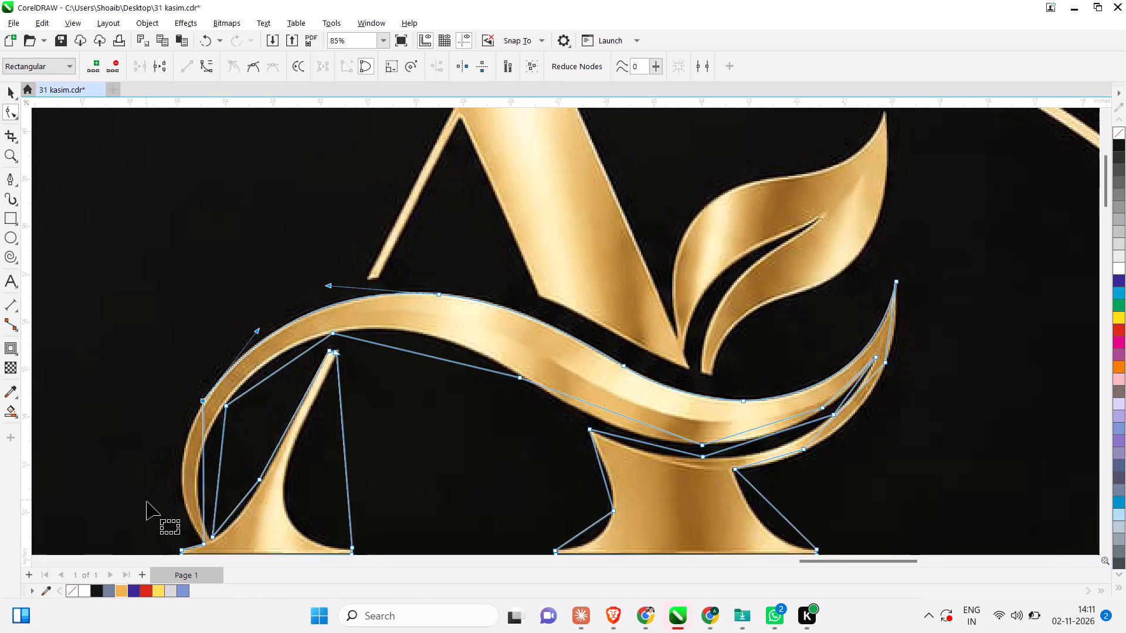
{"action": "scroll", "coordinate": [147, 501], "scroll_direction": "up", "scroll_amount": 2}
{"action": "scroll", "coordinate": [218, 465], "scroll_direction": "down", "scroll_amount": 3}
{"action": "scroll", "coordinate": [218, 471], "scroll_direction": "up", "scroll_amount": 3}
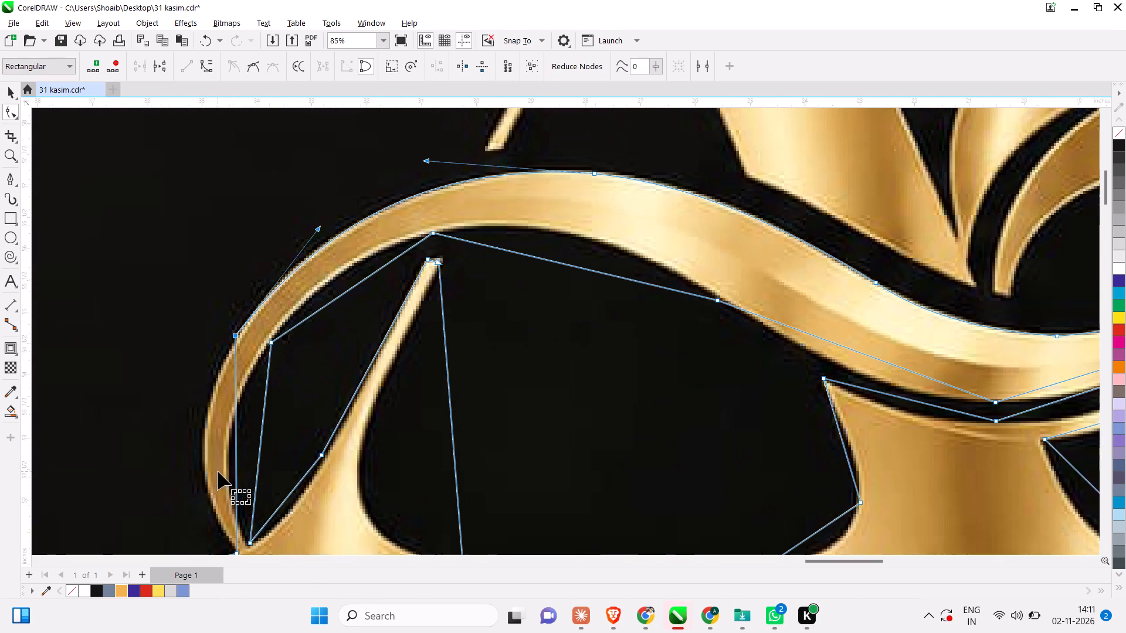
{"action": "scroll", "coordinate": [230, 459], "scroll_direction": "up", "scroll_amount": 3}
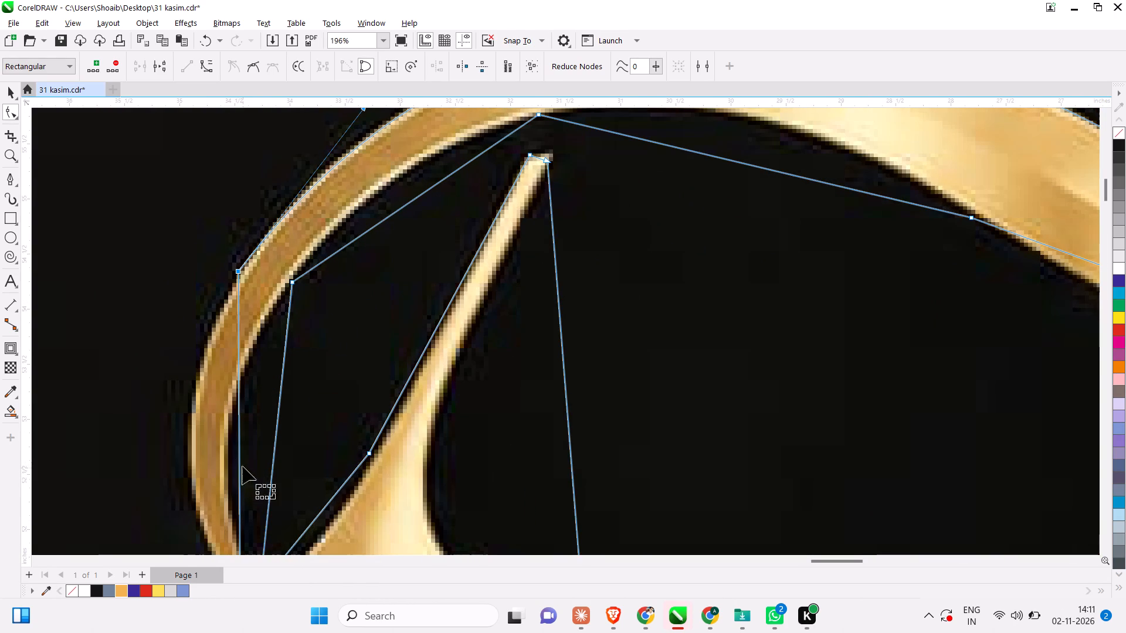
{"action": "left_click", "coordinate": [239, 458]}
{"action": "right_click", "coordinate": [239, 458]}
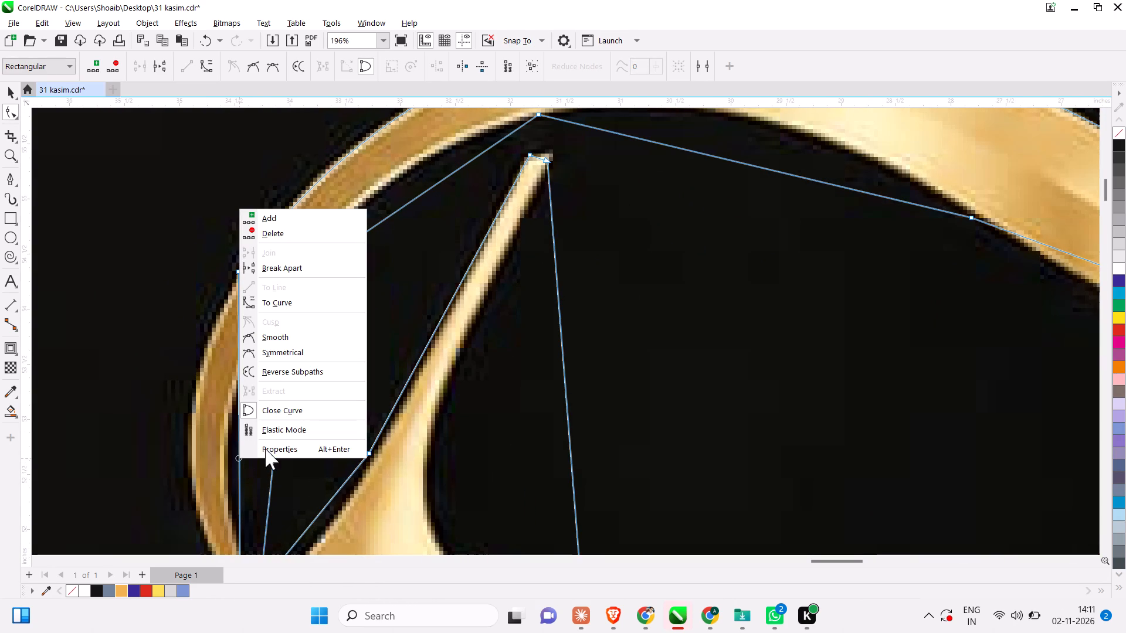
{"action": "left_click", "coordinate": [273, 308]}
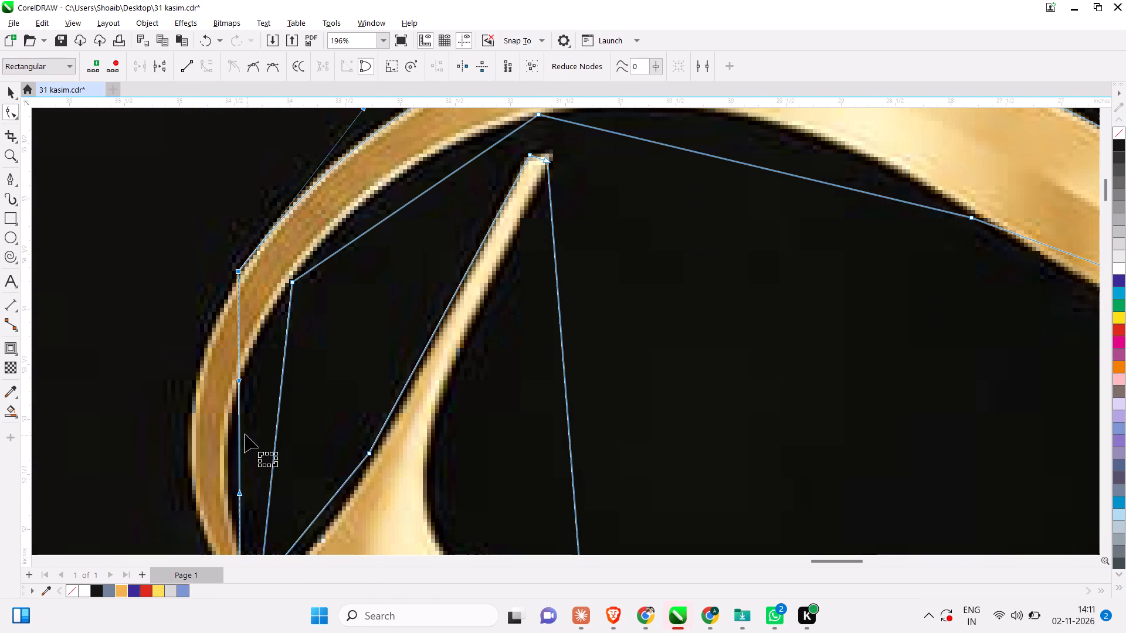
{"action": "left_click_drag", "start_coordinate": [239, 433], "coordinate": [206, 424]}
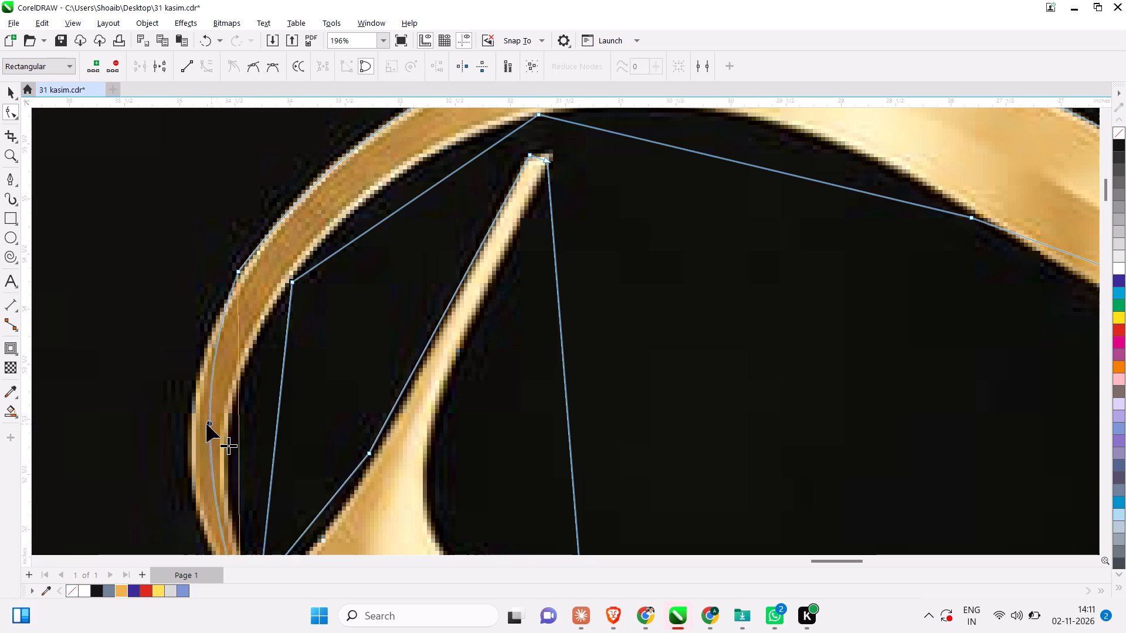
{"action": "left_click_drag", "start_coordinate": [206, 424], "coordinate": [191, 447]}
{"action": "scroll", "coordinate": [211, 392], "scroll_direction": "down", "scroll_amount": 3}
{"action": "scroll", "coordinate": [232, 558], "scroll_direction": "up", "scroll_amount": 1}
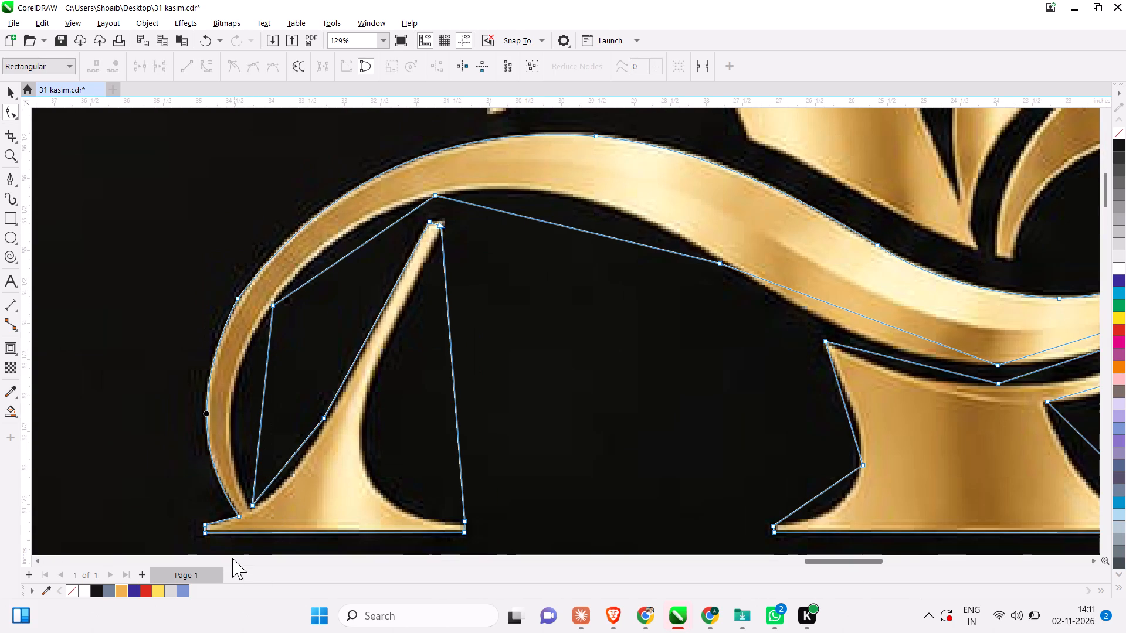
Convert the swoosh's inner left segment, rising from the left foot, to a curve and bow it outward to the inner gold edge.
{"action": "scroll", "coordinate": [232, 558], "scroll_direction": "up", "scroll_amount": 2}
{"action": "left_click", "coordinate": [265, 400]}
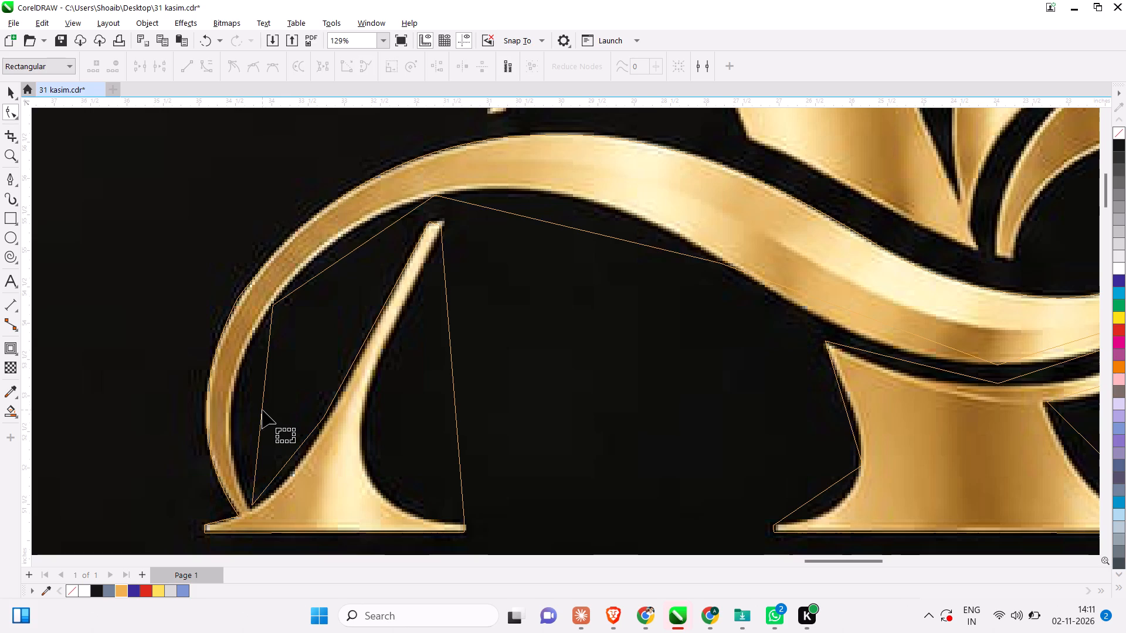
{"action": "left_click", "coordinate": [262, 410]}
{"action": "right_click", "coordinate": [262, 410]}
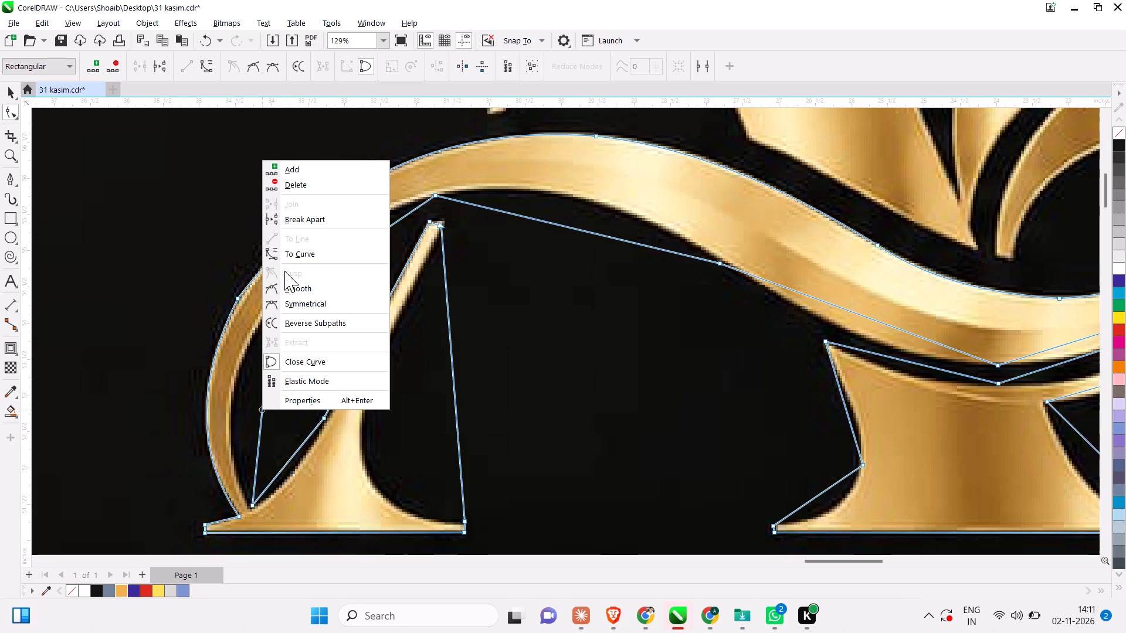
{"action": "left_click", "coordinate": [293, 254]}
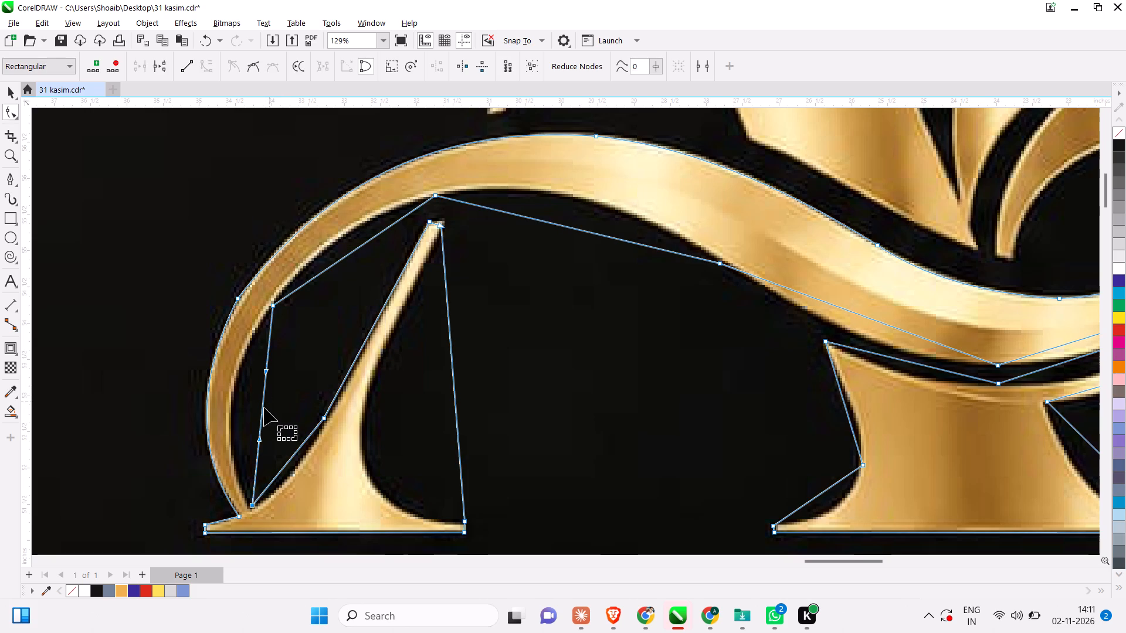
{"action": "left_click_drag", "start_coordinate": [264, 407], "coordinate": [243, 398]}
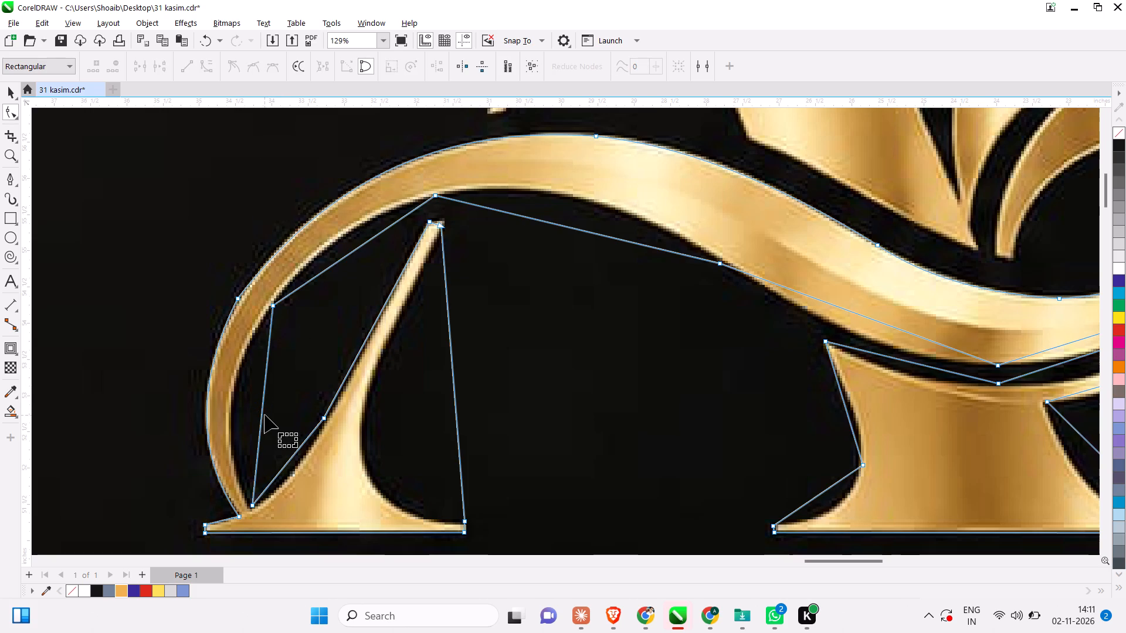
{"action": "left_click_drag", "start_coordinate": [262, 413], "coordinate": [234, 405]}
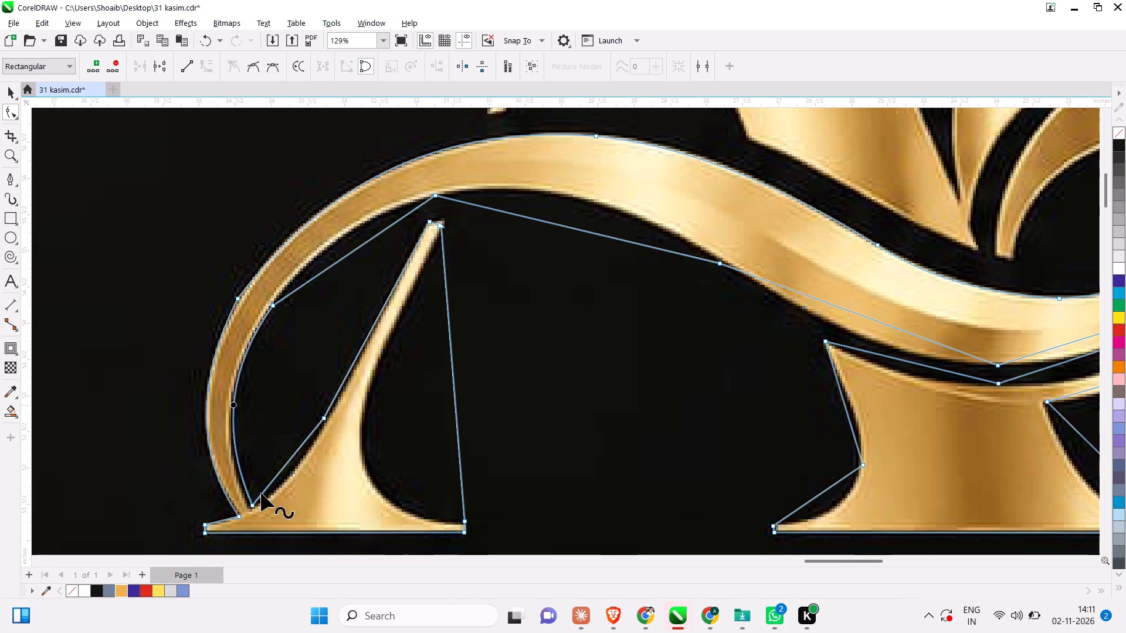
Nudge the node at the base of the inner left curve slightly toward the junction of swoosh and left foot.
{"action": "scroll", "coordinate": [264, 512], "scroll_direction": "up", "scroll_amount": 3}
{"action": "left_click_drag", "start_coordinate": [248, 501], "coordinate": [246, 501]}
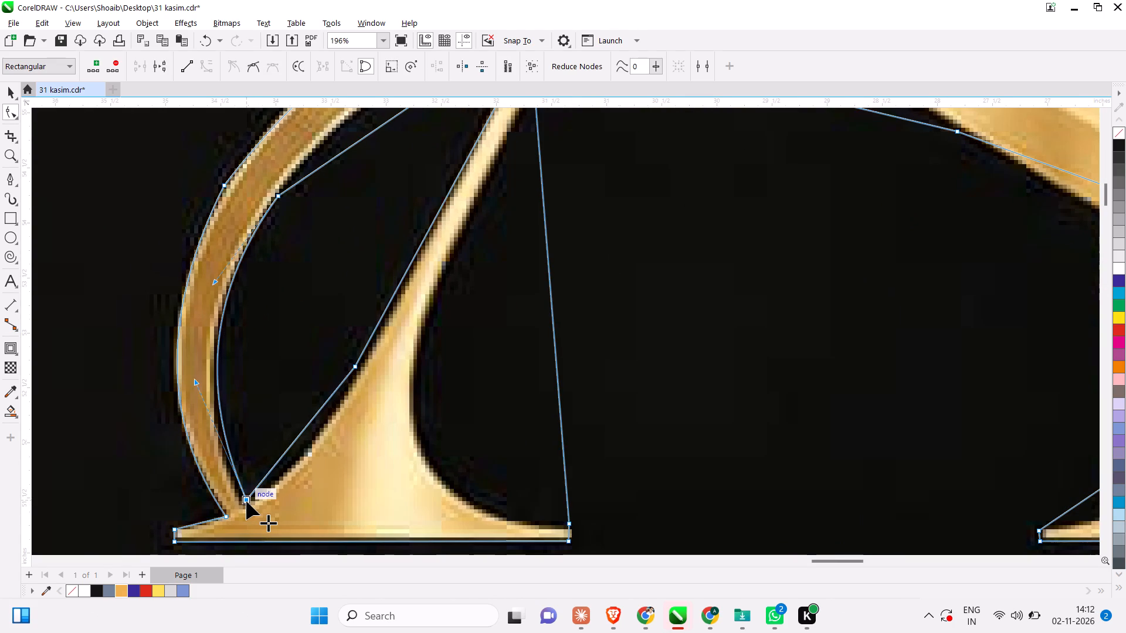
{"action": "left_click_drag", "start_coordinate": [246, 501], "coordinate": [243, 502]}
{"action": "scroll", "coordinate": [260, 449], "scroll_direction": "down", "scroll_amount": 4}
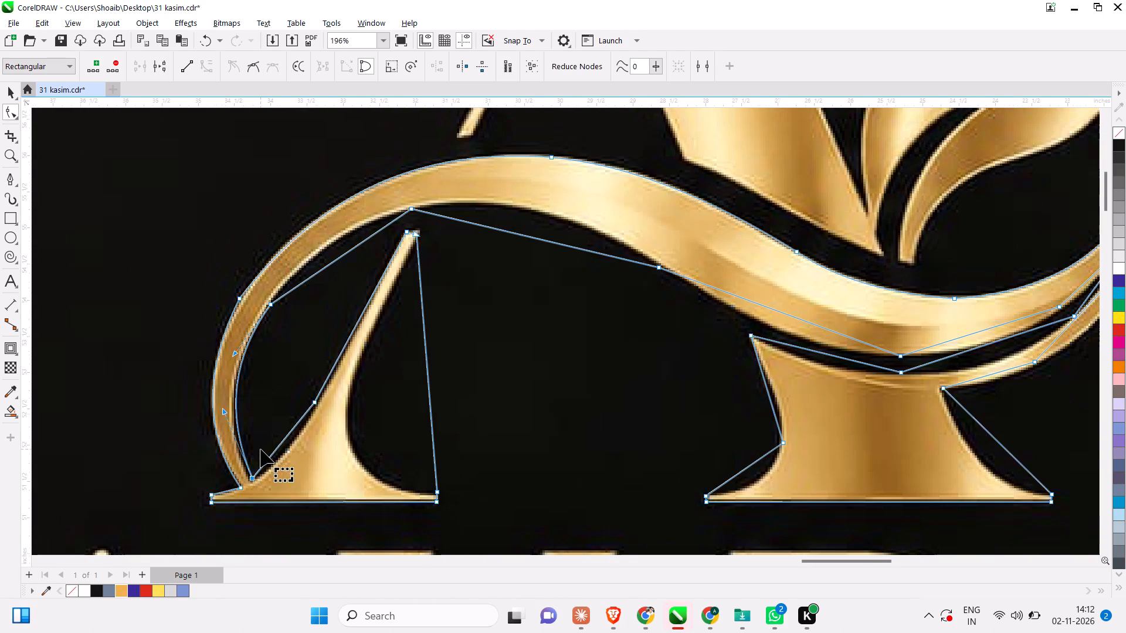
Convert the inner shoulder segment leading up to the crest's underside to a curve and fit it to the gold edge.
{"action": "scroll", "coordinate": [349, 196], "scroll_direction": "up", "scroll_amount": 3}
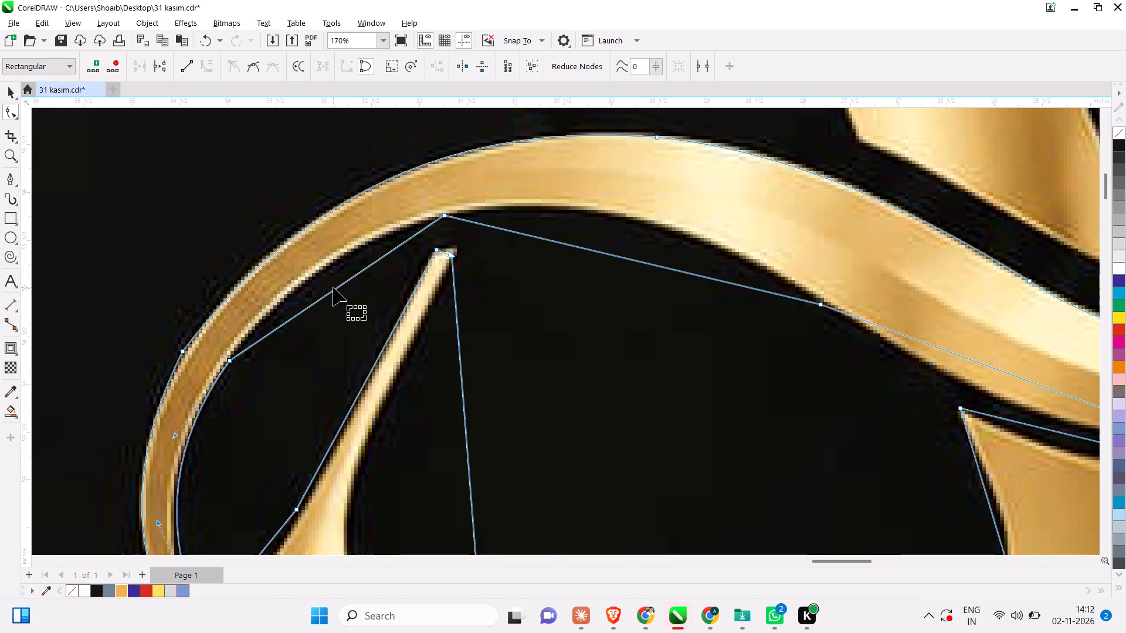
{"action": "left_click", "coordinate": [328, 294]}
{"action": "right_click", "coordinate": [328, 294]}
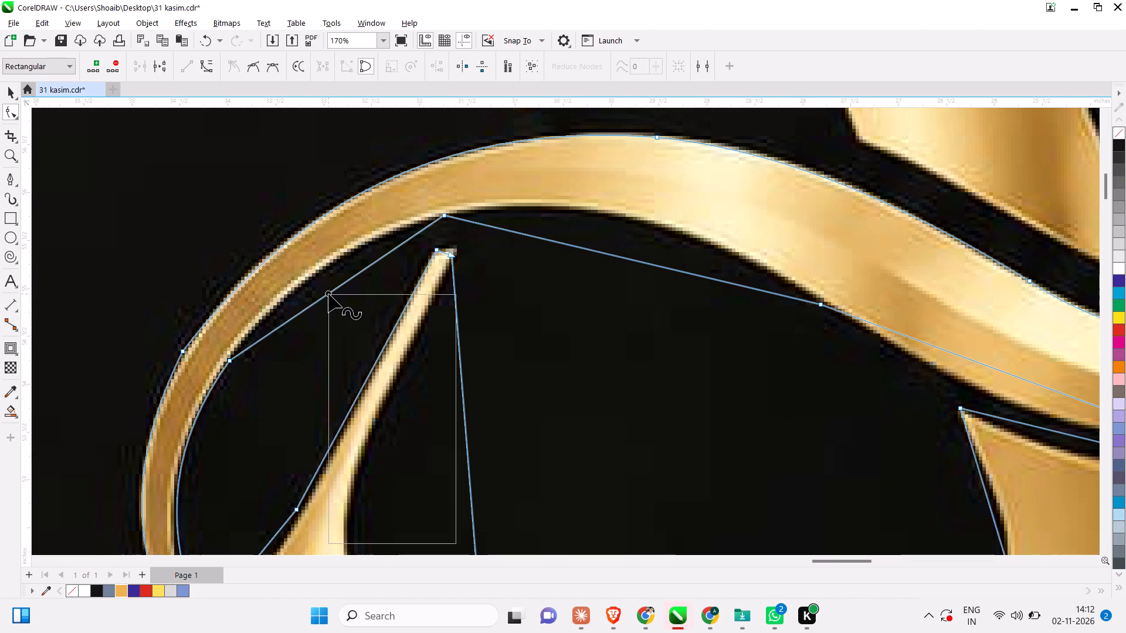
{"action": "left_click", "coordinate": [385, 387]}
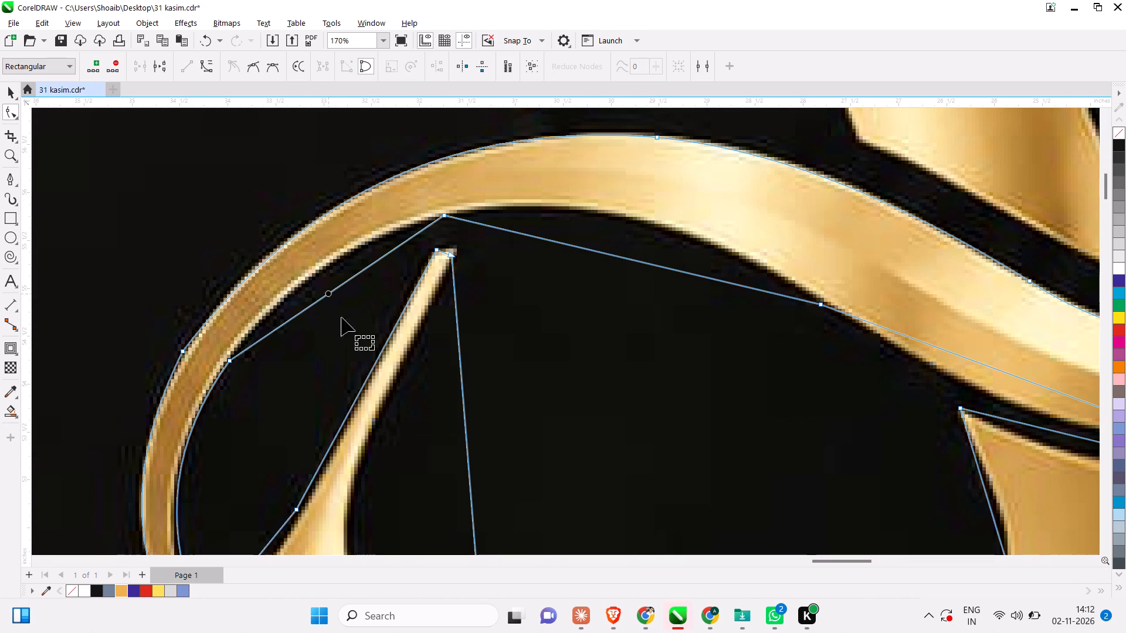
{"action": "left_click_drag", "start_coordinate": [331, 291], "coordinate": [313, 275]}
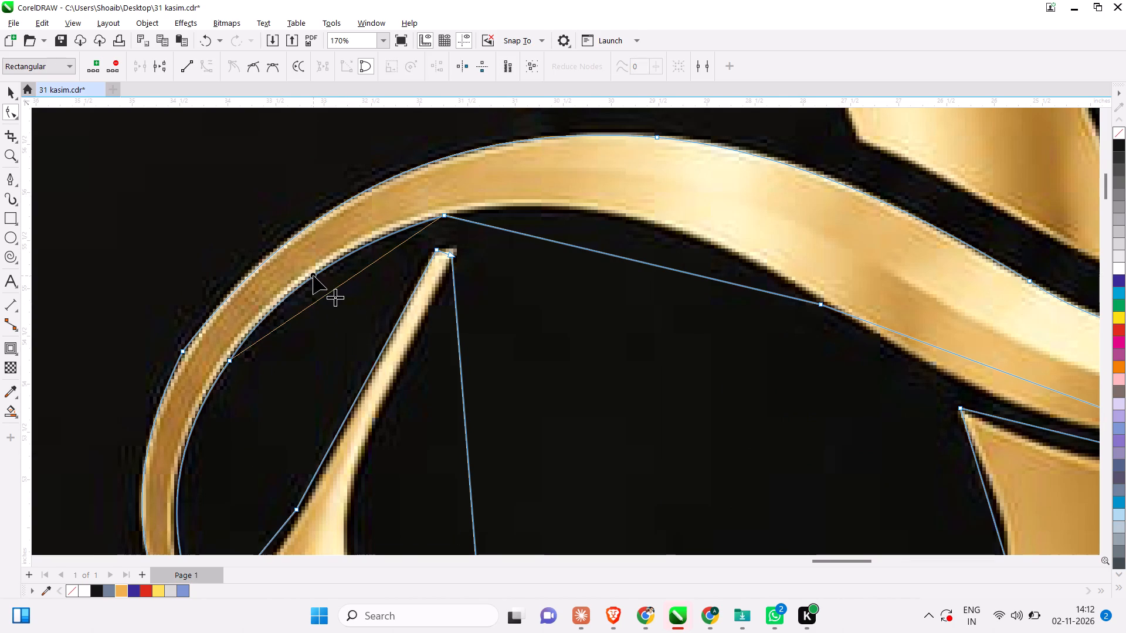
{"action": "left_click_drag", "start_coordinate": [313, 275], "coordinate": [323, 281]}
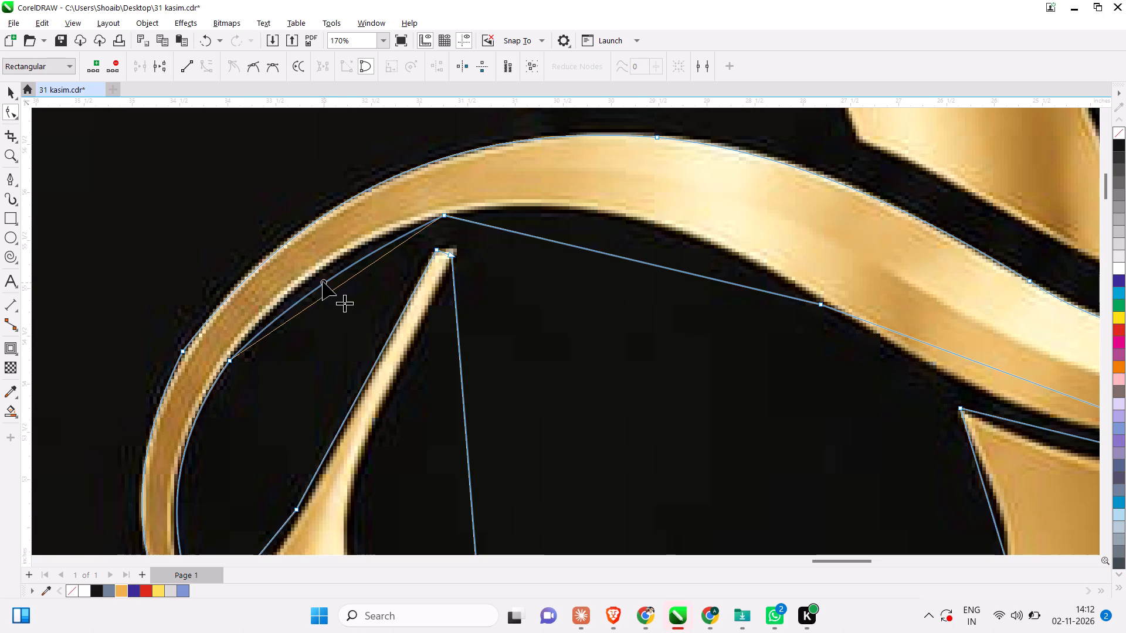
{"action": "left_click_drag", "start_coordinate": [323, 281], "coordinate": [318, 275]}
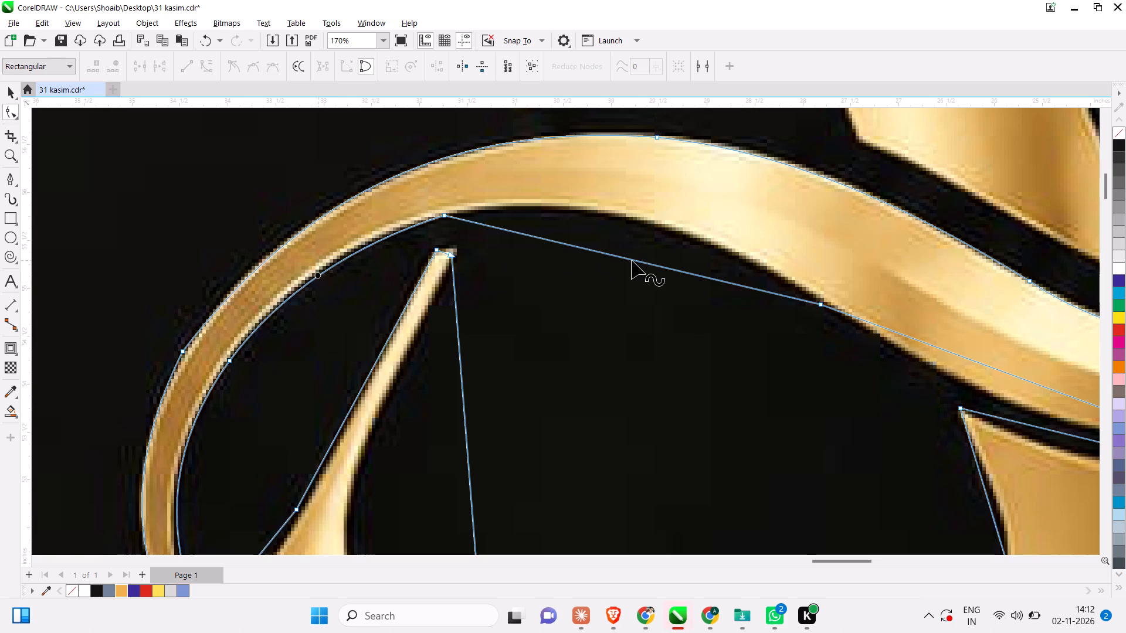
Convert the long lower-edge segment descending right from beneath the swoosh's crest to a curve and bow it up toward the gold edge.
{"action": "left_click", "coordinate": [628, 260]}
{"action": "right_click", "coordinate": [628, 260]}
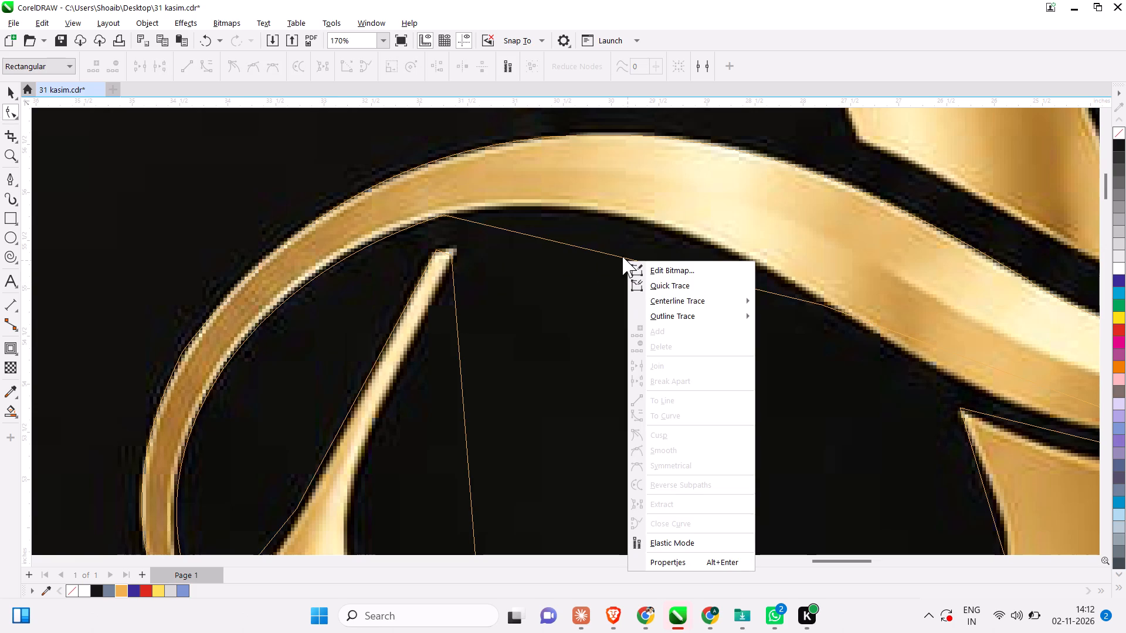
{"action": "left_click", "coordinate": [622, 256]}
{"action": "right_click", "coordinate": [622, 256]}
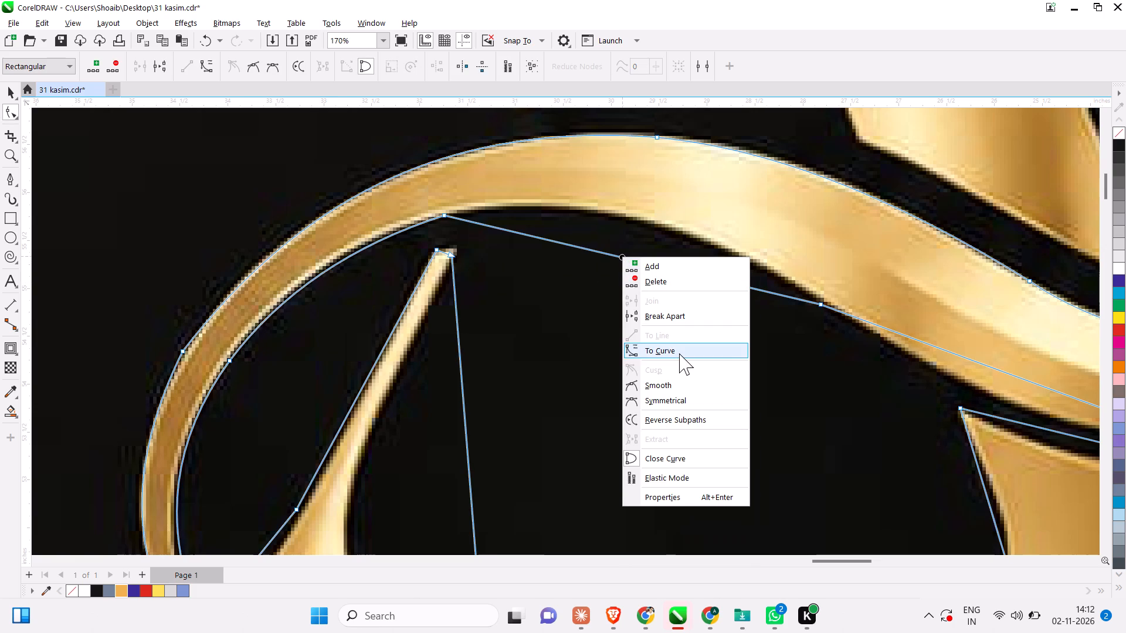
{"action": "left_click", "coordinate": [679, 353]}
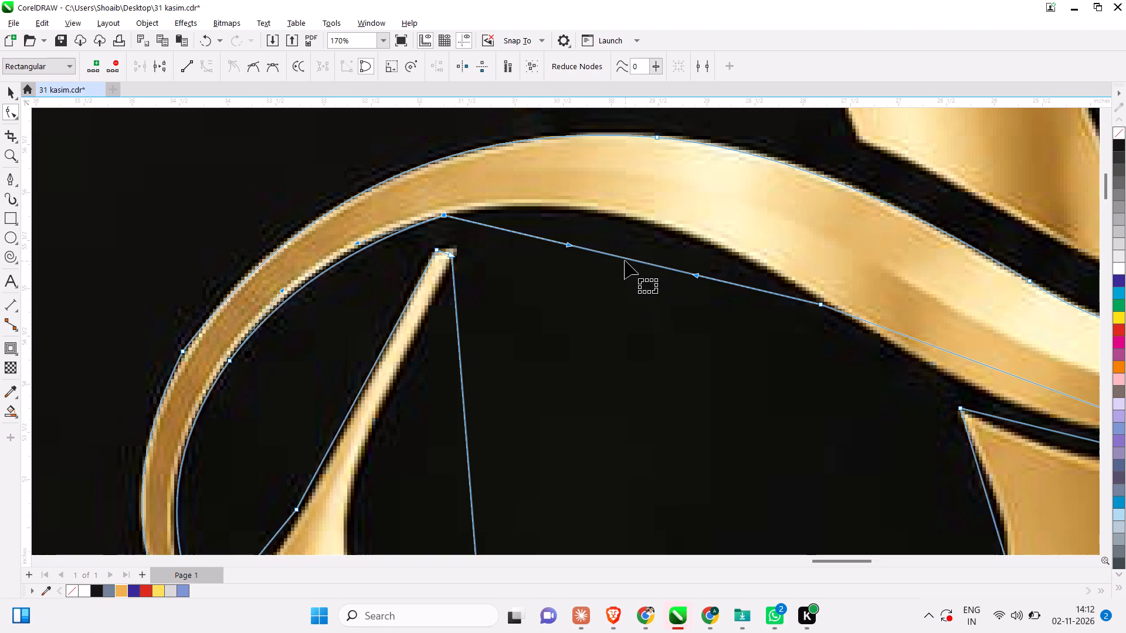
{"action": "left_click_drag", "start_coordinate": [625, 258], "coordinate": [612, 229]}
{"action": "double_click", "coordinate": [612, 227]}
{"action": "double_click", "coordinate": [612, 223]}
{"action": "left_click_drag", "start_coordinate": [612, 221], "coordinate": [618, 215]}
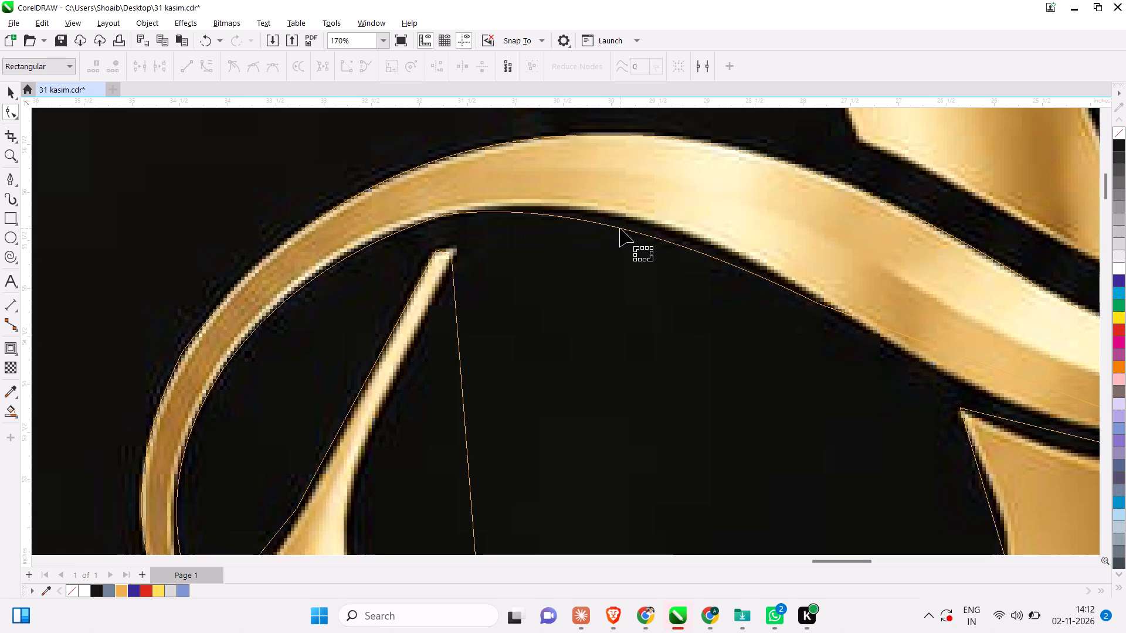
Refine the bend of the curve beneath the swoosh's crest so it follows the ribbon's lower gold edge more closely.
{"action": "left_click", "coordinate": [620, 228]}
{"action": "right_click", "coordinate": [620, 228]}
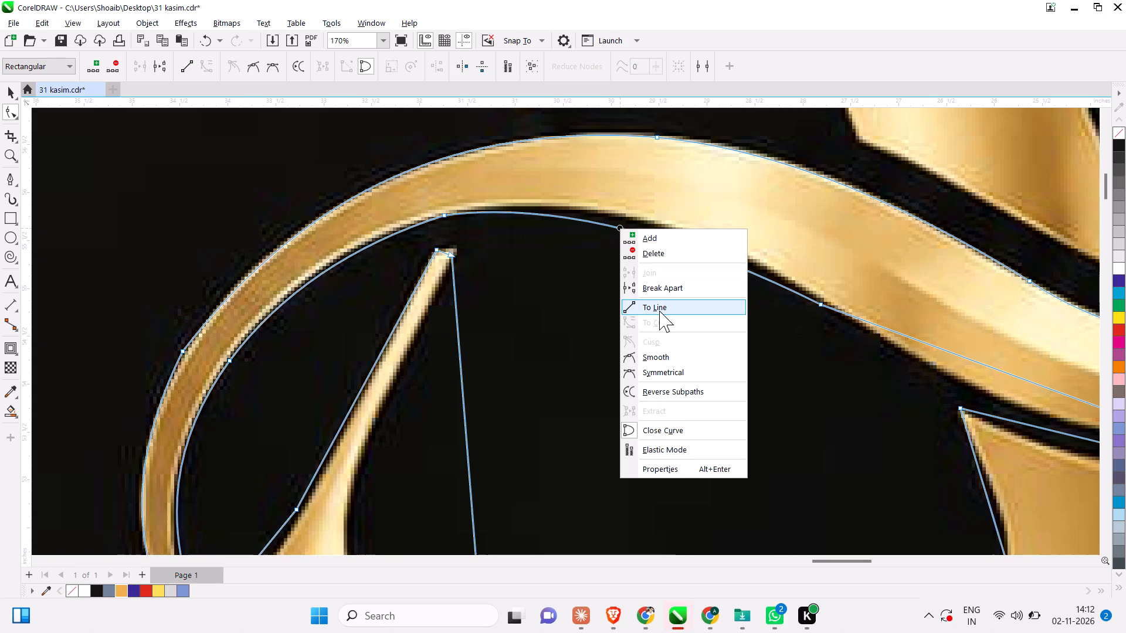
{"action": "left_click", "coordinate": [623, 229]}
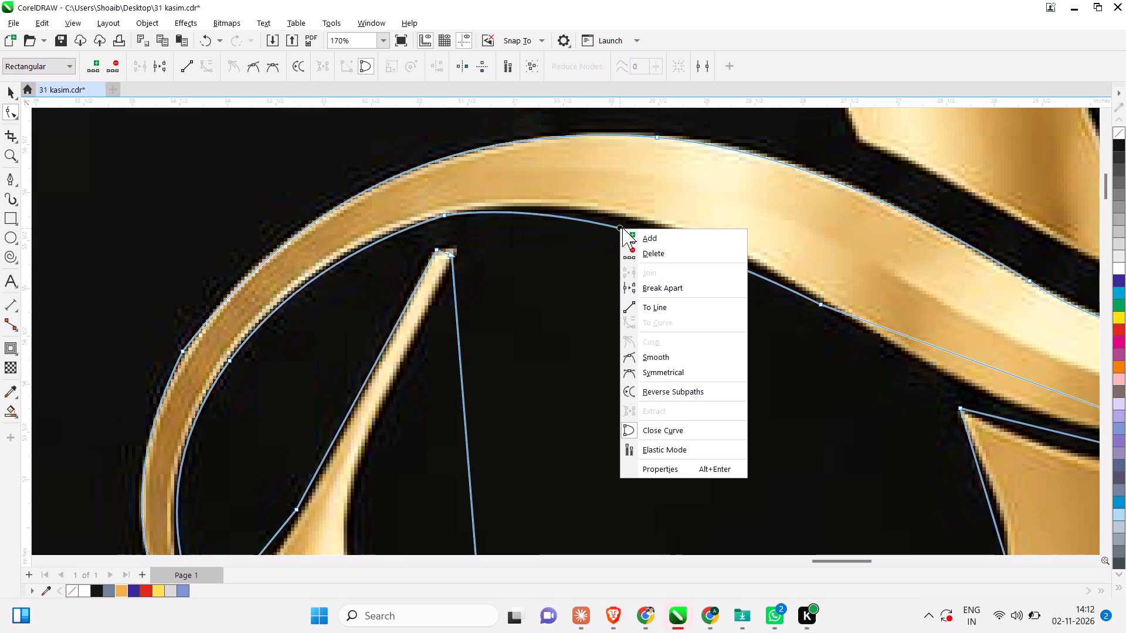
{"action": "double_click", "coordinate": [622, 227]}
{"action": "left_click_drag", "start_coordinate": [622, 227], "coordinate": [619, 218]}
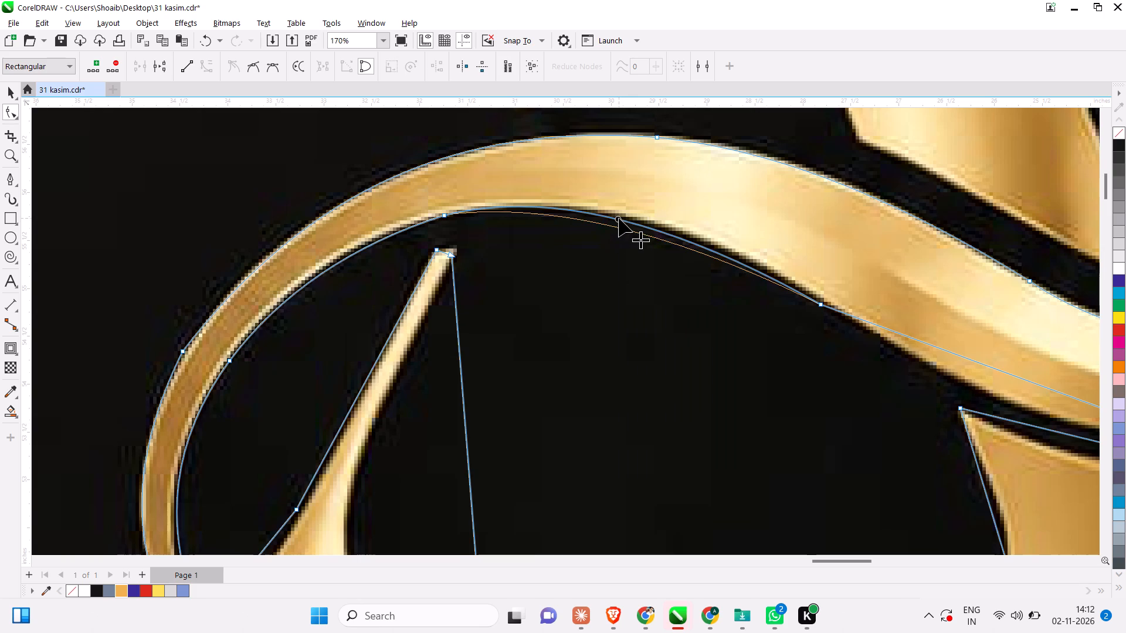
{"action": "left_click_drag", "start_coordinate": [619, 218], "coordinate": [647, 223]}
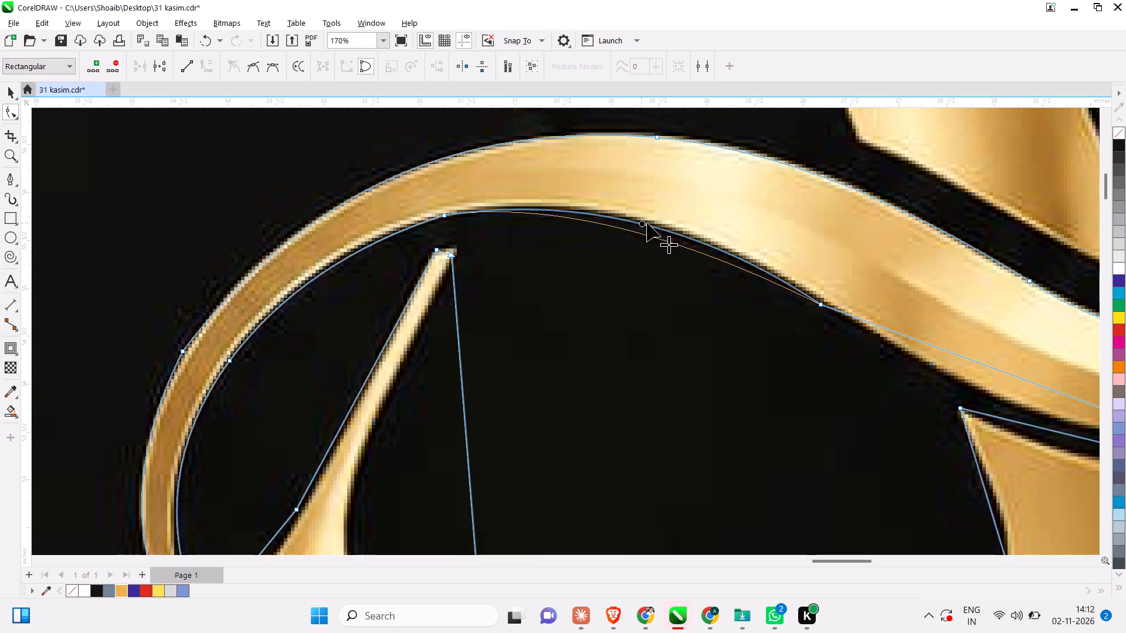
{"action": "left_click_drag", "start_coordinate": [647, 223], "coordinate": [655, 226]}
{"action": "scroll", "coordinate": [636, 230], "scroll_direction": "down", "scroll_amount": 3}
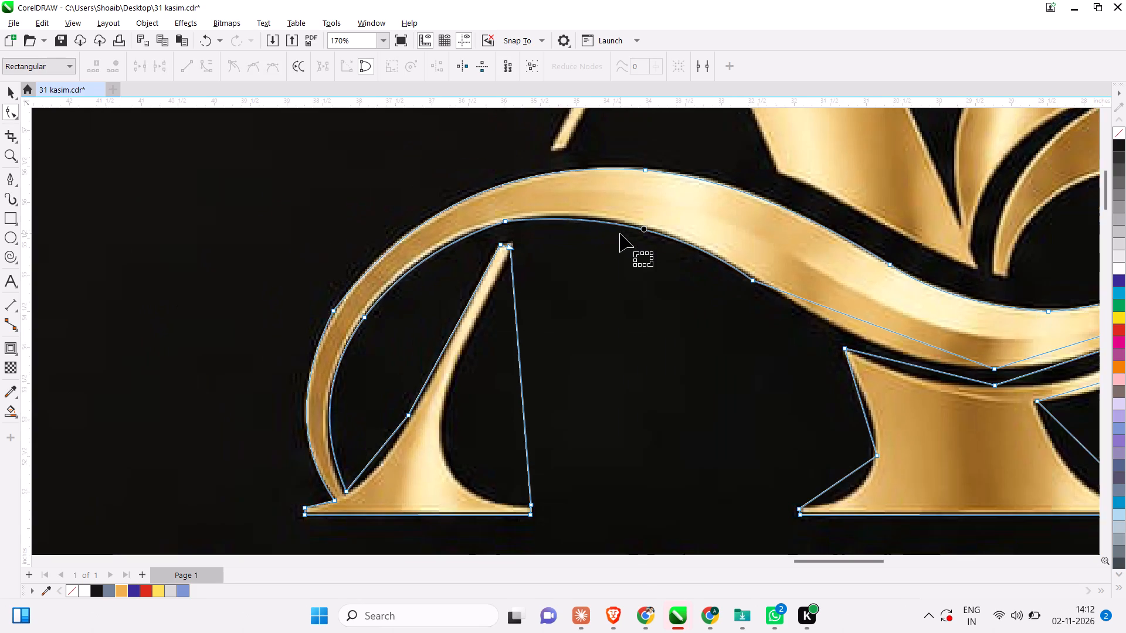
{"action": "scroll", "coordinate": [620, 233], "scroll_direction": "down", "scroll_amount": 1}
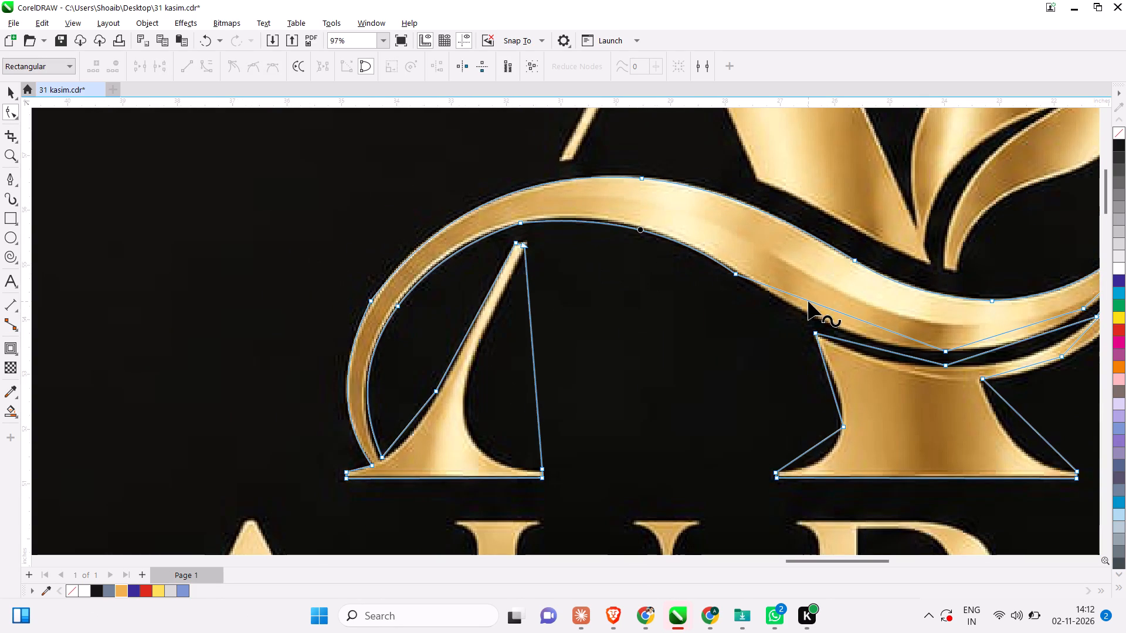
{"action": "double_click", "coordinate": [640, 232]}
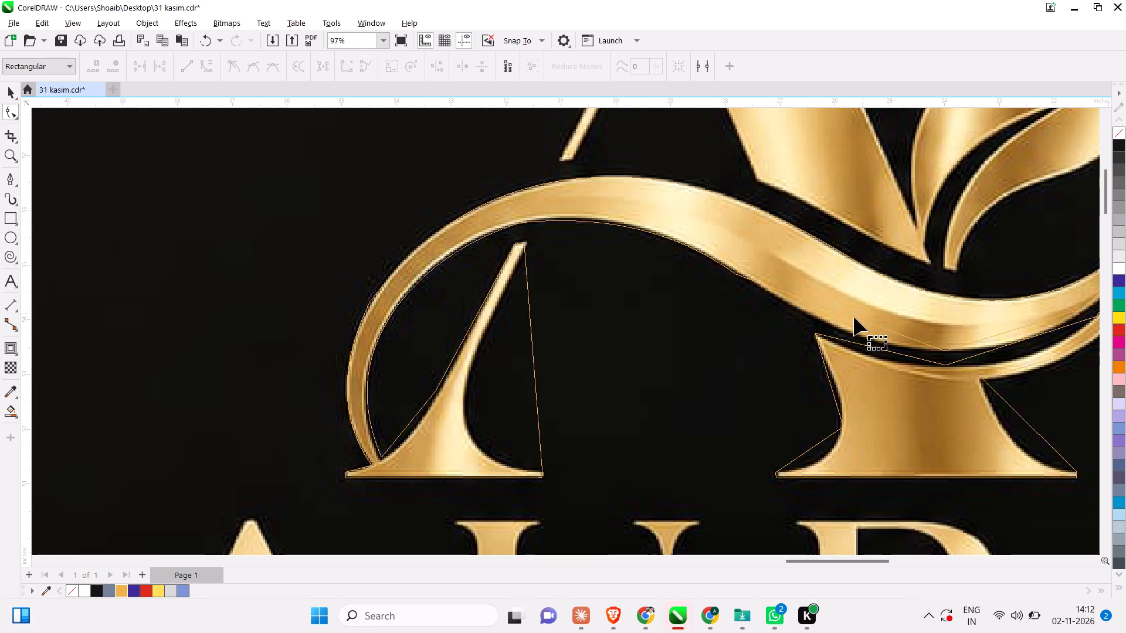
Convert the lower-edge segment running down to the swoosh's trough to a curve and bow it downward onto the gold edge.
{"action": "left_click", "coordinate": [844, 314]}
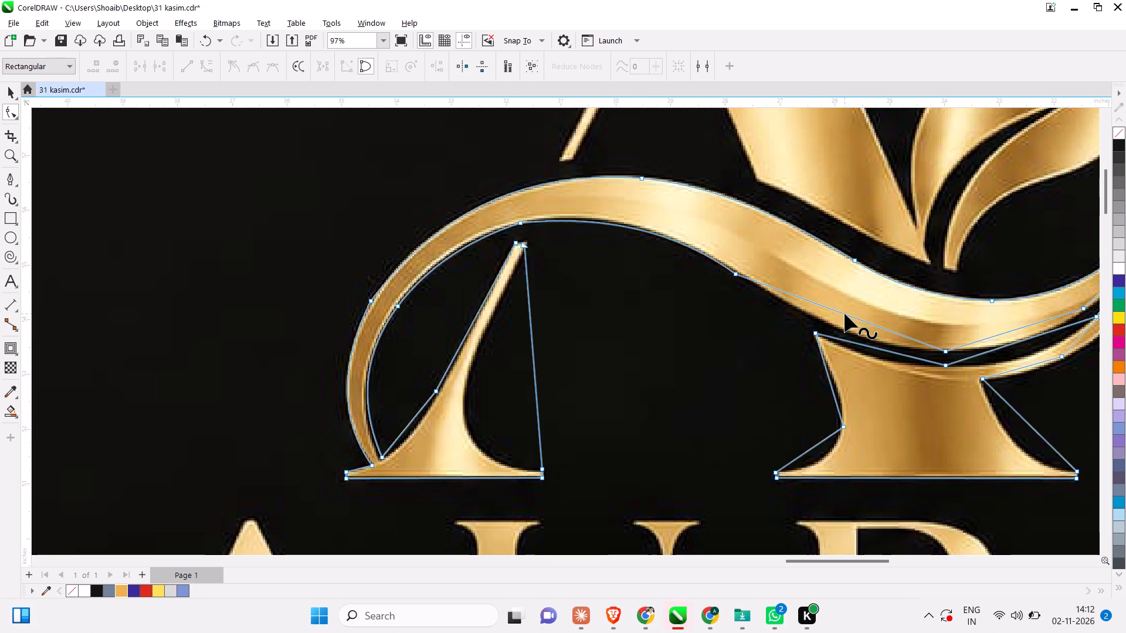
{"action": "left_click", "coordinate": [844, 314]}
{"action": "right_click", "coordinate": [844, 314]}
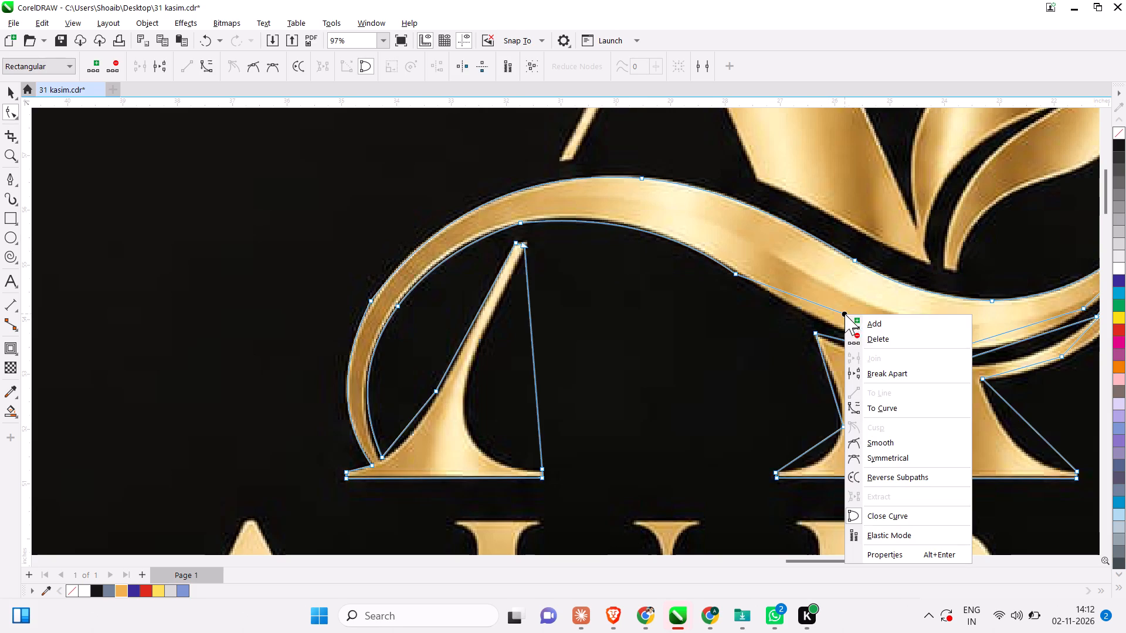
{"action": "left_click", "coordinate": [902, 403]}
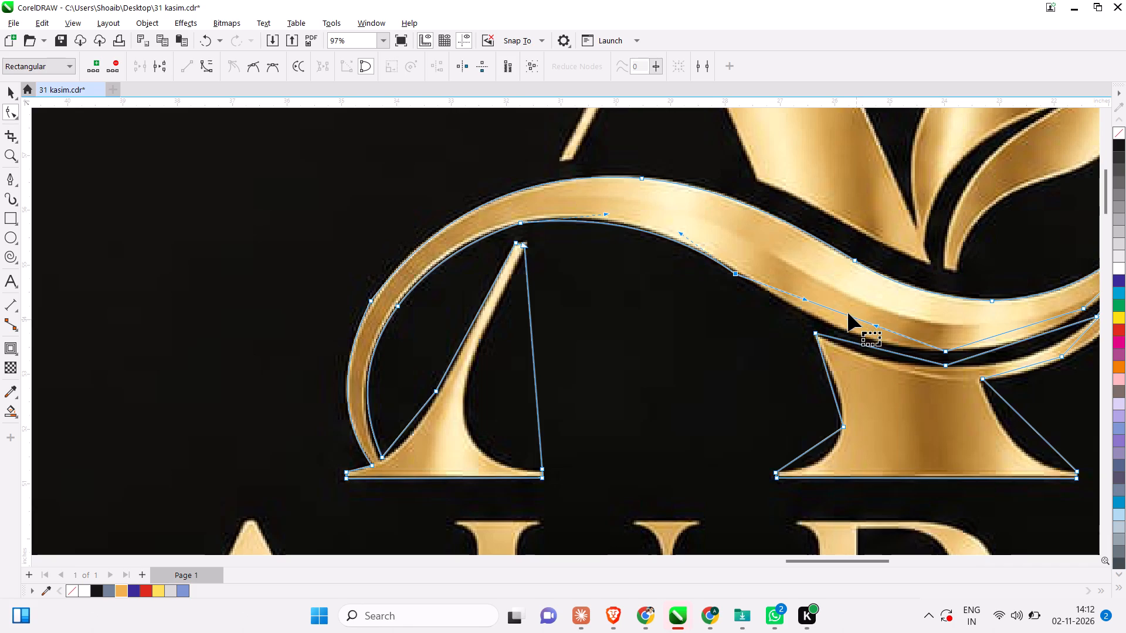
{"action": "left_click_drag", "start_coordinate": [836, 309], "coordinate": [836, 326]}
{"action": "left_click_drag", "start_coordinate": [834, 309], "coordinate": [834, 322]}
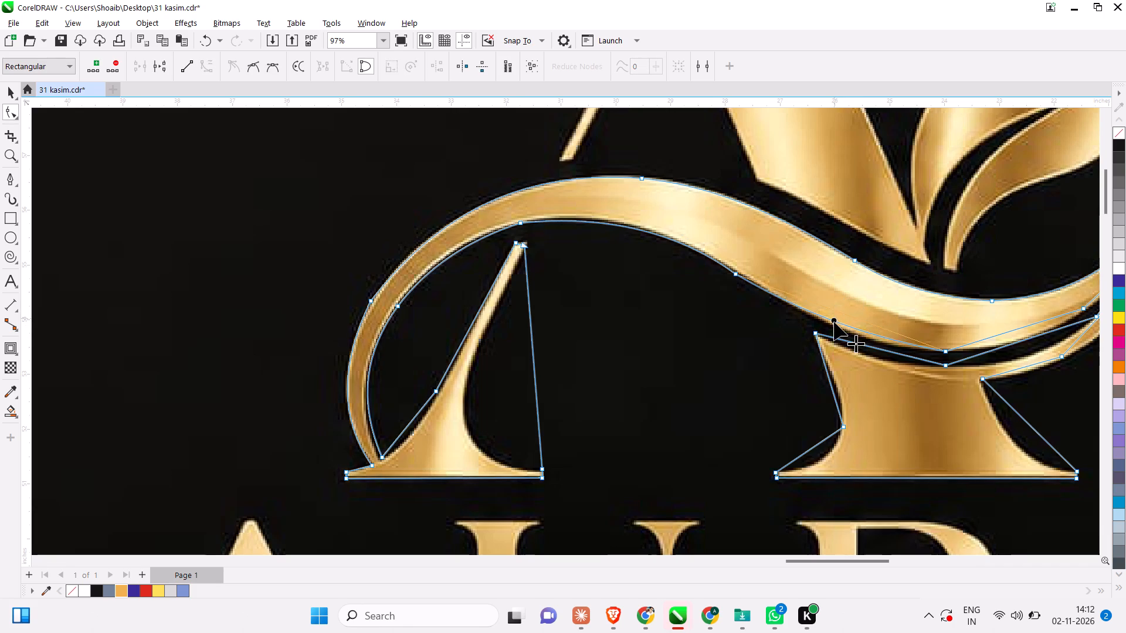
Adjust the curve running down to the swoosh's trough and delete the surplus node midway along that descending lower edge.
{"action": "left_click_drag", "start_coordinate": [834, 322], "coordinate": [849, 328]}
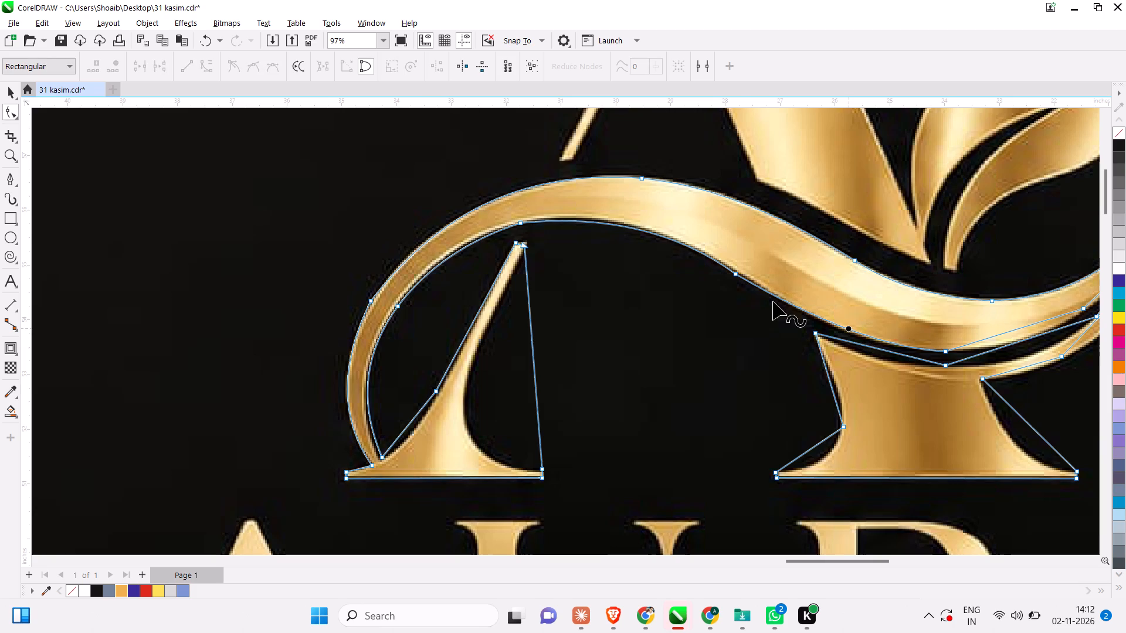
{"action": "double_click", "coordinate": [736, 277]}
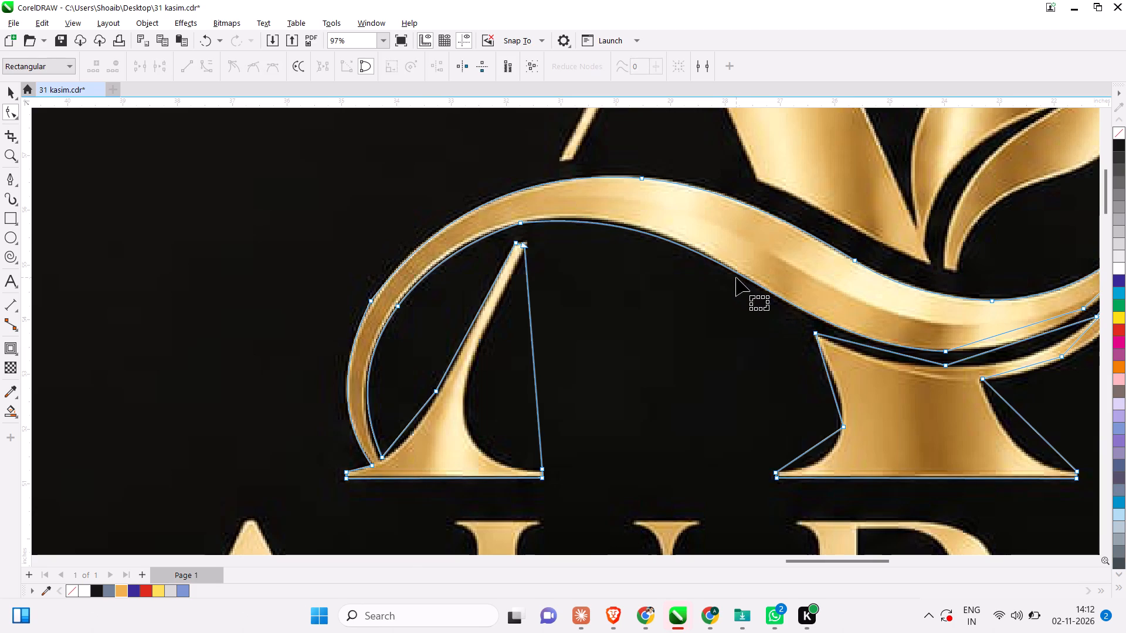
Adjust the curve handle of the node beneath the swoosh's crest so the long descending lower edge follows the gold edge.
{"action": "scroll", "coordinate": [579, 331], "scroll_direction": "down", "scroll_amount": 3}
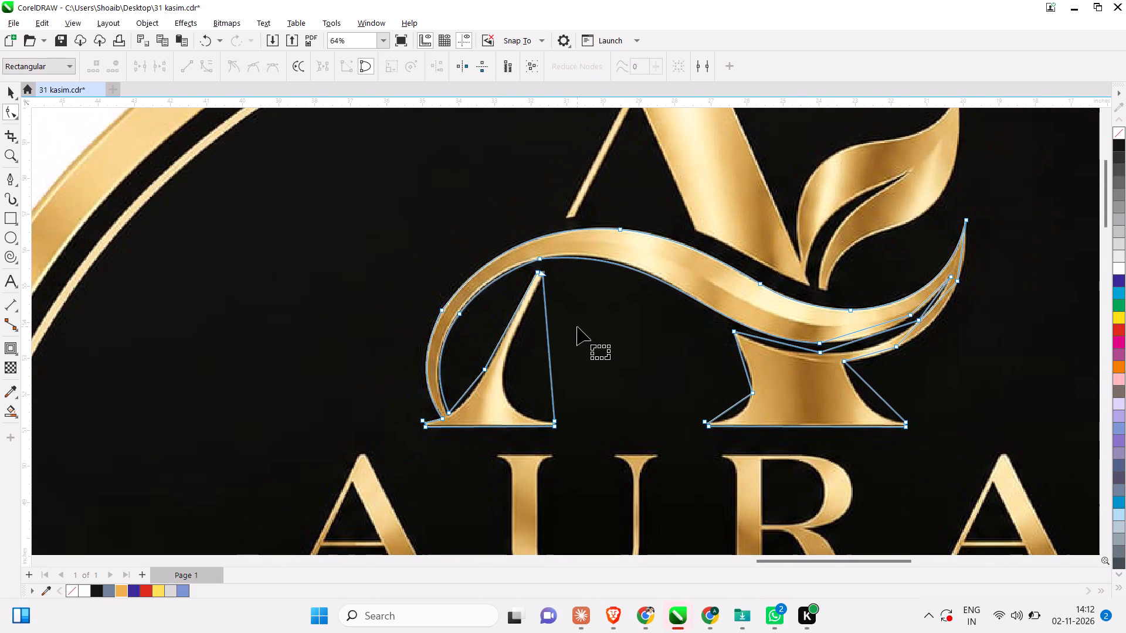
{"action": "scroll", "coordinate": [886, 342], "scroll_direction": "up", "scroll_amount": 6}
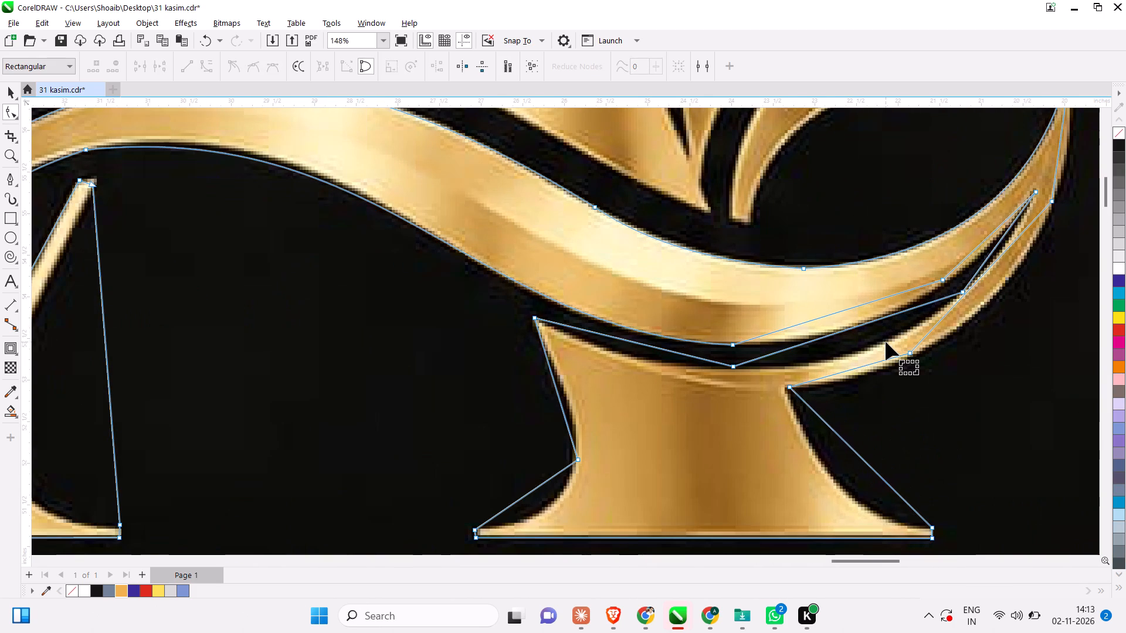
{"action": "scroll", "coordinate": [544, 341], "scroll_direction": "down", "scroll_amount": 5}
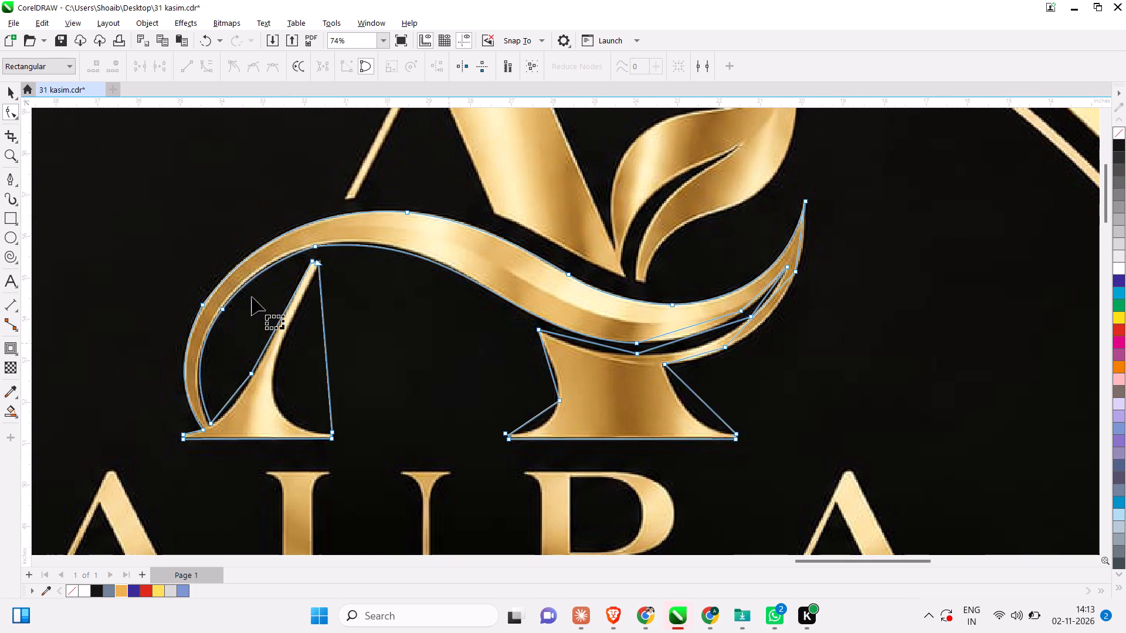
{"action": "left_click", "coordinate": [314, 248]}
{"action": "scroll", "coordinate": [470, 247], "scroll_direction": "up", "scroll_amount": 2}
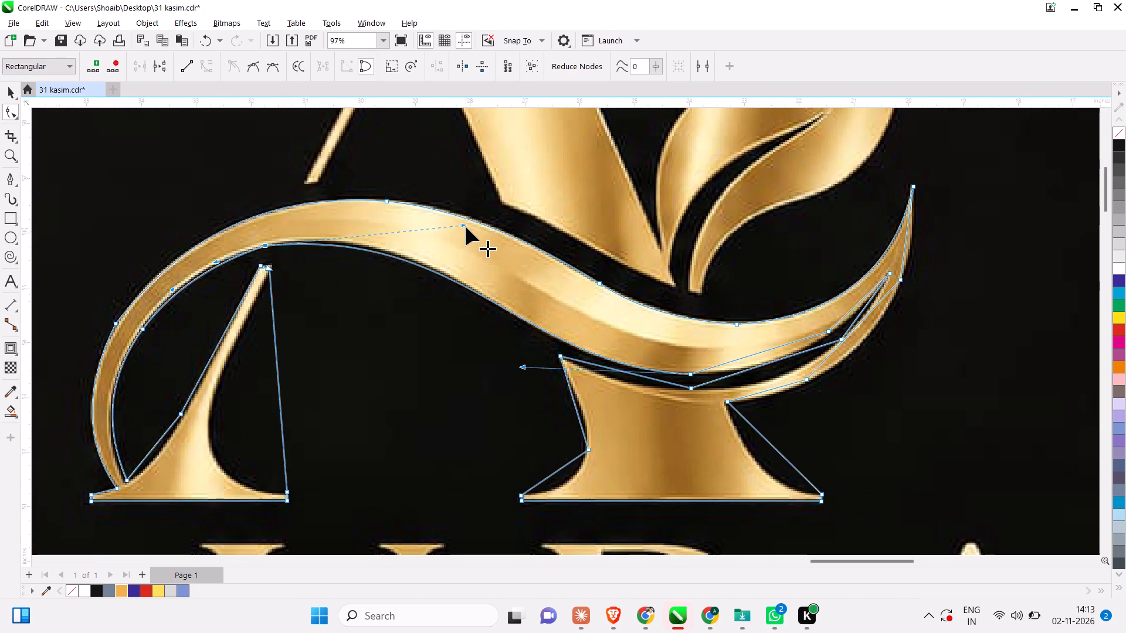
{"action": "left_click_drag", "start_coordinate": [464, 223], "coordinate": [455, 217]}
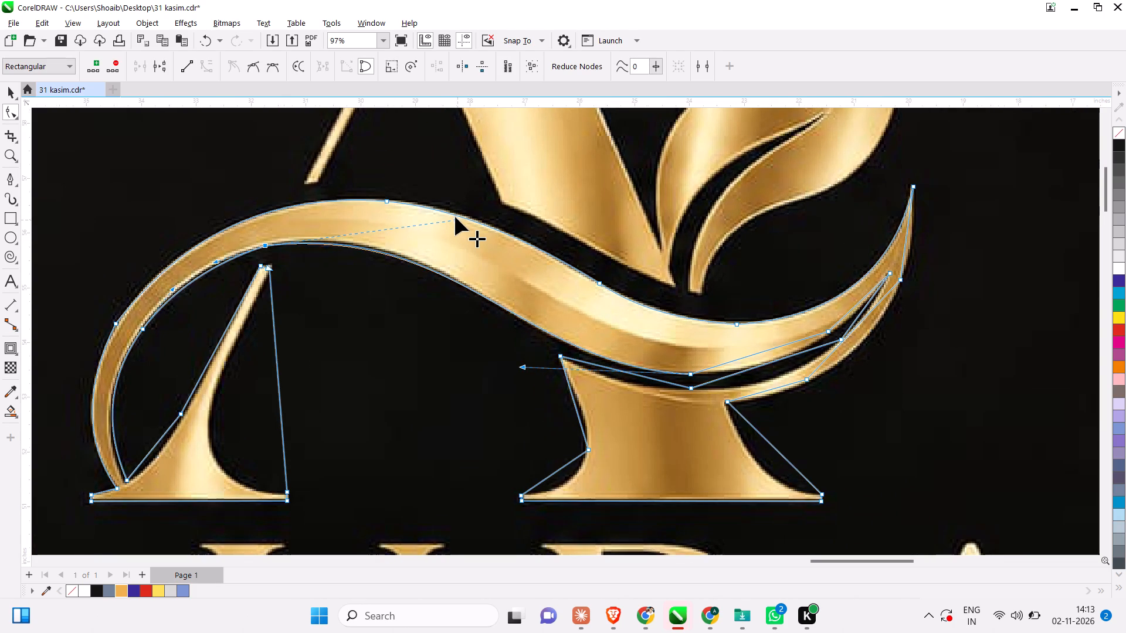
{"action": "left_click_drag", "start_coordinate": [455, 217], "coordinate": [448, 213]}
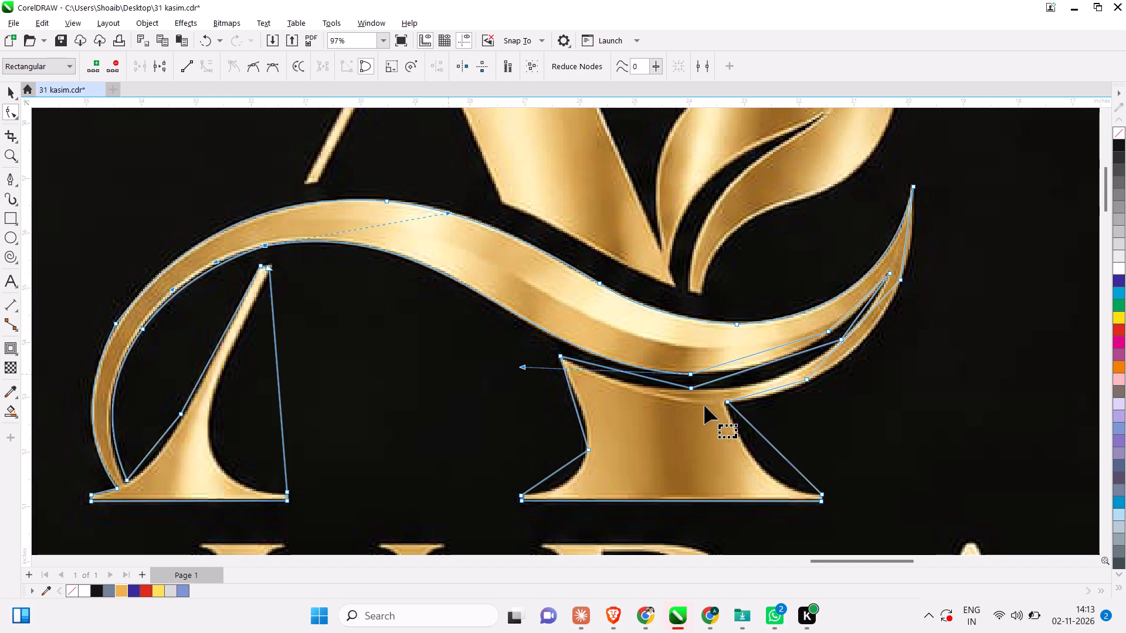
Move the straight segment along the thin lower ribbon's upper edge, above the pedestal, down toward the ribbon.
{"action": "scroll", "coordinate": [767, 382], "scroll_direction": "up", "scroll_amount": 2}
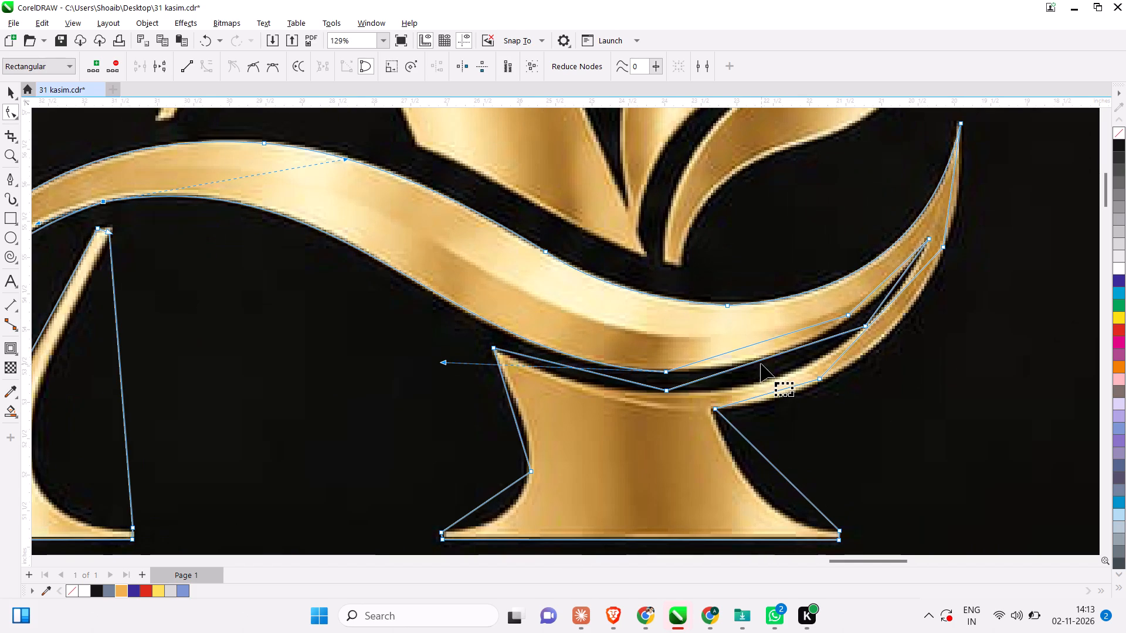
{"action": "left_click_drag", "start_coordinate": [761, 363], "coordinate": [771, 378]}
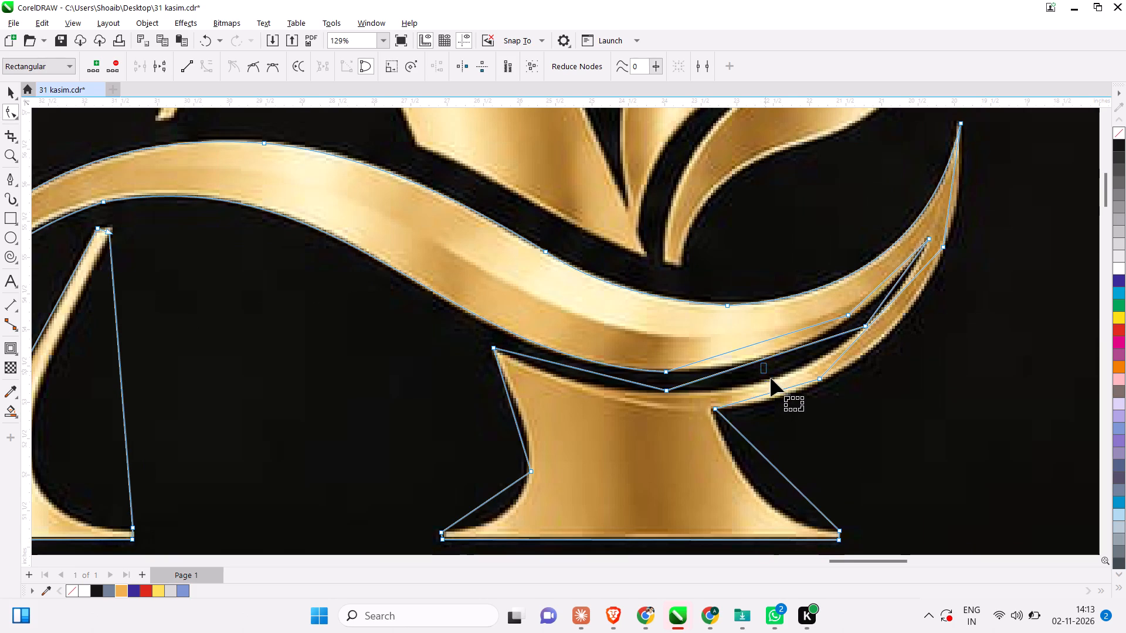
{"action": "left_click_drag", "start_coordinate": [771, 378], "coordinate": [775, 384]}
{"action": "left_click_drag", "start_coordinate": [761, 359], "coordinate": [789, 390]}
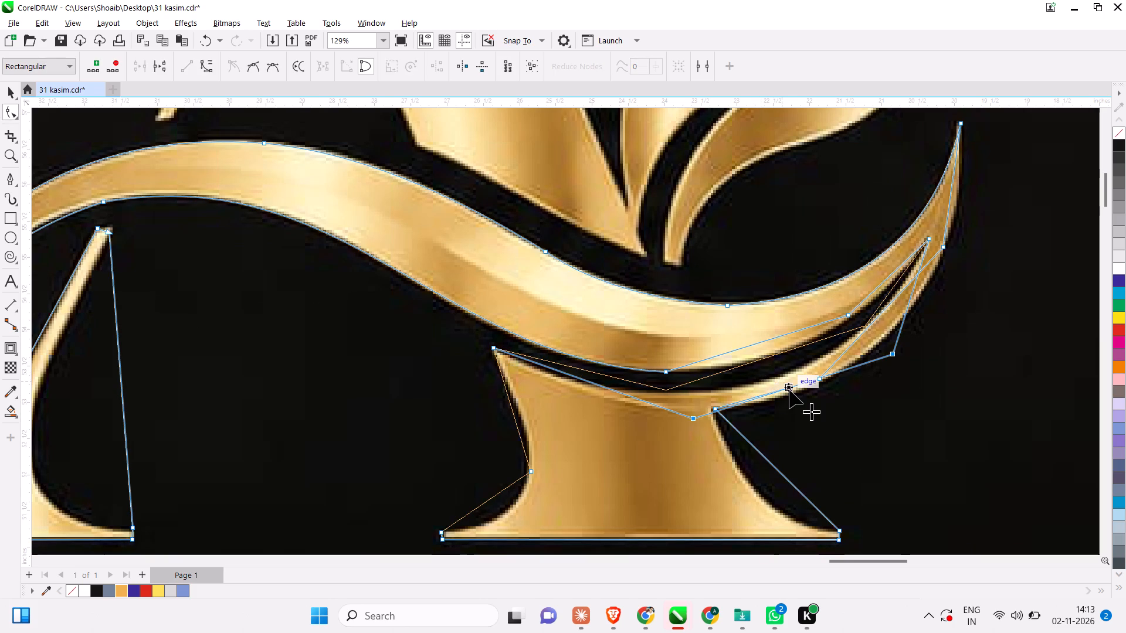
{"action": "left_click_drag", "start_coordinate": [789, 390], "coordinate": [780, 377]}
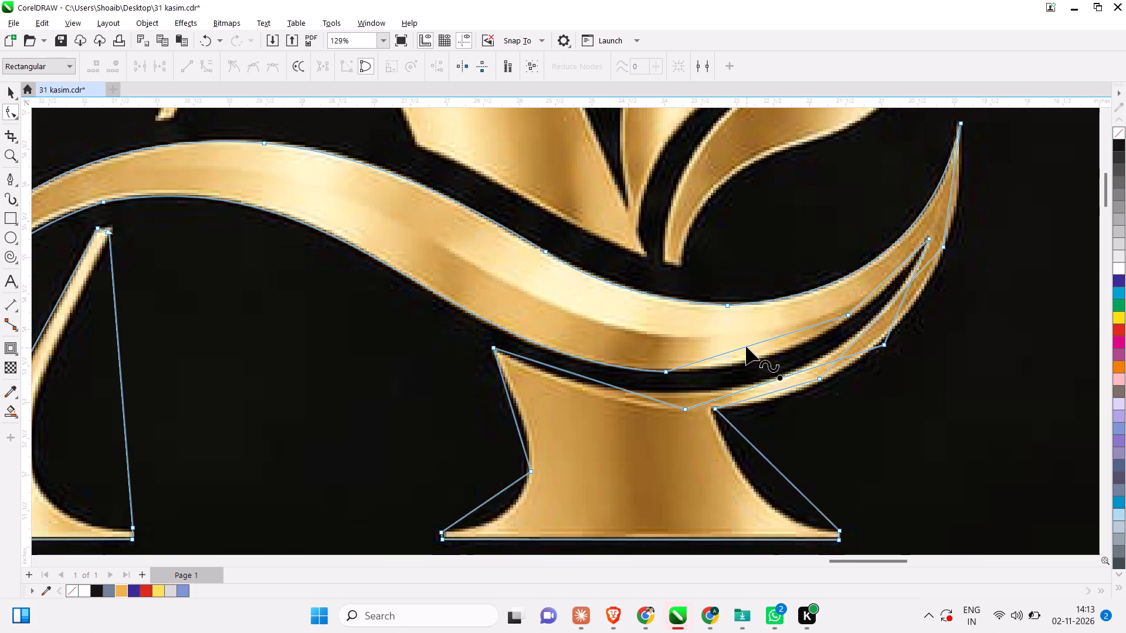
Convert the swoosh's lower-edge segment rising right from the trough to a curve and bow it downward onto the gold edge.
{"action": "left_click", "coordinate": [746, 346]}
{"action": "right_click", "coordinate": [746, 346]}
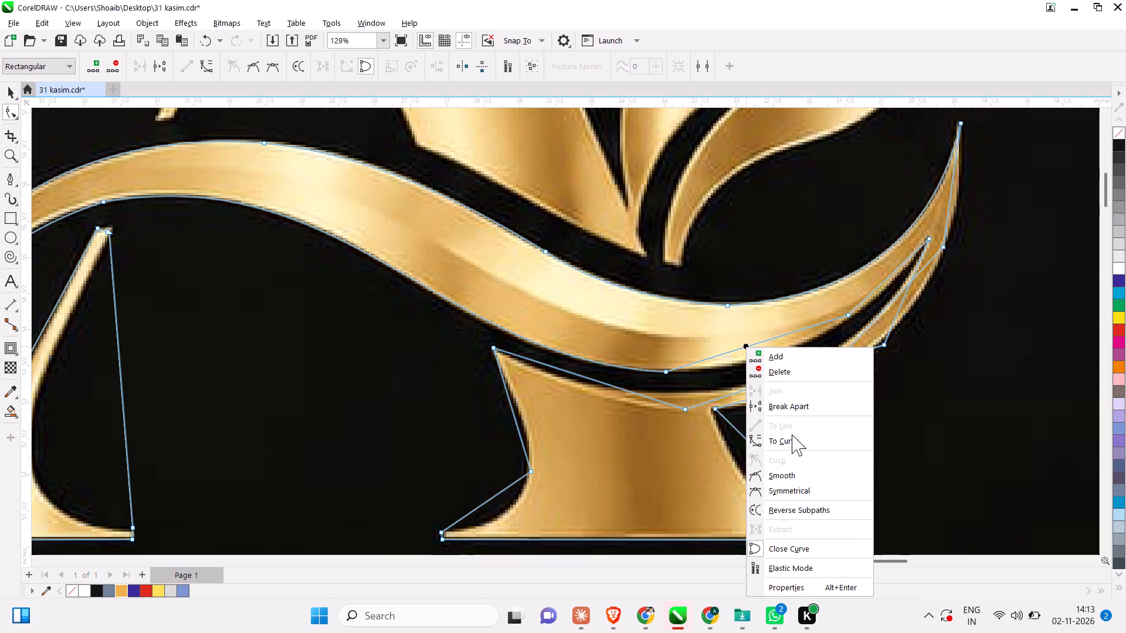
{"action": "left_click", "coordinate": [794, 439]}
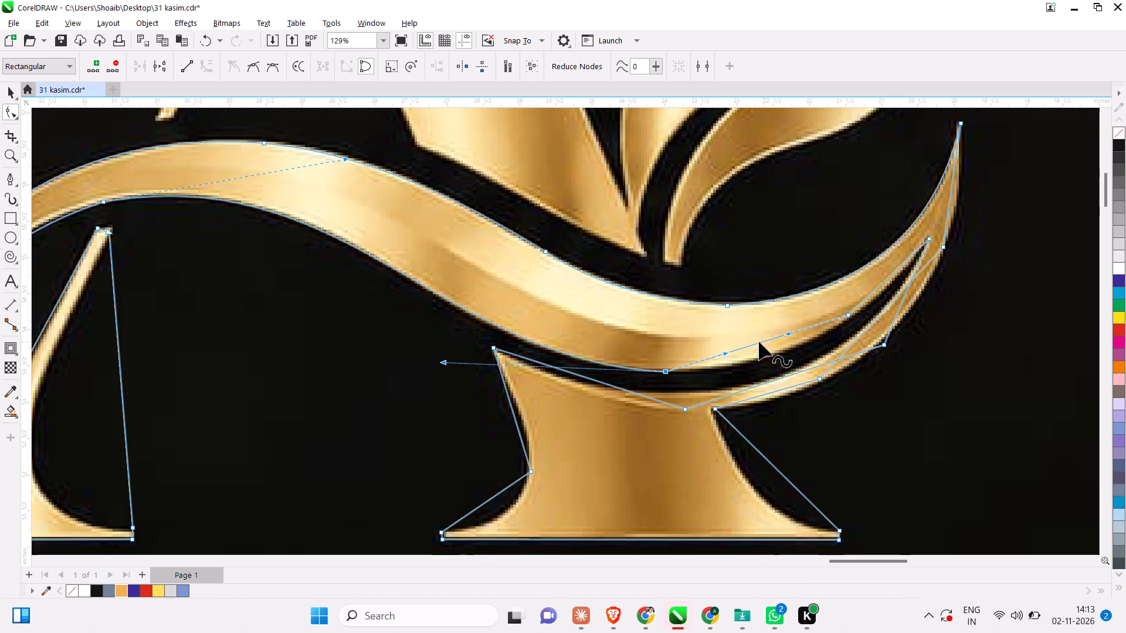
{"action": "left_click_drag", "start_coordinate": [759, 342], "coordinate": [777, 354]}
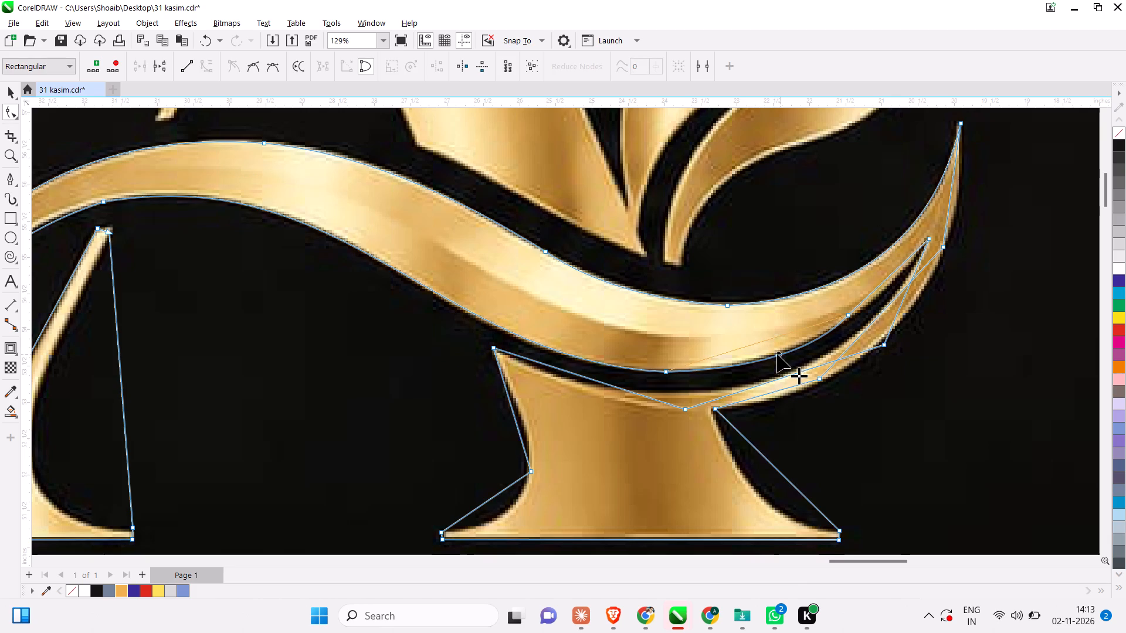
{"action": "left_click_drag", "start_coordinate": [777, 354], "coordinate": [774, 351]}
{"action": "scroll", "coordinate": [774, 351], "scroll_direction": "down", "scroll_amount": 1}
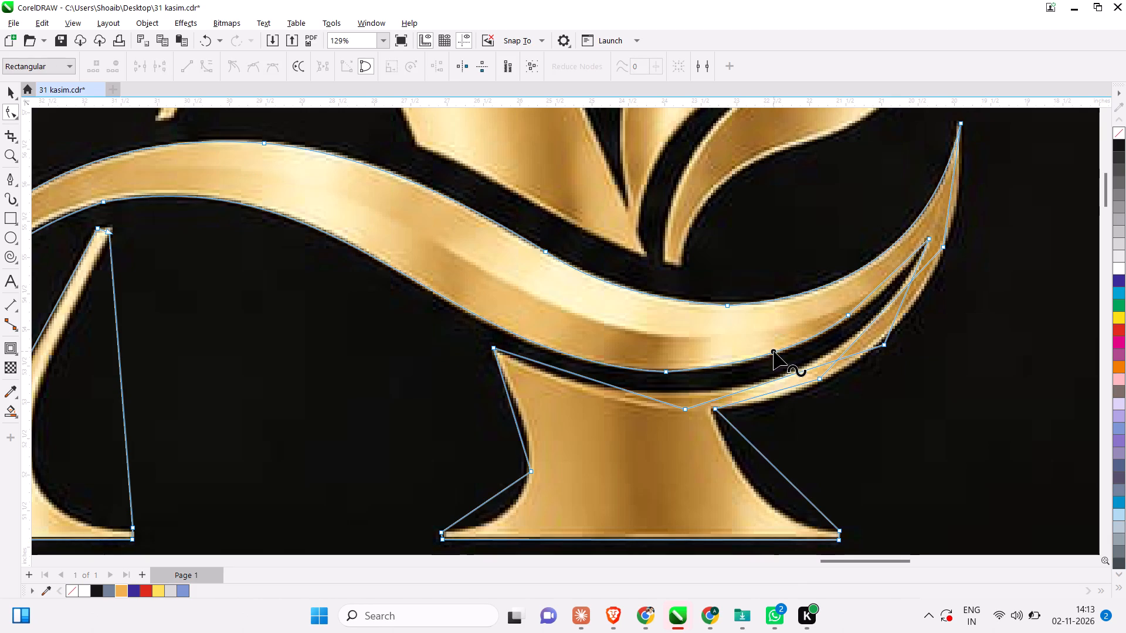
{"action": "scroll", "coordinate": [774, 351], "scroll_direction": "down", "scroll_amount": 2}
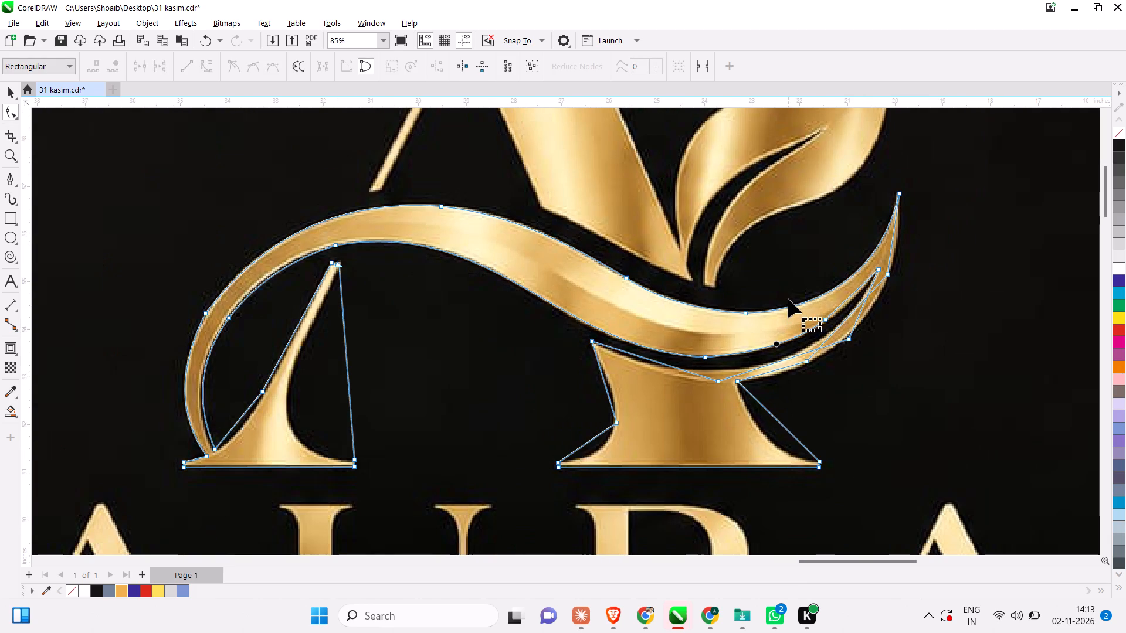
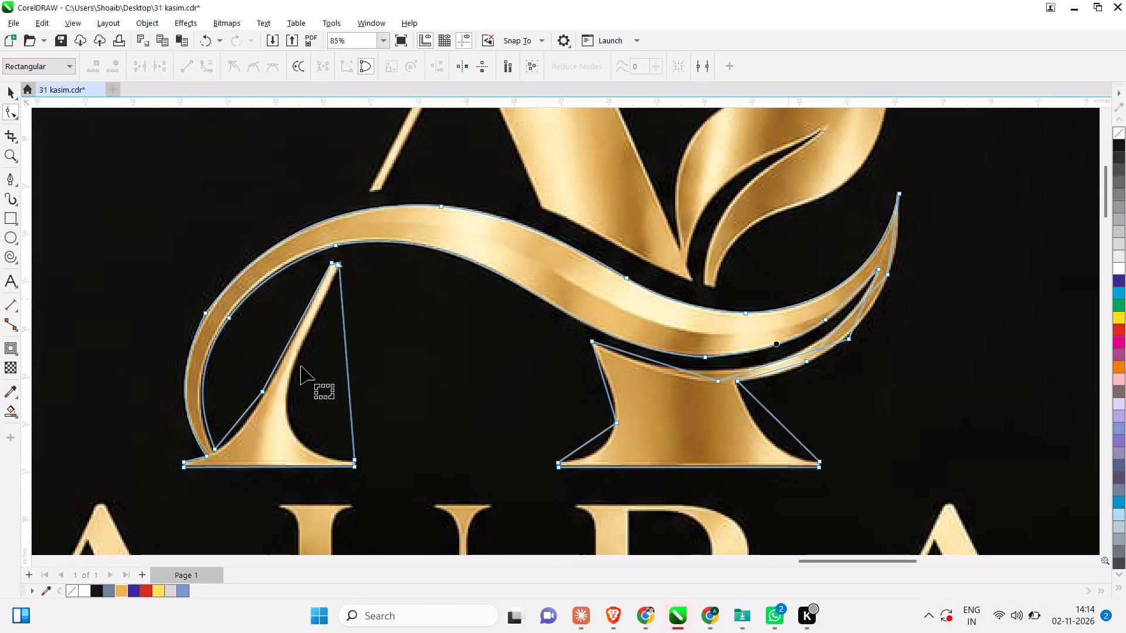
Convert the straight outer-edge segment below the swoosh's pointed right tip to a curve and bow it outward onto the gold edge.
{"action": "scroll", "coordinate": [301, 366], "scroll_direction": "up", "scroll_amount": 1}
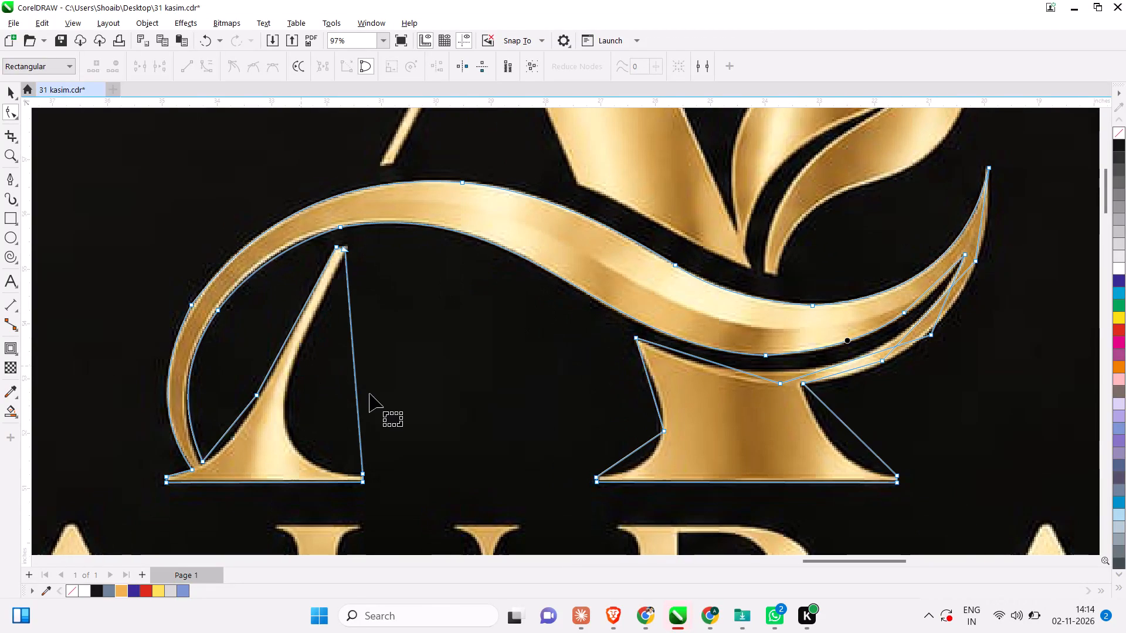
{"action": "scroll", "coordinate": [897, 343], "scroll_direction": "up", "scroll_amount": 6}
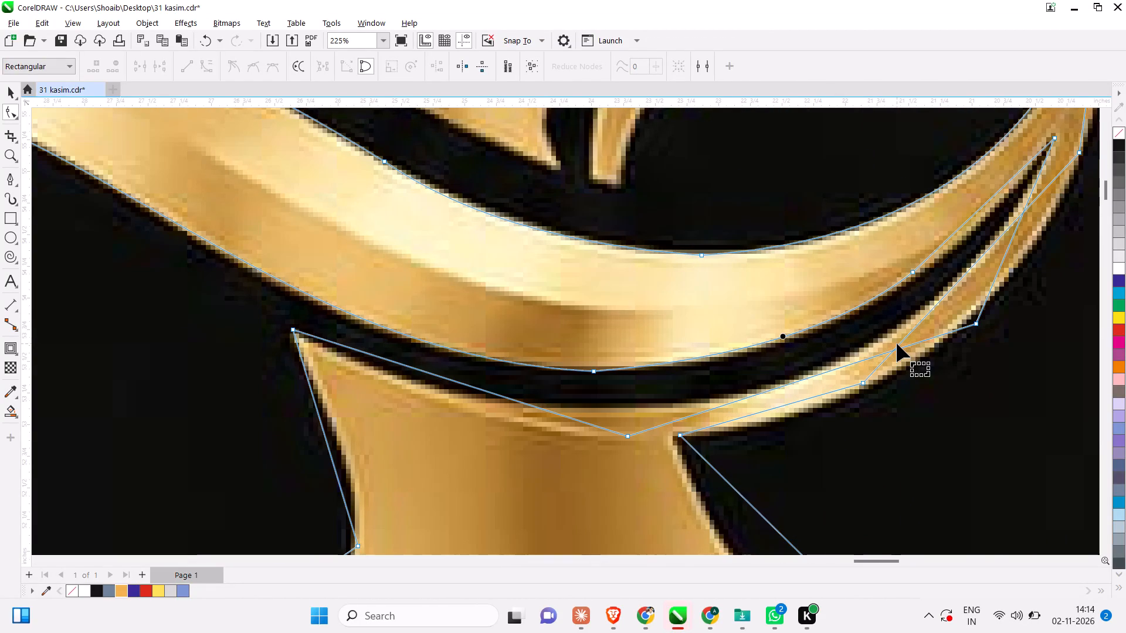
{"action": "scroll", "coordinate": [1057, 233], "scroll_direction": "down", "scroll_amount": 3}
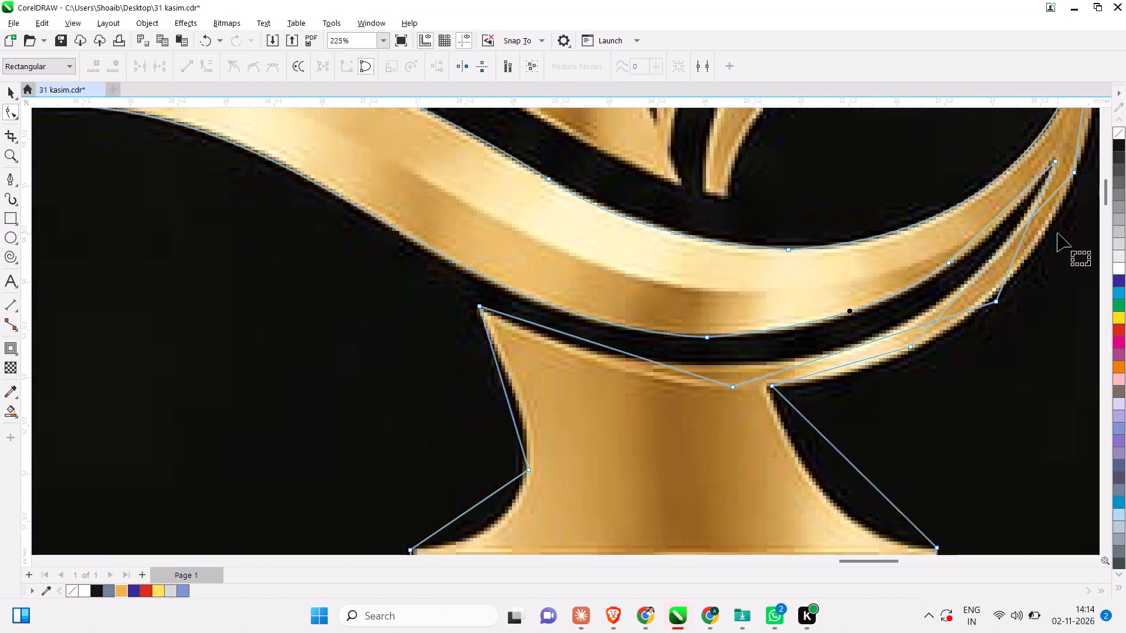
{"action": "scroll", "coordinate": [680, 319], "scroll_direction": "down", "scroll_amount": 4}
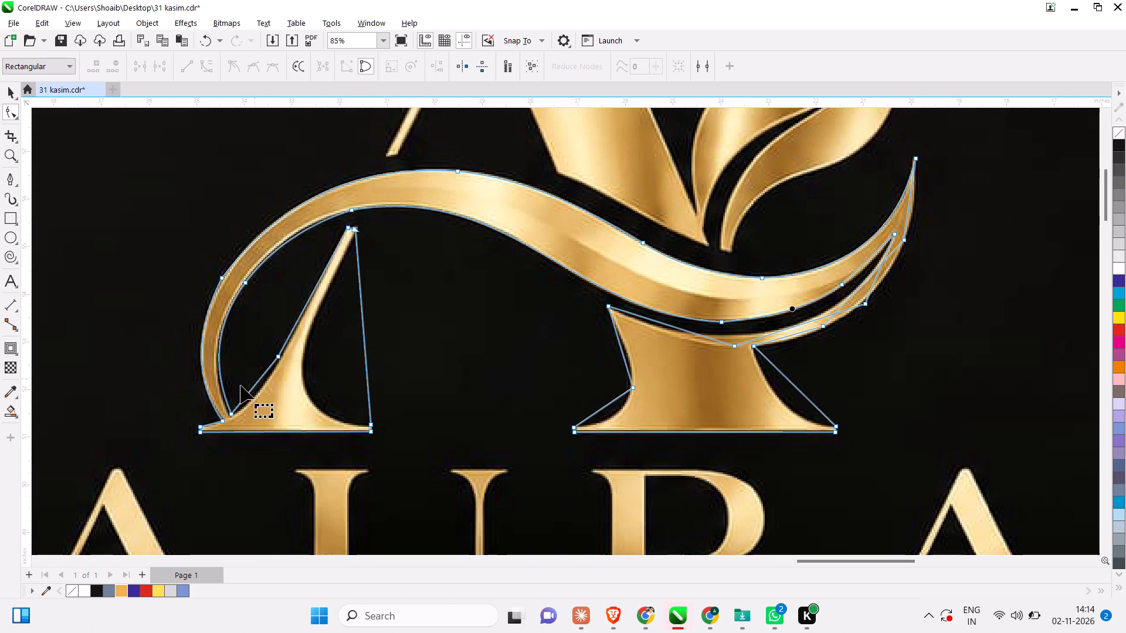
{"action": "scroll", "coordinate": [844, 305], "scroll_direction": "up", "scroll_amount": 2}
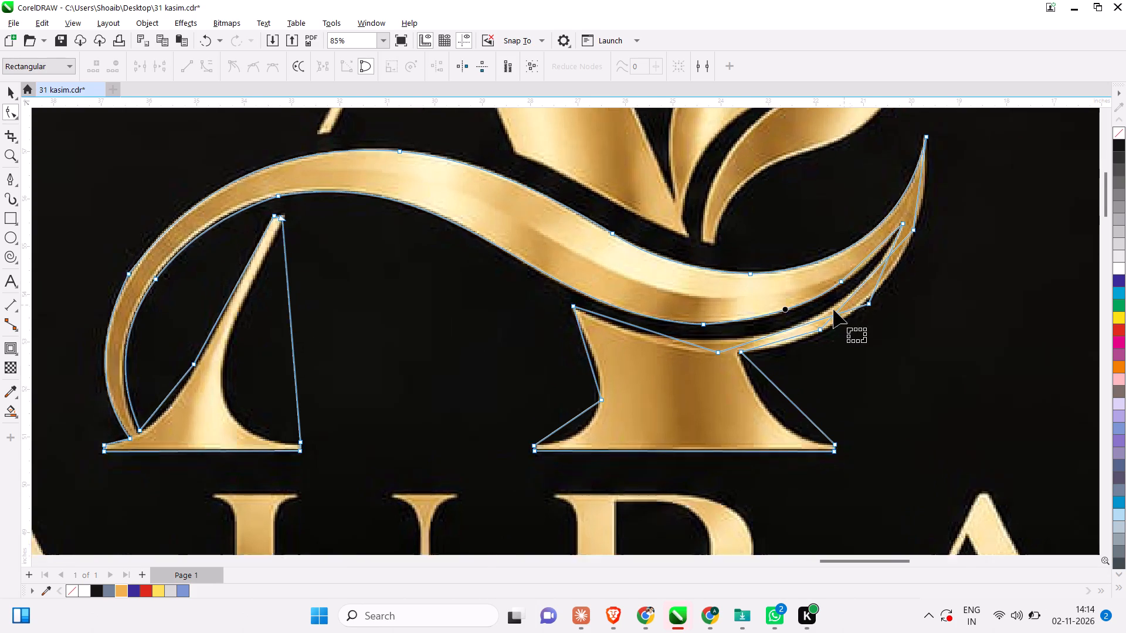
{"action": "scroll", "coordinate": [833, 309], "scroll_direction": "up", "scroll_amount": 2}
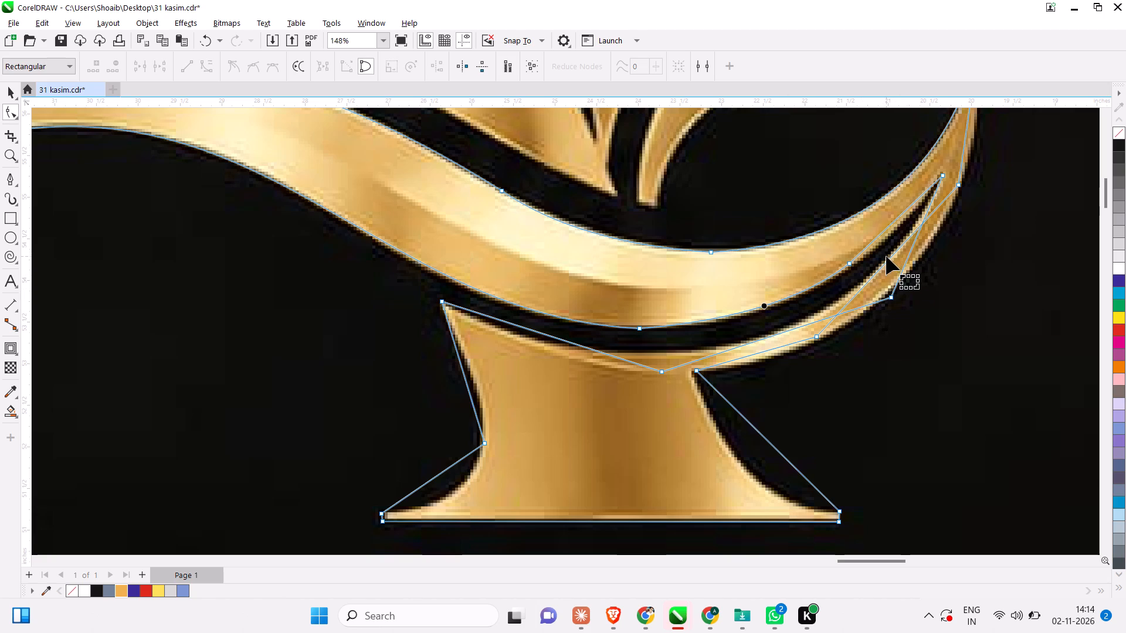
{"action": "scroll", "coordinate": [893, 251], "scroll_direction": "down", "scroll_amount": 5}
{"action": "scroll", "coordinate": [955, 152], "scroll_direction": "up", "scroll_amount": 8}
{"action": "scroll", "coordinate": [863, 235], "scroll_direction": "up", "scroll_amount": 2}
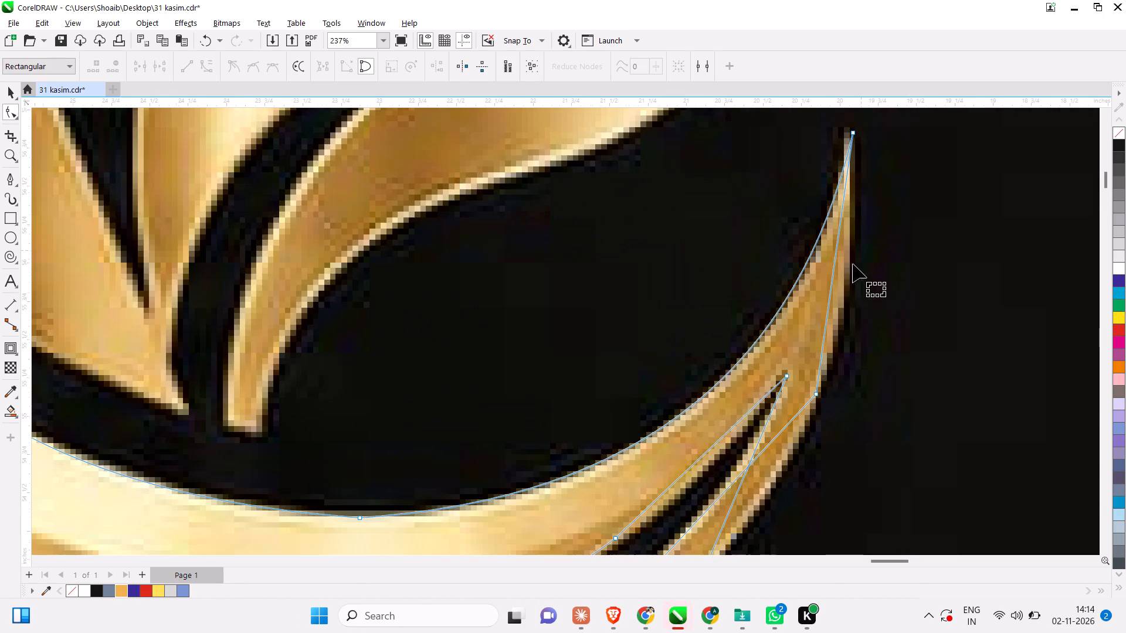
{"action": "left_click", "coordinate": [832, 277]}
{"action": "right_click", "coordinate": [832, 277]}
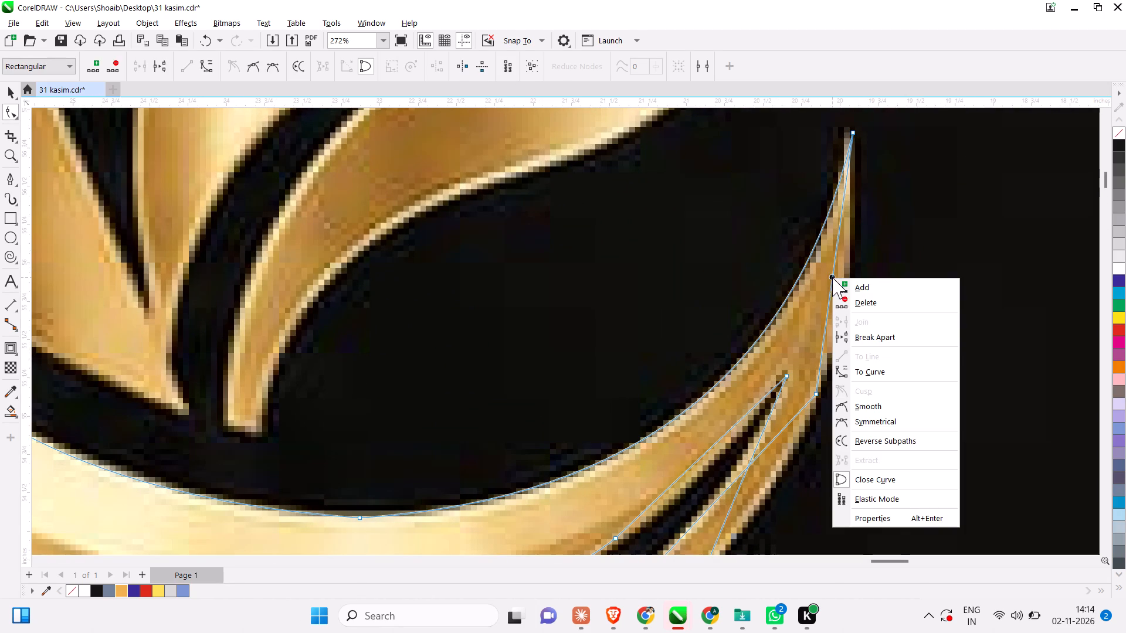
{"action": "left_click", "coordinate": [891, 377]}
{"action": "scroll", "coordinate": [856, 292], "scroll_direction": "up", "scroll_amount": 1}
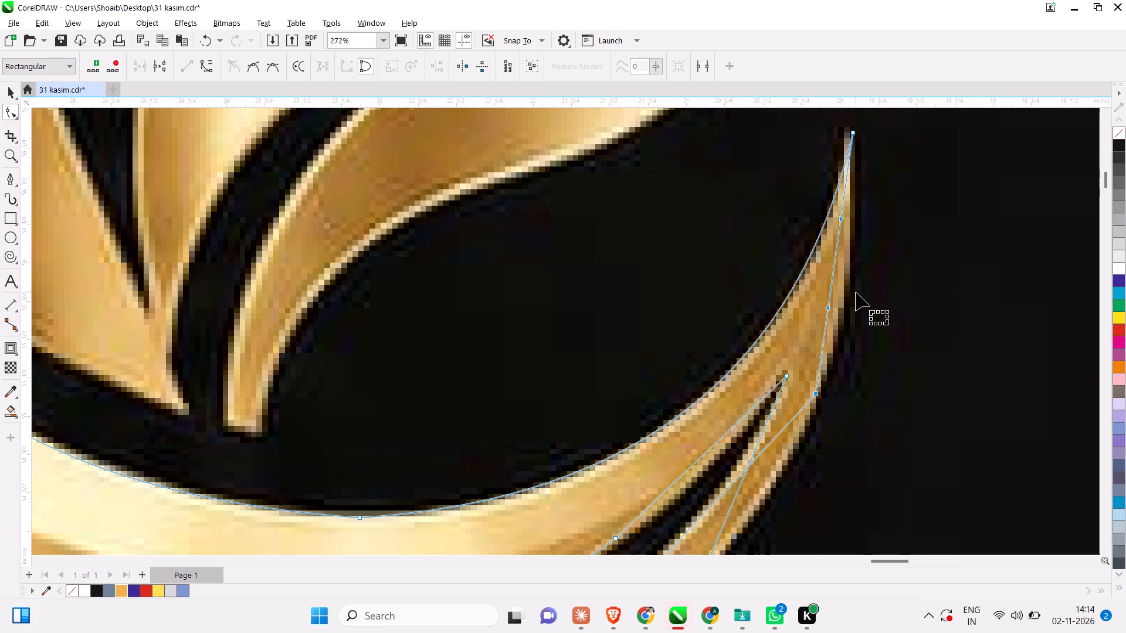
{"action": "left_click_drag", "start_coordinate": [829, 266], "coordinate": [841, 277]}
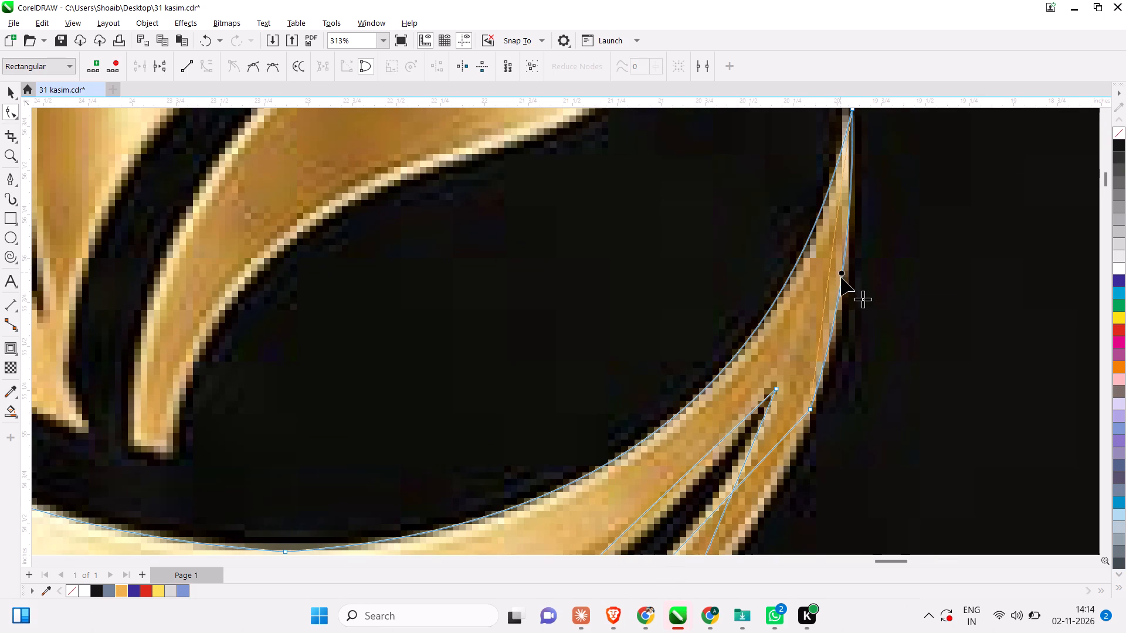
{"action": "left_click_drag", "start_coordinate": [841, 277], "coordinate": [839, 300]}
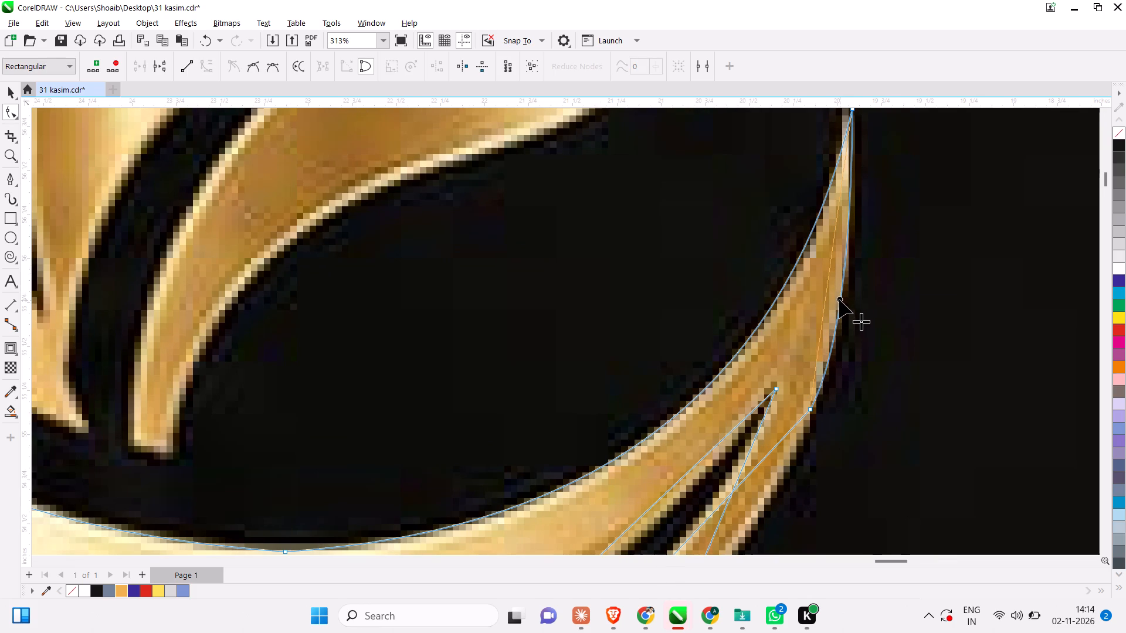
{"action": "left_click_drag", "start_coordinate": [839, 300], "coordinate": [839, 298]}
Convert the lower ribbon's outer-edge segment, curving down from the swoosh's tip, to a curve and bow it outward onto the gold edge.
{"action": "scroll", "coordinate": [899, 257], "scroll_direction": "down", "scroll_amount": 4}
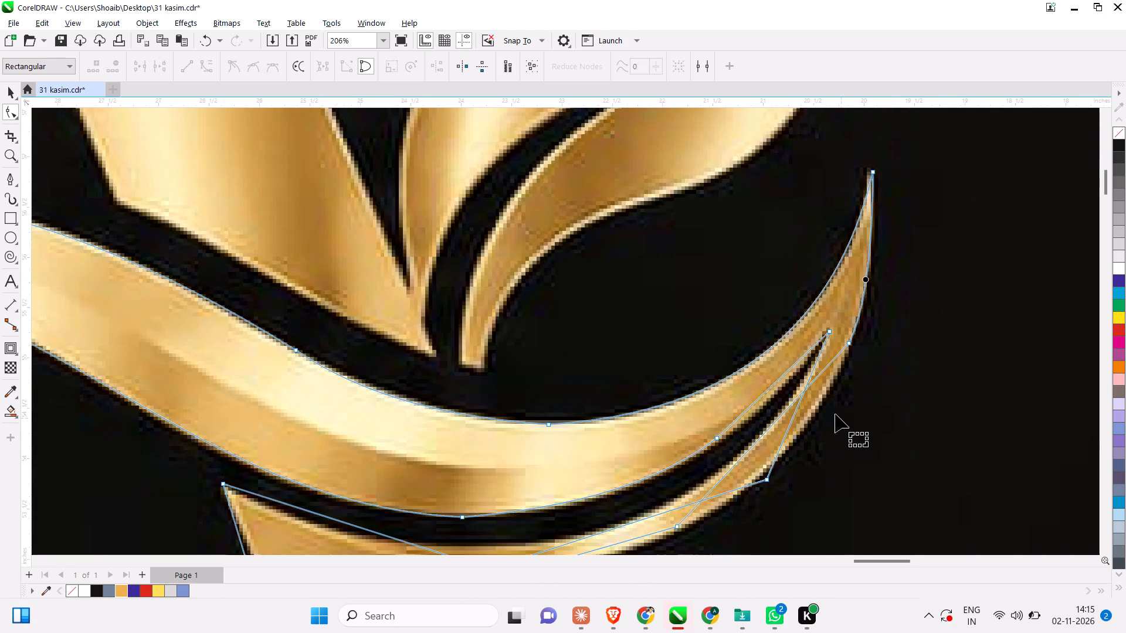
{"action": "scroll", "coordinate": [830, 407], "scroll_direction": "up", "scroll_amount": 5}
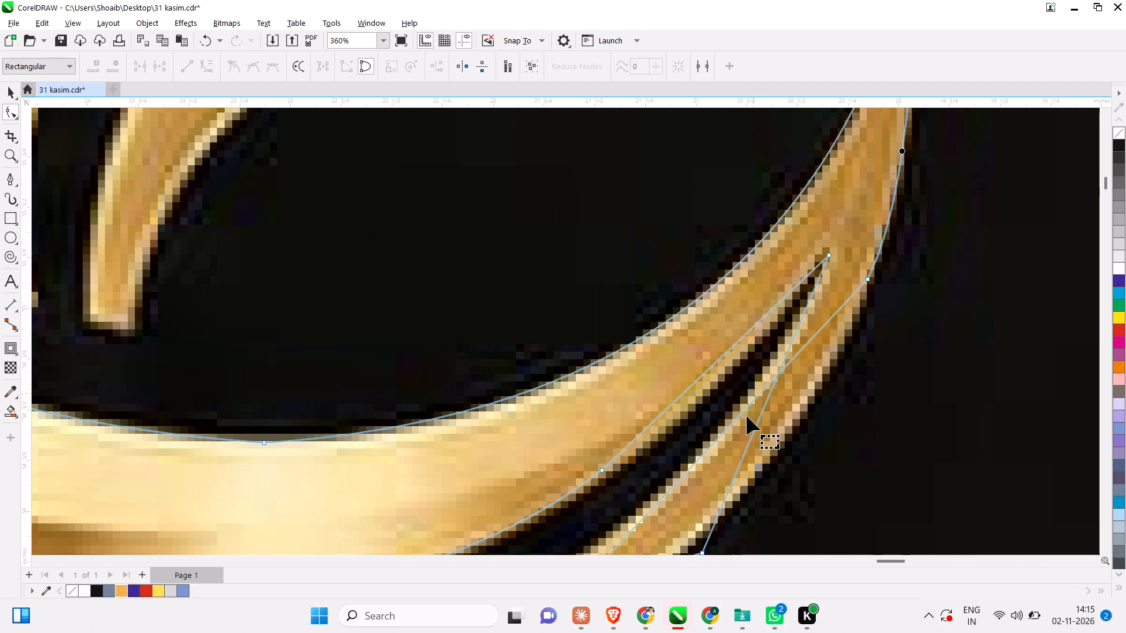
{"action": "left_click", "coordinate": [738, 416]}
{"action": "scroll", "coordinate": [739, 417], "scroll_direction": "down", "scroll_amount": 2}
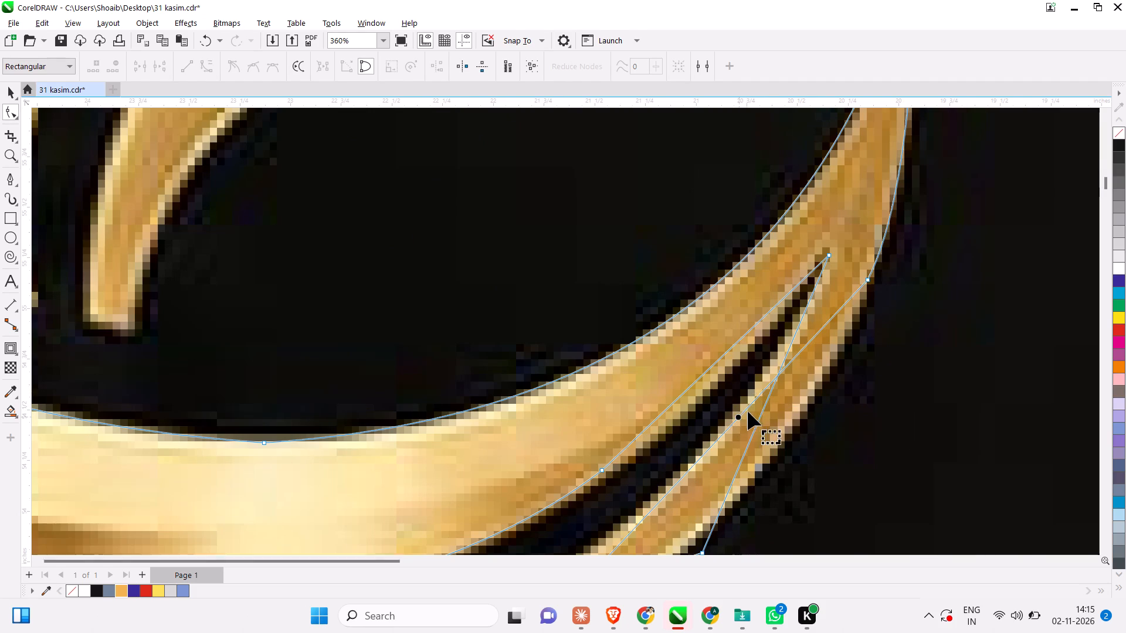
{"action": "scroll", "coordinate": [748, 411], "scroll_direction": "down", "scroll_amount": 3}
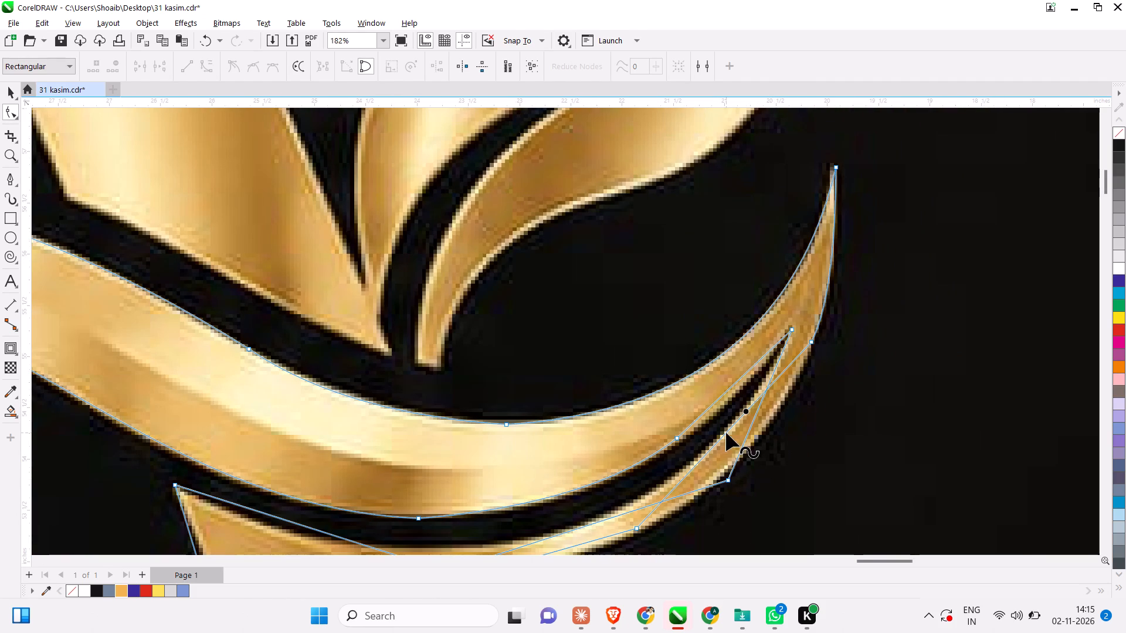
{"action": "left_click", "coordinate": [726, 433]}
{"action": "right_click", "coordinate": [726, 433]}
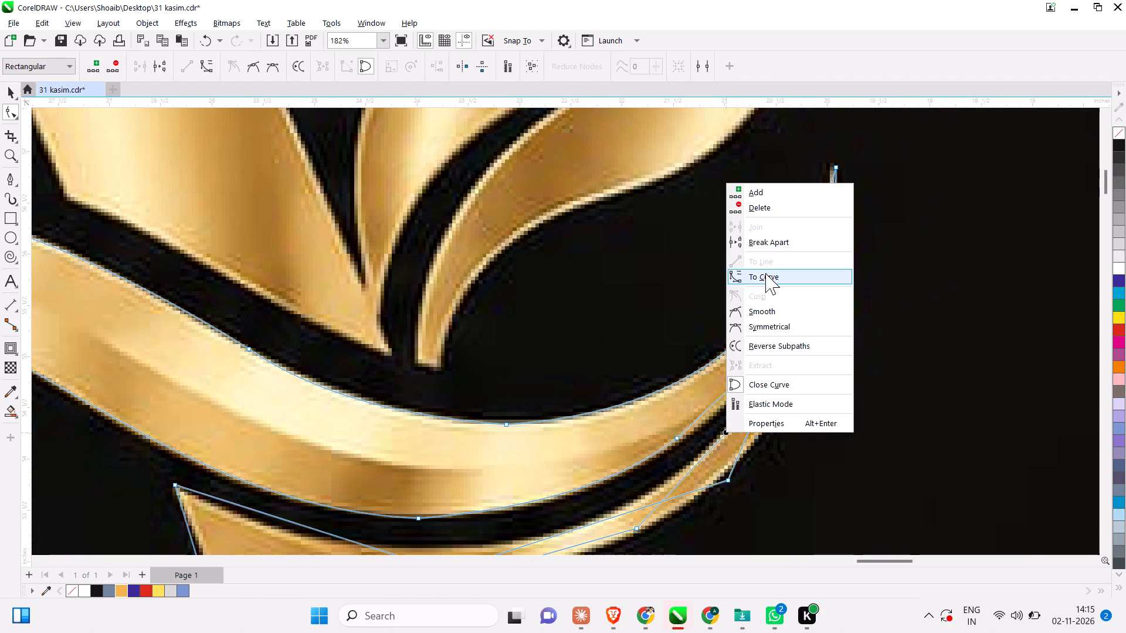
{"action": "left_click", "coordinate": [765, 273]}
{"action": "left_click_drag", "start_coordinate": [726, 432], "coordinate": [743, 457]}
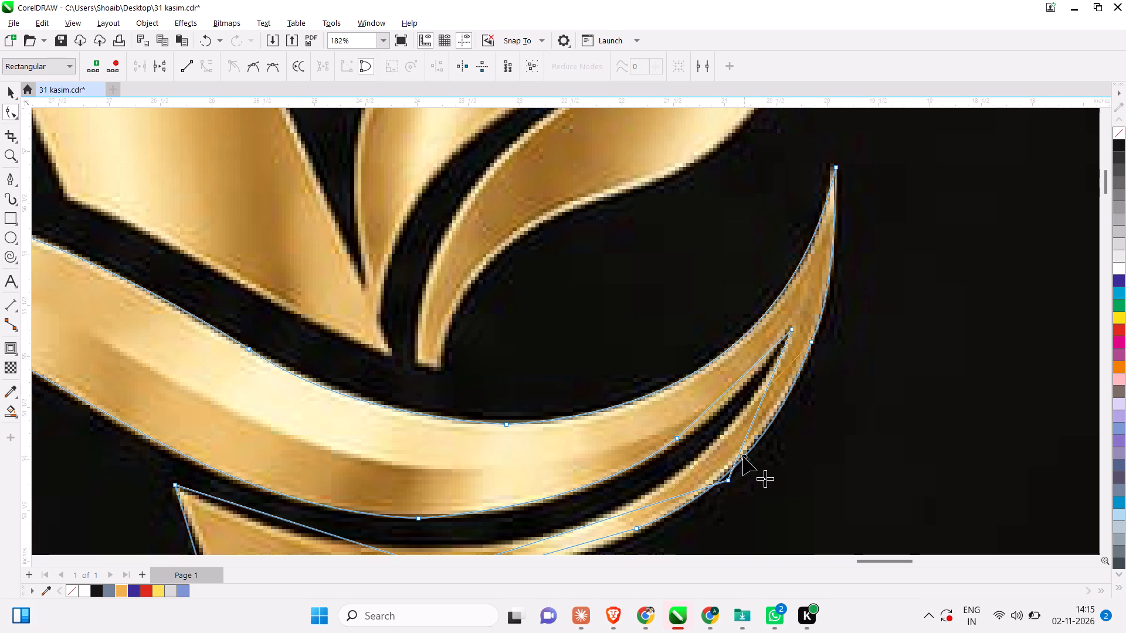
{"action": "left_click_drag", "start_coordinate": [743, 457], "coordinate": [737, 453]}
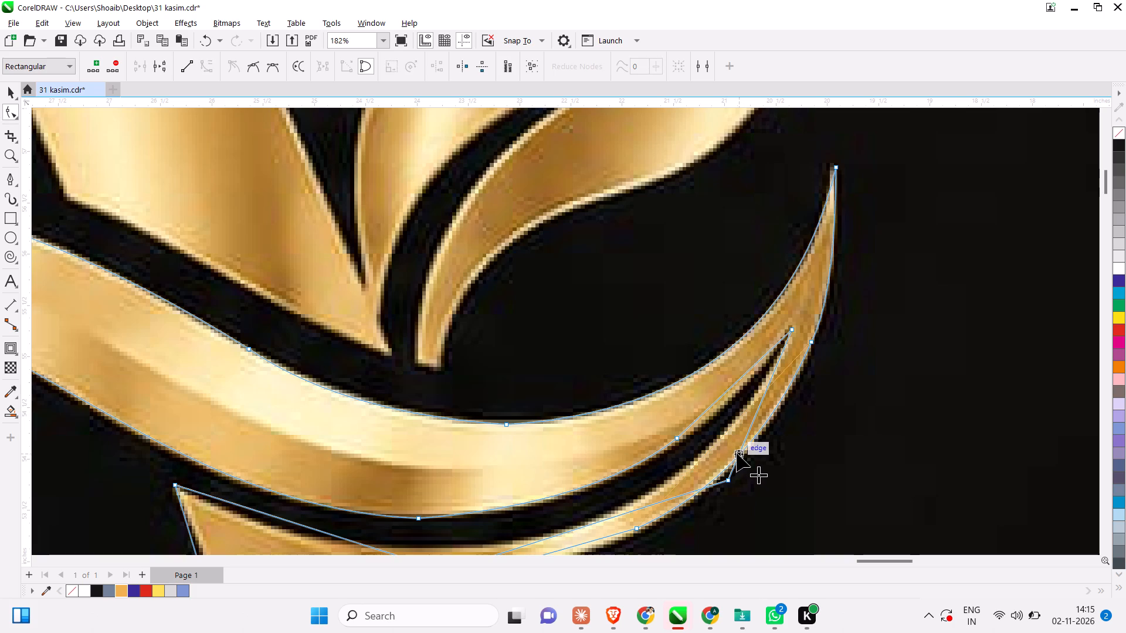
{"action": "left_click_drag", "start_coordinate": [737, 453], "coordinate": [749, 456]}
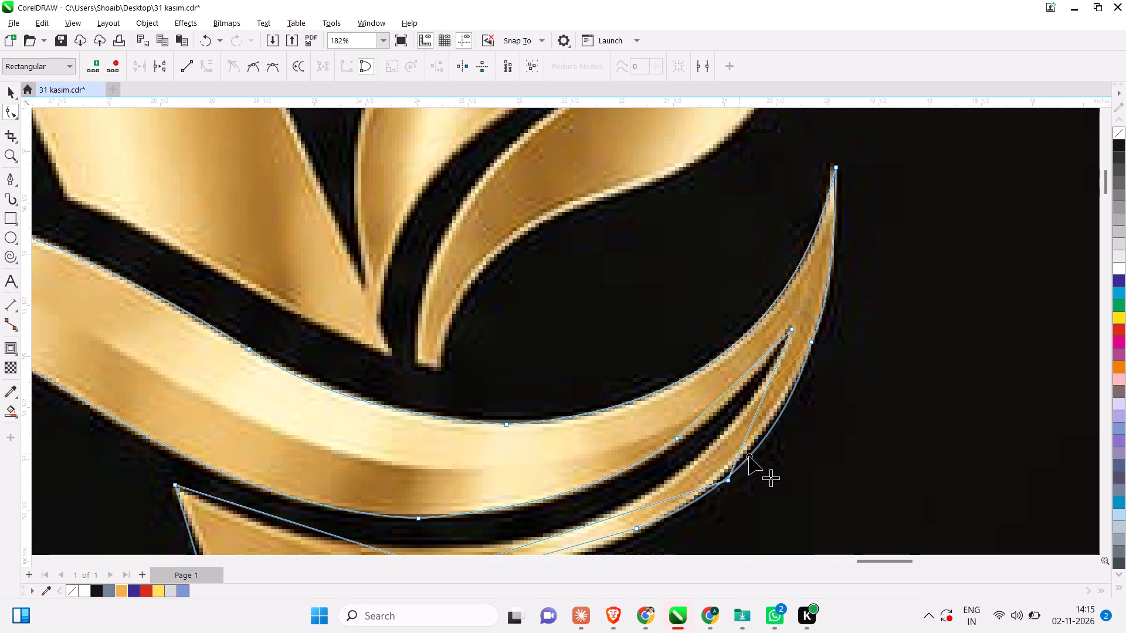
{"action": "left_click_drag", "start_coordinate": [749, 456], "coordinate": [734, 461]}
Move the stray node outside the lower ribbon onto the ribbon's upper edge, below the dark gap.
{"action": "scroll", "coordinate": [840, 405], "scroll_direction": "down", "scroll_amount": 2}
{"action": "scroll", "coordinate": [672, 502], "scroll_direction": "up", "scroll_amount": 4}
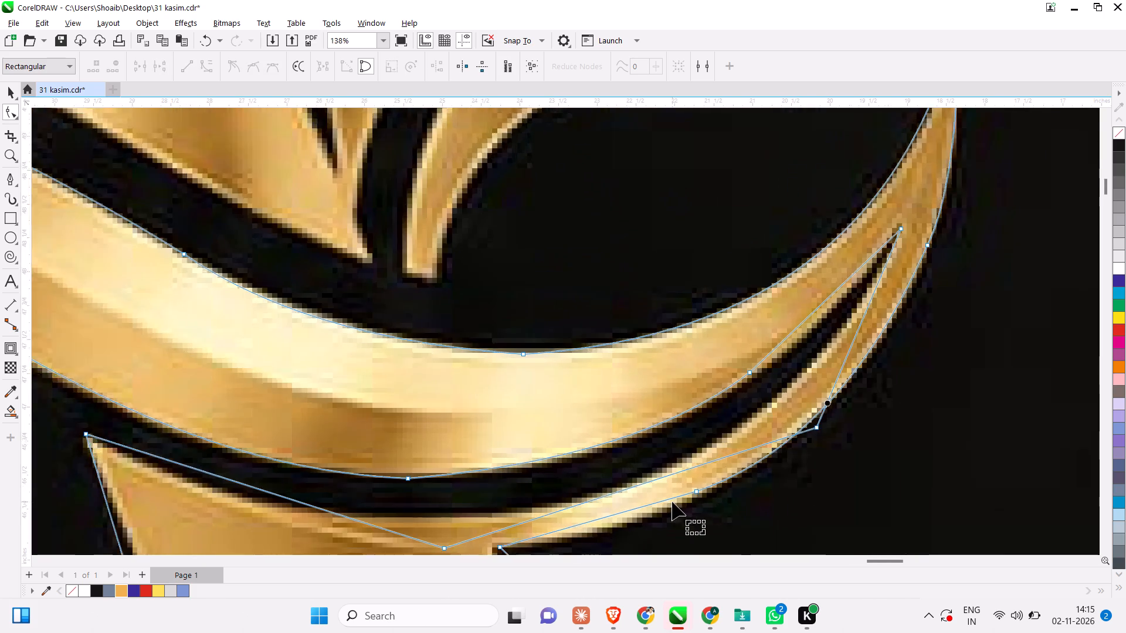
{"action": "scroll", "coordinate": [672, 502], "scroll_direction": "up", "scroll_amount": 2}
{"action": "left_click_drag", "start_coordinate": [863, 406], "coordinate": [813, 370]}
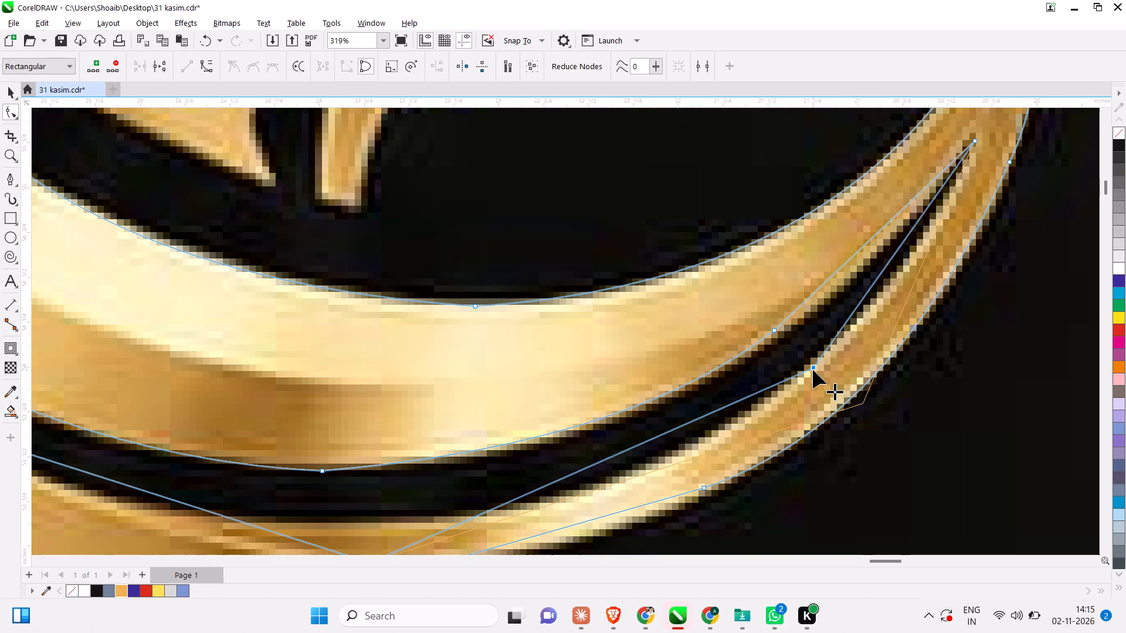
Convert the lower ribbon's underside segment beside the pedestal's top right corner to a curve and bow it down onto the gold edge.
{"action": "scroll", "coordinate": [932, 349], "scroll_direction": "down", "scroll_amount": 3}
{"action": "scroll", "coordinate": [664, 486], "scroll_direction": "up", "scroll_amount": 3}
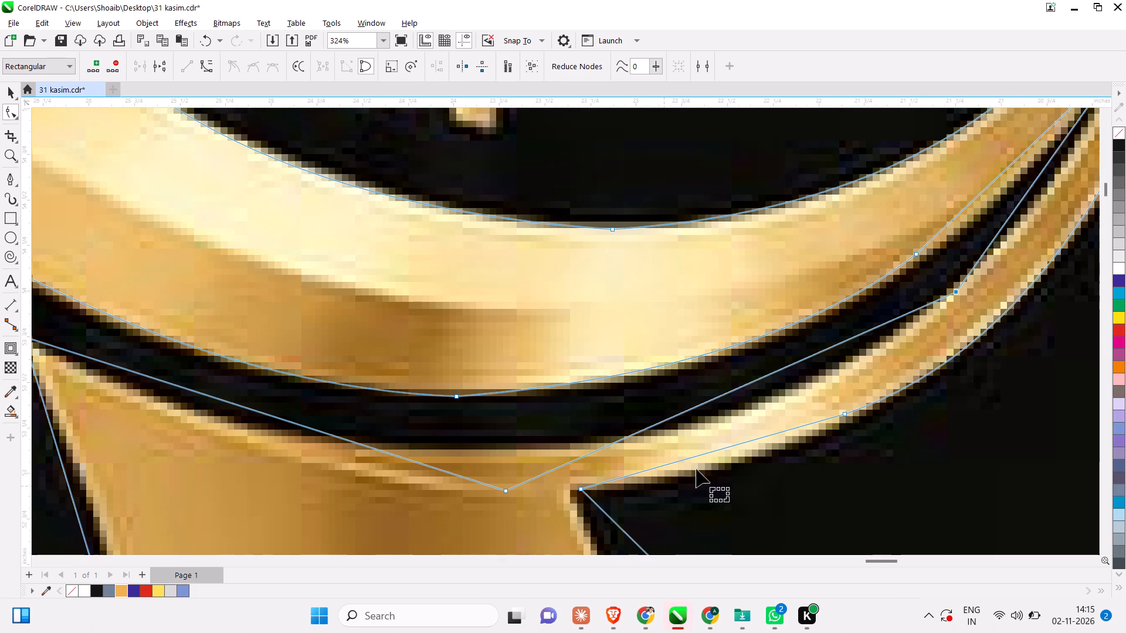
{"action": "left_click", "coordinate": [706, 452]}
{"action": "right_click", "coordinate": [706, 452]}
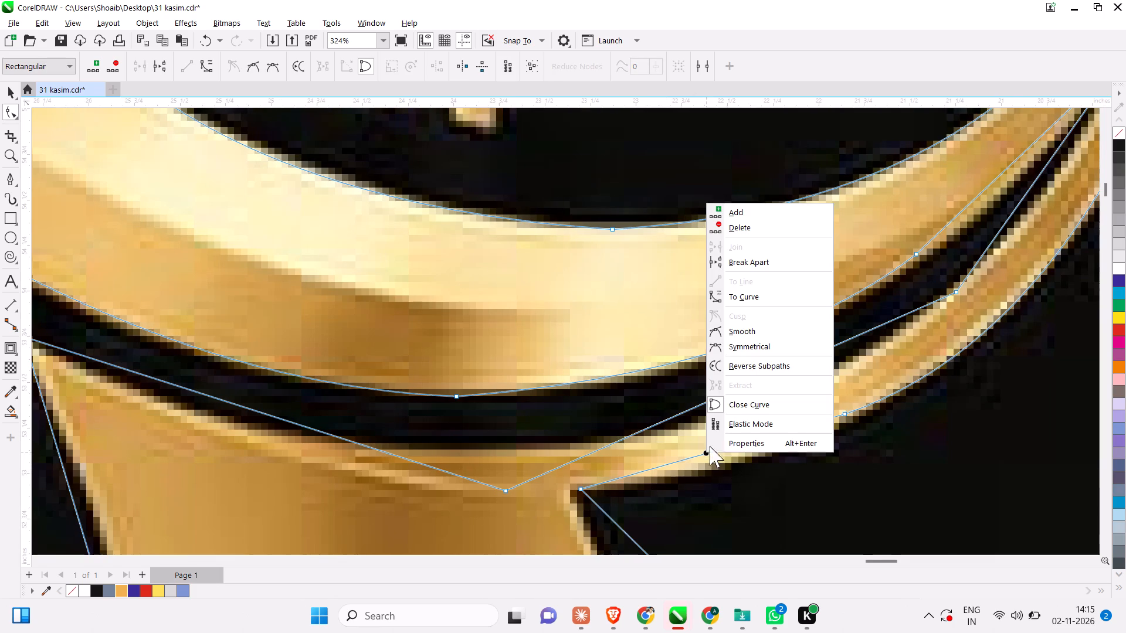
{"action": "left_click", "coordinate": [742, 296]}
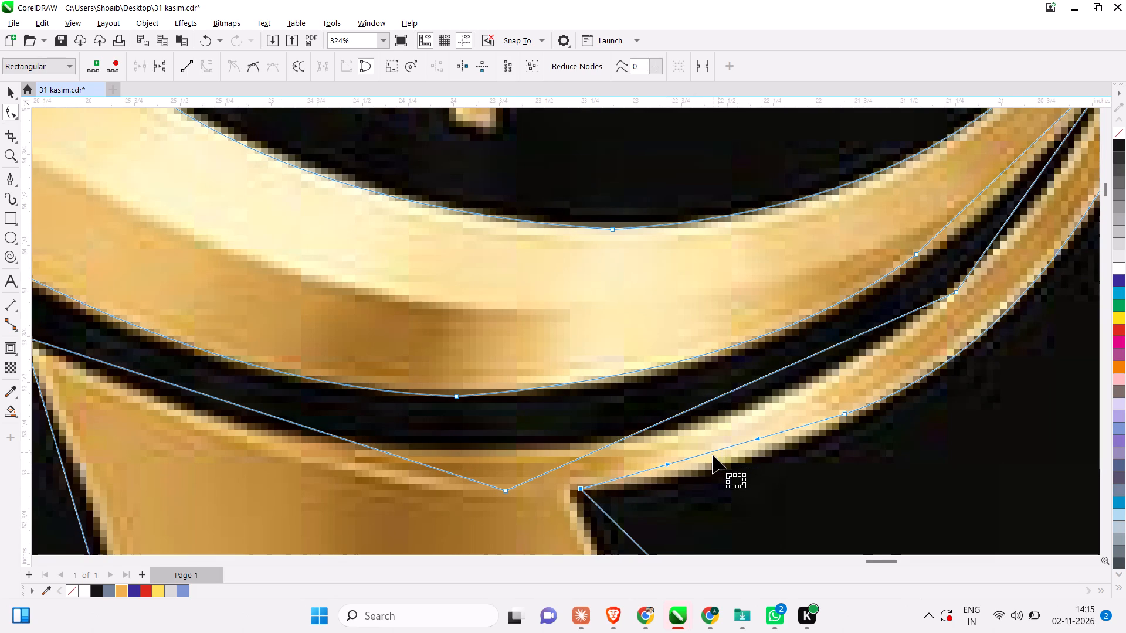
{"action": "left_click_drag", "start_coordinate": [709, 454], "coordinate": [698, 475]}
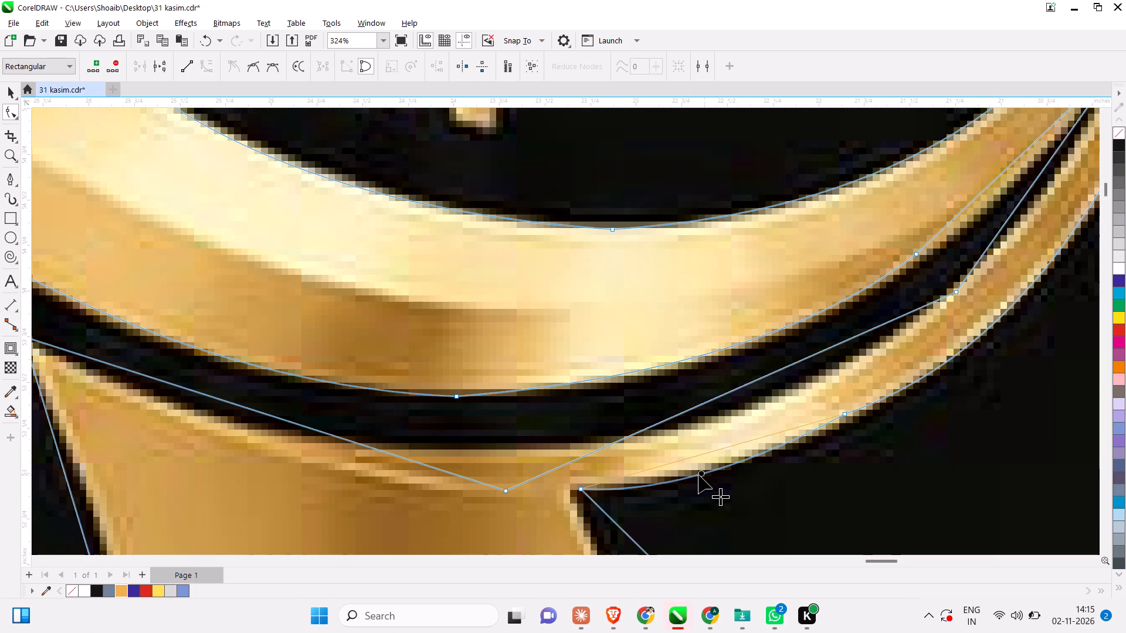
{"action": "left_click_drag", "start_coordinate": [698, 475], "coordinate": [728, 458]}
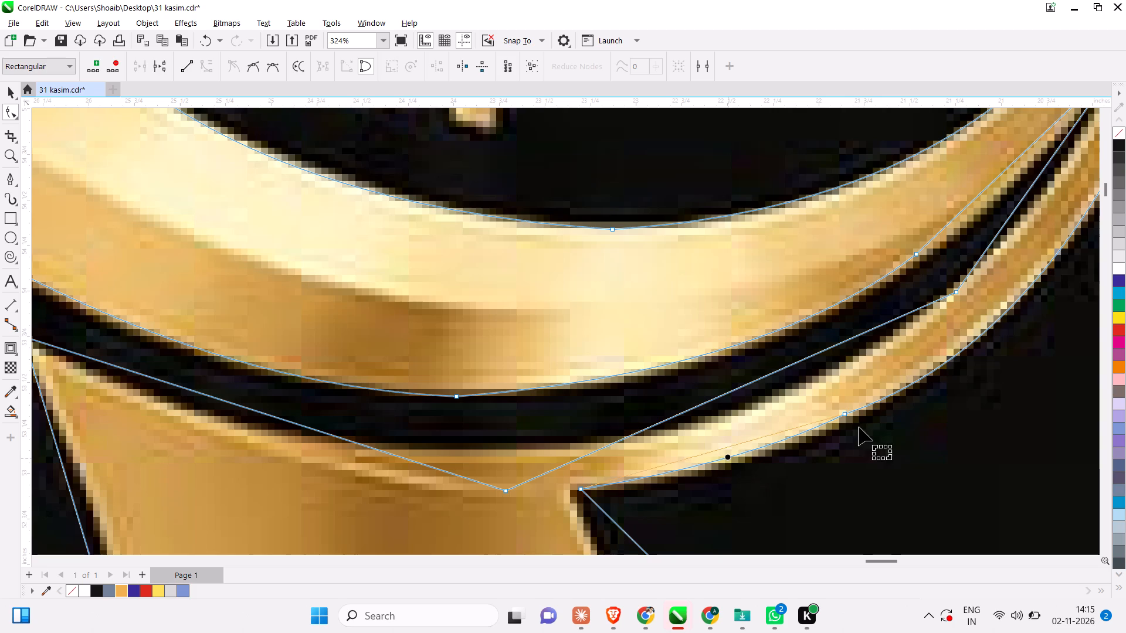
Delete the surplus node midway along the ribbon's underside and adjust the pedestal-corner node's handle so the curve follows the gold edge.
{"action": "double_click", "coordinate": [846, 417]}
{"action": "scroll", "coordinate": [864, 474], "scroll_direction": "down", "scroll_amount": 2}
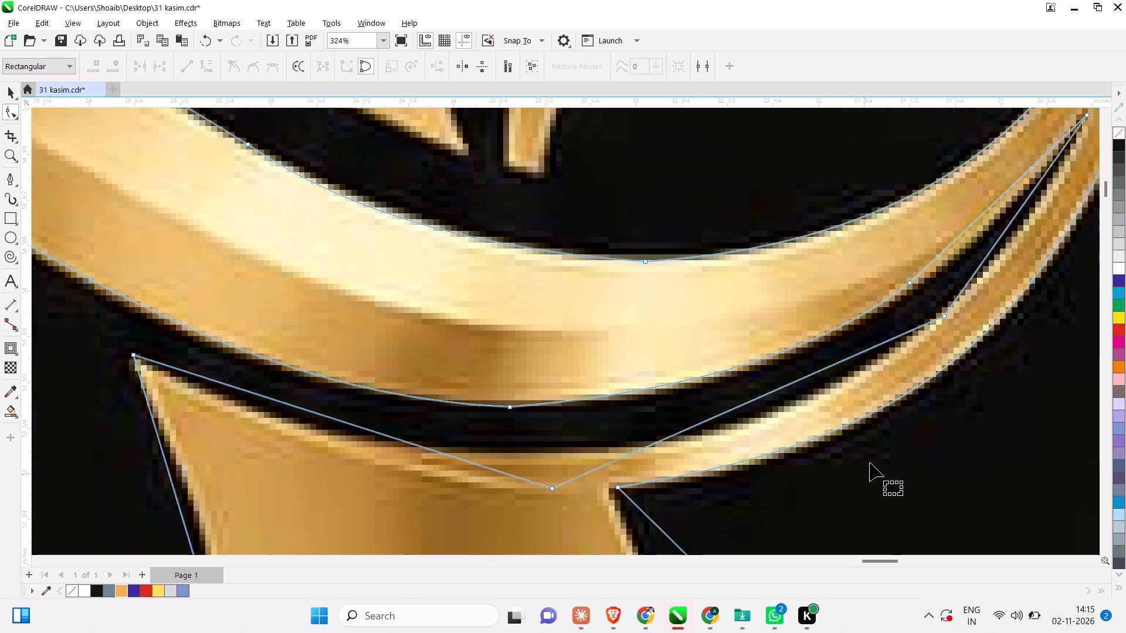
{"action": "scroll", "coordinate": [870, 462], "scroll_direction": "down", "scroll_amount": 2}
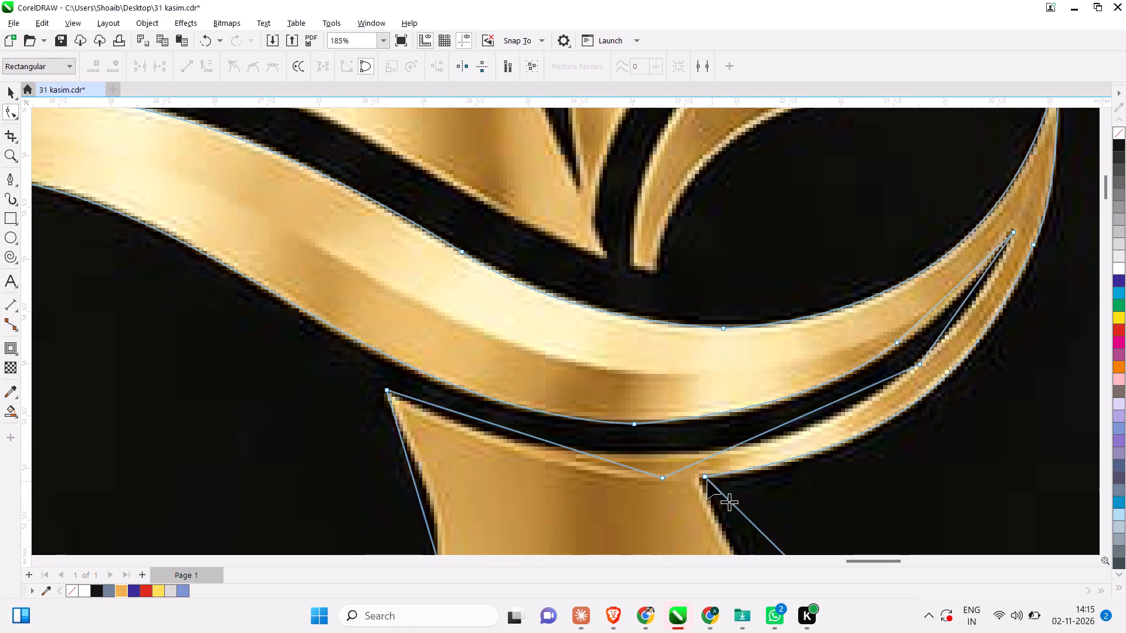
{"action": "left_click", "coordinate": [707, 480]}
{"action": "scroll", "coordinate": [749, 477], "scroll_direction": "up", "scroll_amount": 2}
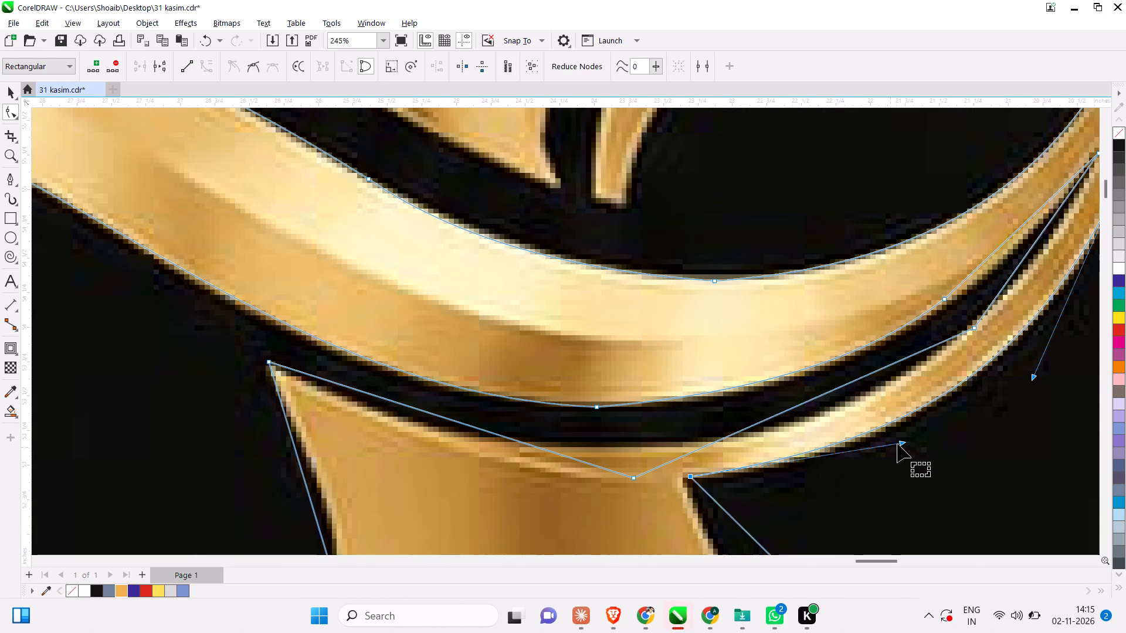
{"action": "left_click_drag", "start_coordinate": [901, 444], "coordinate": [897, 453]}
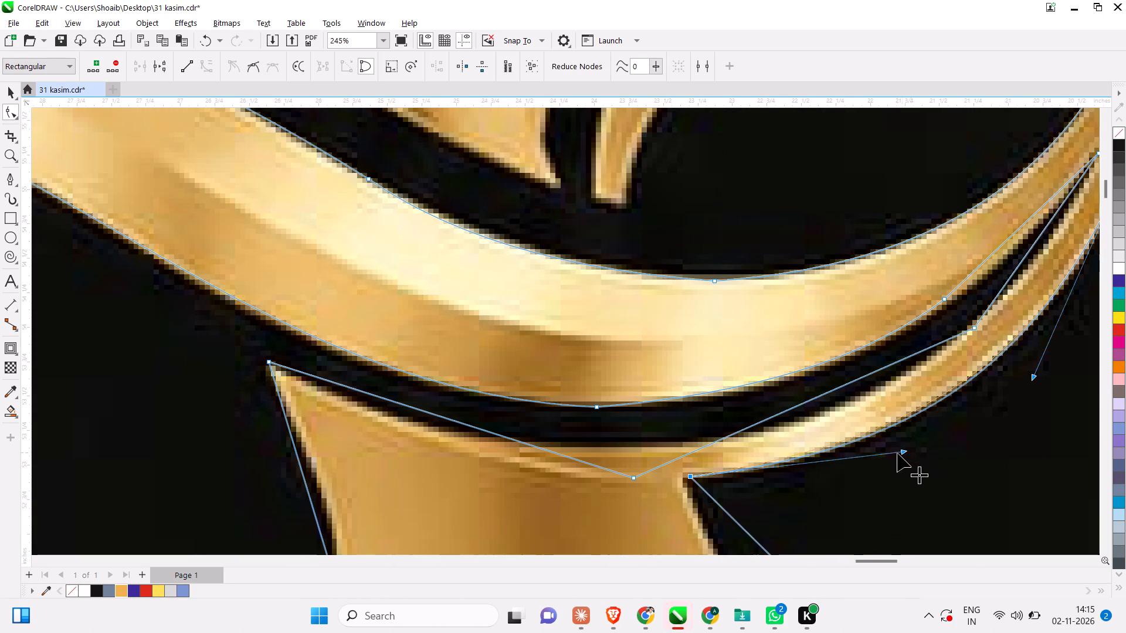
{"action": "left_click_drag", "start_coordinate": [897, 453], "coordinate": [887, 457]}
Convert the pedestal's right side segment to a curve and bend it inward onto the gold edge.
{"action": "scroll", "coordinate": [887, 457], "scroll_direction": "down", "scroll_amount": 4}
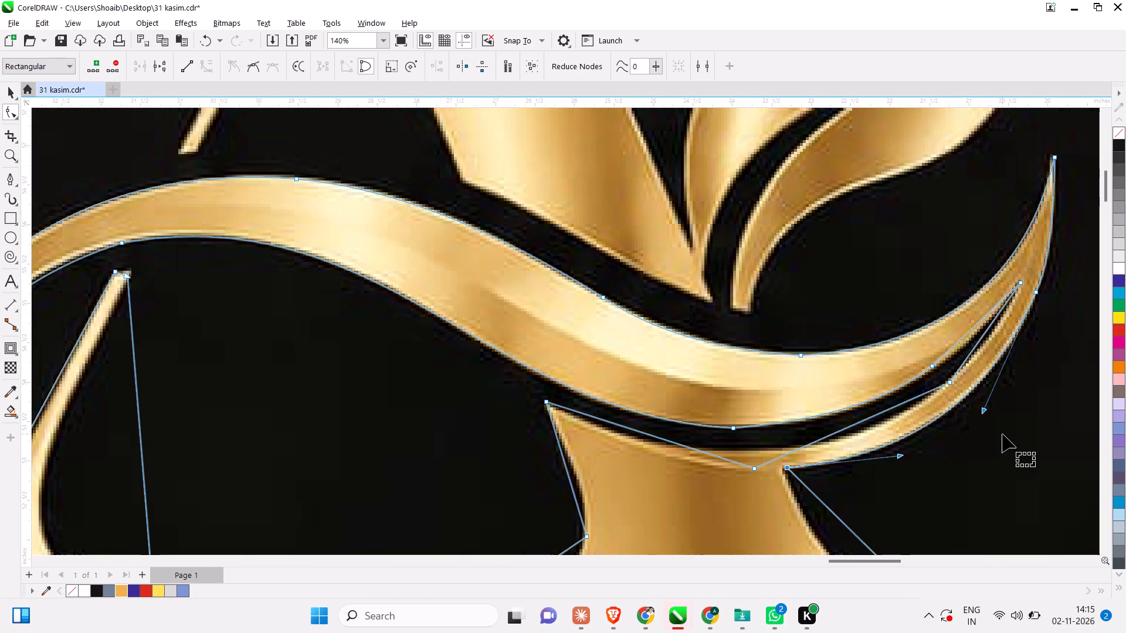
{"action": "scroll", "coordinate": [1000, 427], "scroll_direction": "down", "scroll_amount": 3}
{"action": "scroll", "coordinate": [864, 502], "scroll_direction": "up", "scroll_amount": 6}
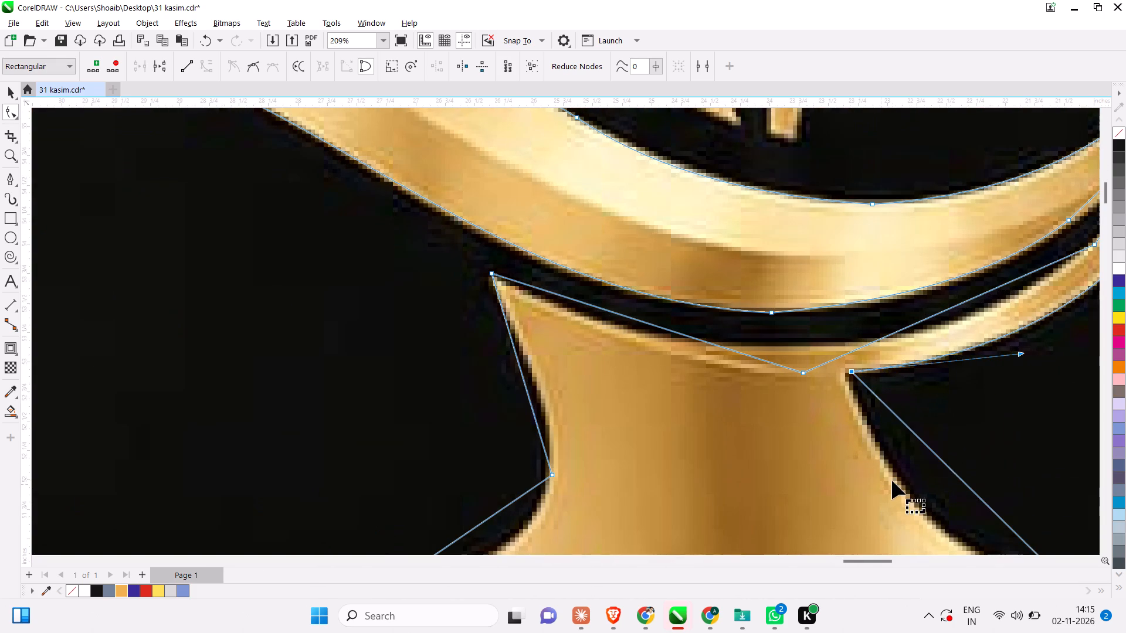
{"action": "scroll", "coordinate": [832, 429], "scroll_direction": "down", "scroll_amount": 2}
{"action": "left_click", "coordinate": [918, 455]}
{"action": "right_click", "coordinate": [918, 455]}
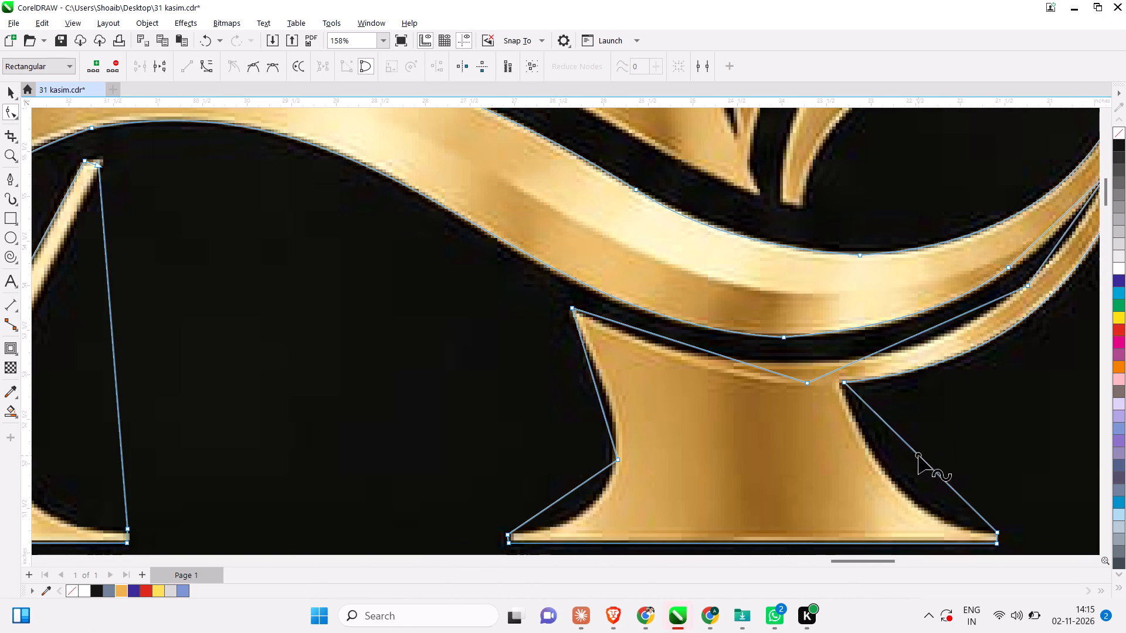
{"action": "left_click", "coordinate": [979, 298]}
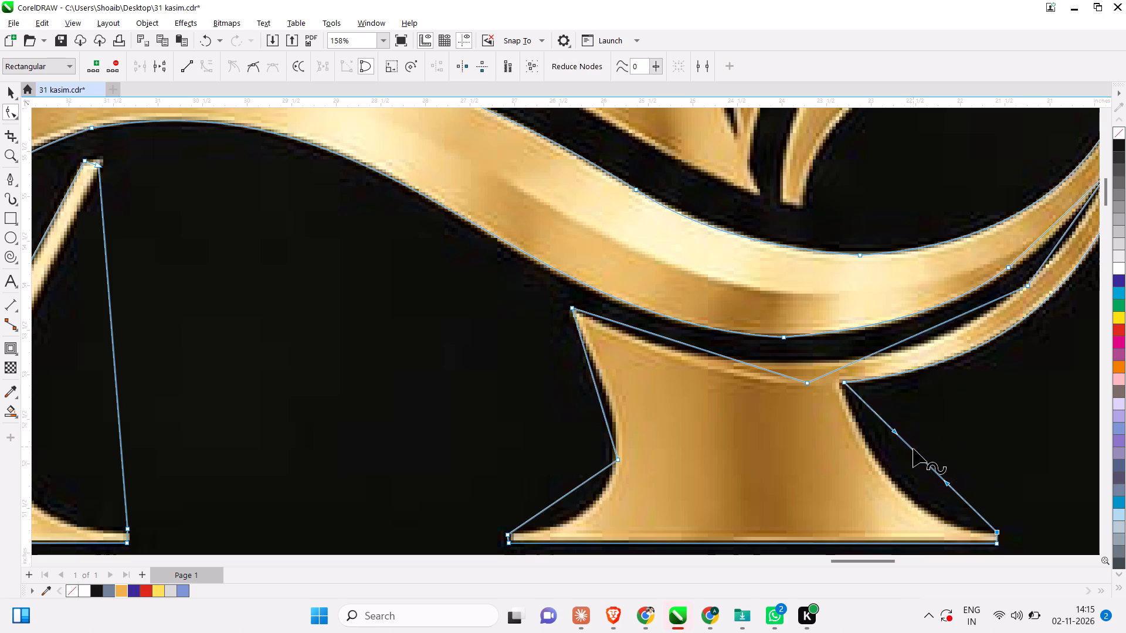
{"action": "left_click_drag", "start_coordinate": [913, 449], "coordinate": [888, 469]}
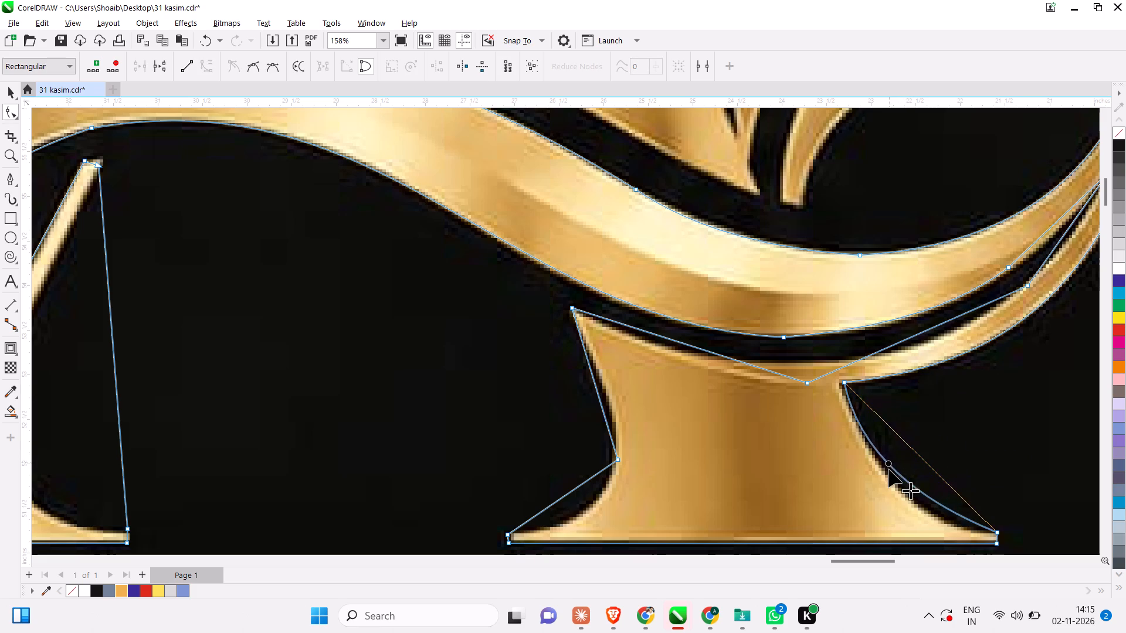
{"action": "left_click_drag", "start_coordinate": [888, 469], "coordinate": [888, 484]}
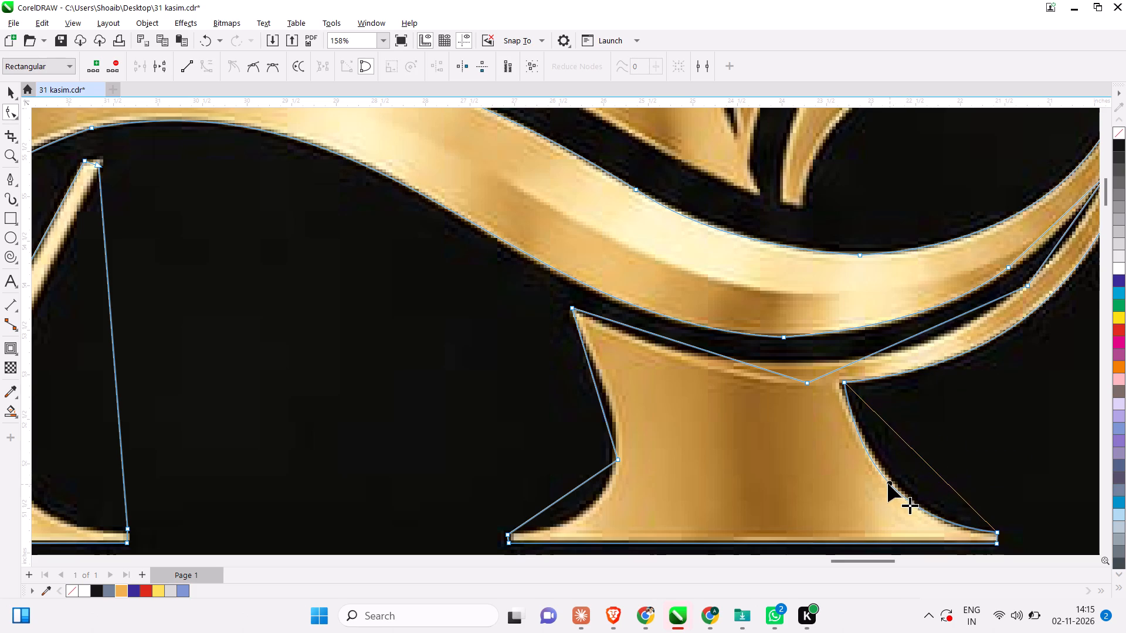
{"action": "left_click_drag", "start_coordinate": [888, 484], "coordinate": [895, 485]}
Convert the lower ribbon's inner-edge segment, running down from the dark gap's pointed tip, to a curve and bow it onto the gold edge.
{"action": "scroll", "coordinate": [680, 458], "scroll_direction": "down", "scroll_amount": 4}
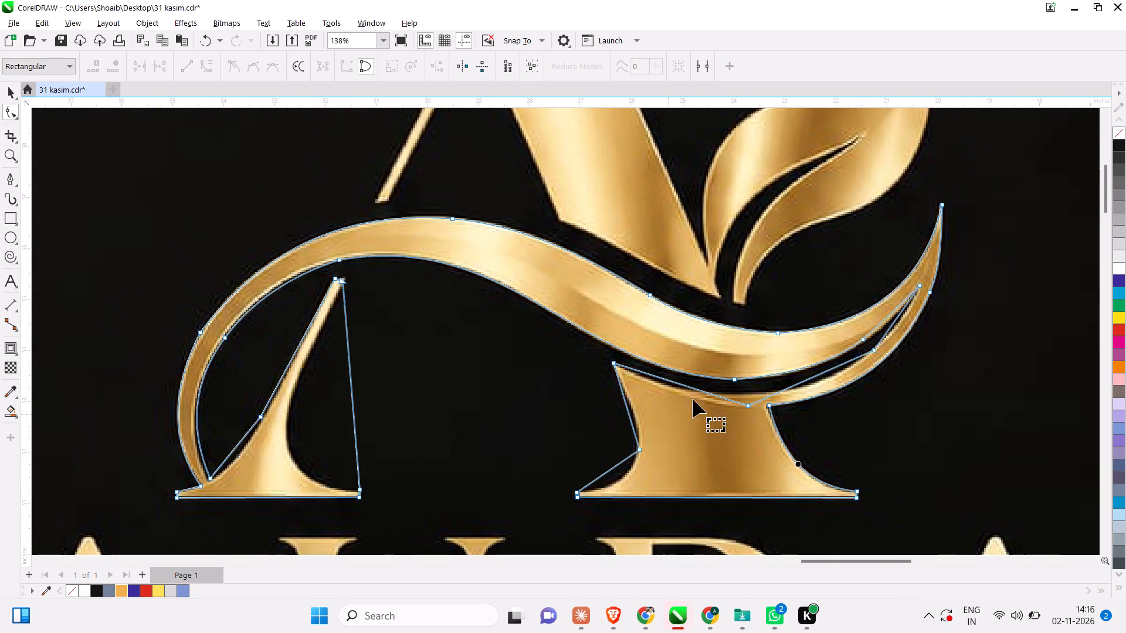
{"action": "scroll", "coordinate": [838, 386], "scroll_direction": "up", "scroll_amount": 5}
{"action": "scroll", "coordinate": [979, 247], "scroll_direction": "up", "scroll_amount": 6}
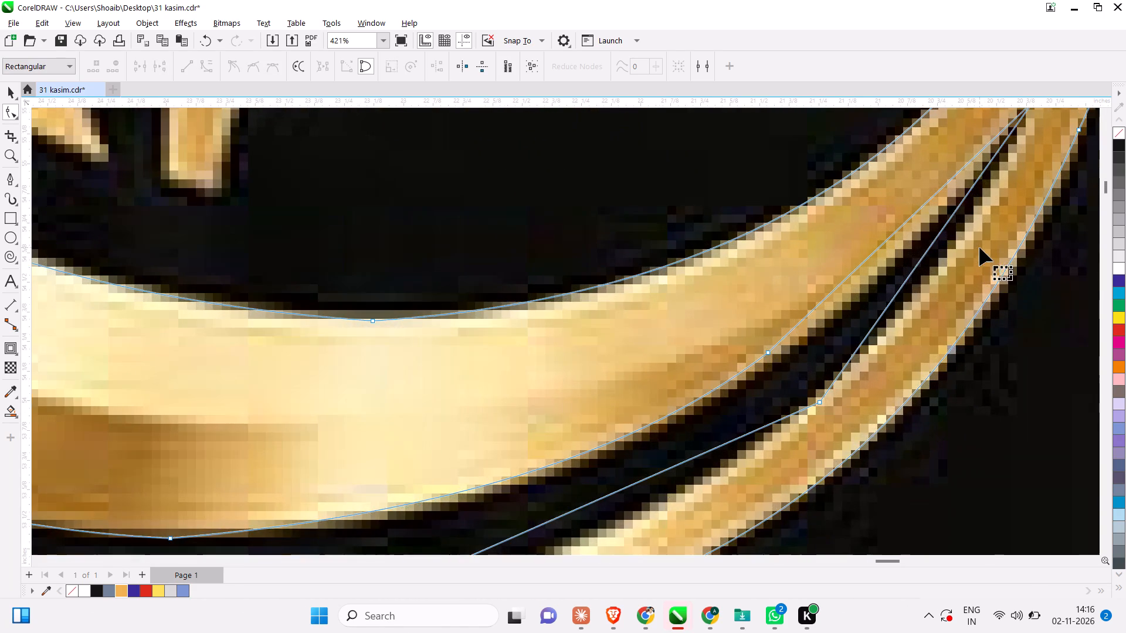
{"action": "scroll", "coordinate": [877, 257], "scroll_direction": "down", "scroll_amount": 5}
{"action": "scroll", "coordinate": [908, 239], "scroll_direction": "up", "scroll_amount": 3}
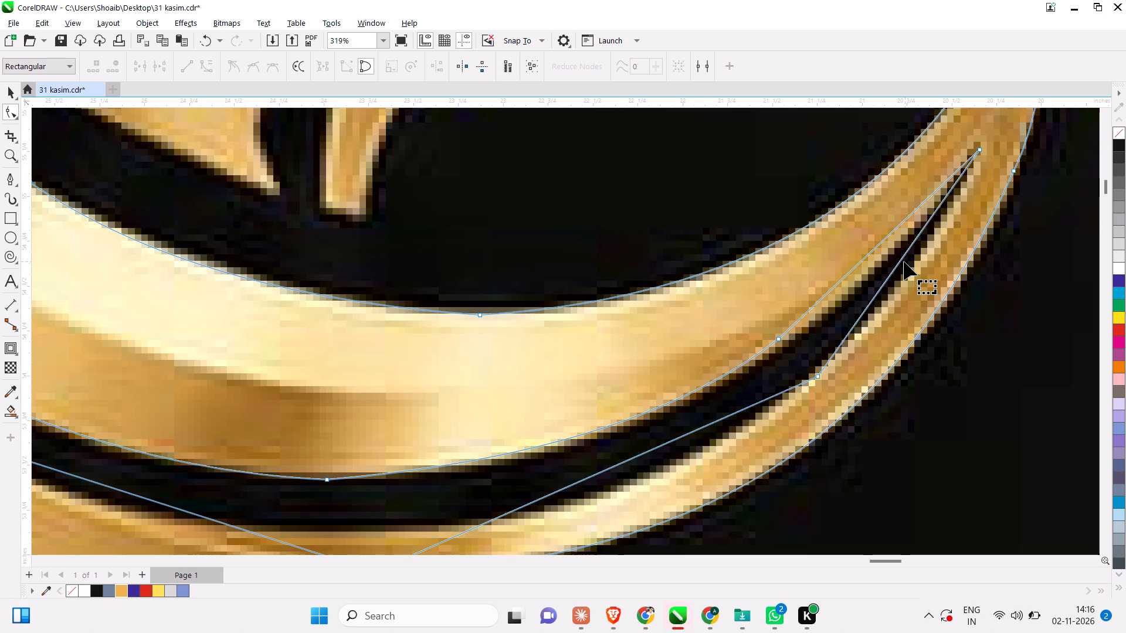
{"action": "left_click", "coordinate": [902, 261]}
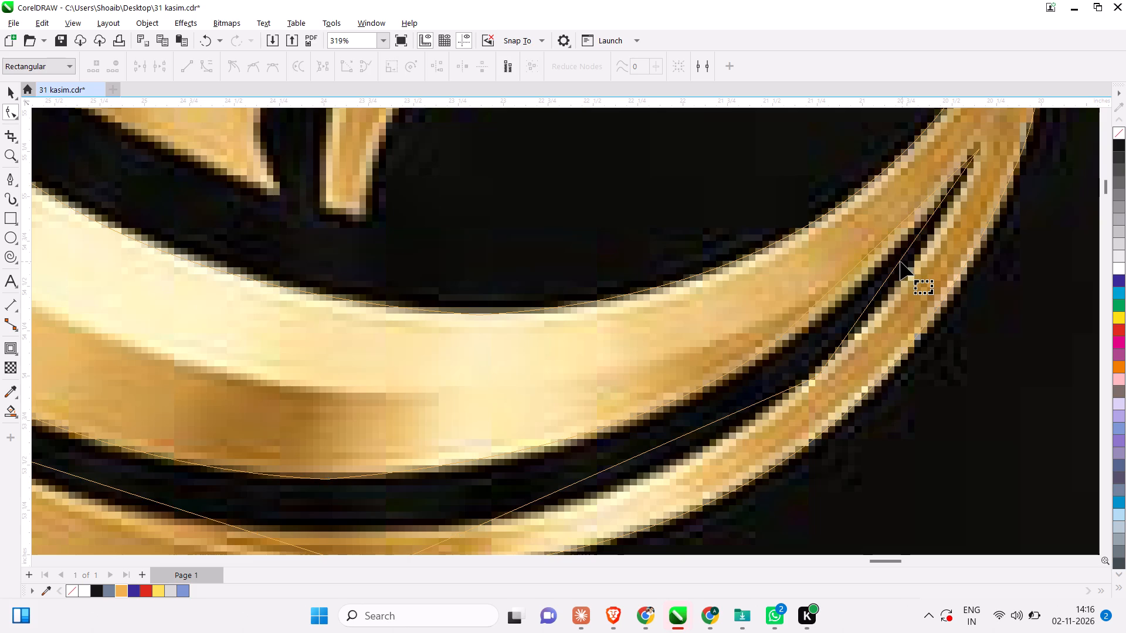
{"action": "left_click", "coordinate": [898, 261]}
{"action": "right_click", "coordinate": [898, 261]}
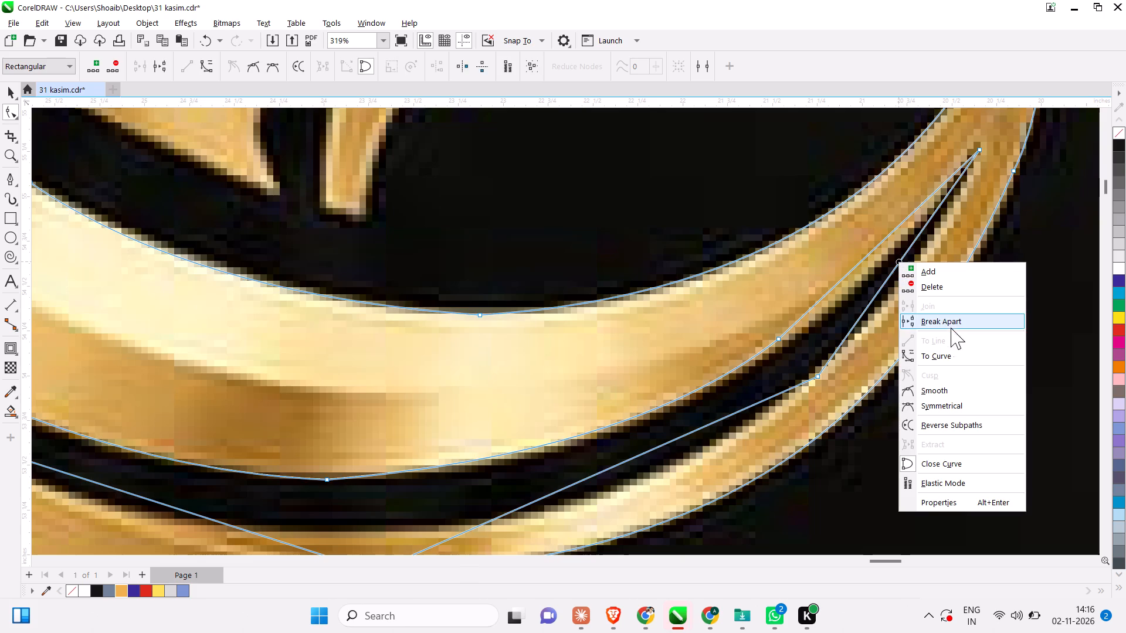
{"action": "left_click", "coordinate": [949, 353]}
{"action": "scroll", "coordinate": [930, 250], "scroll_direction": "up", "scroll_amount": 2}
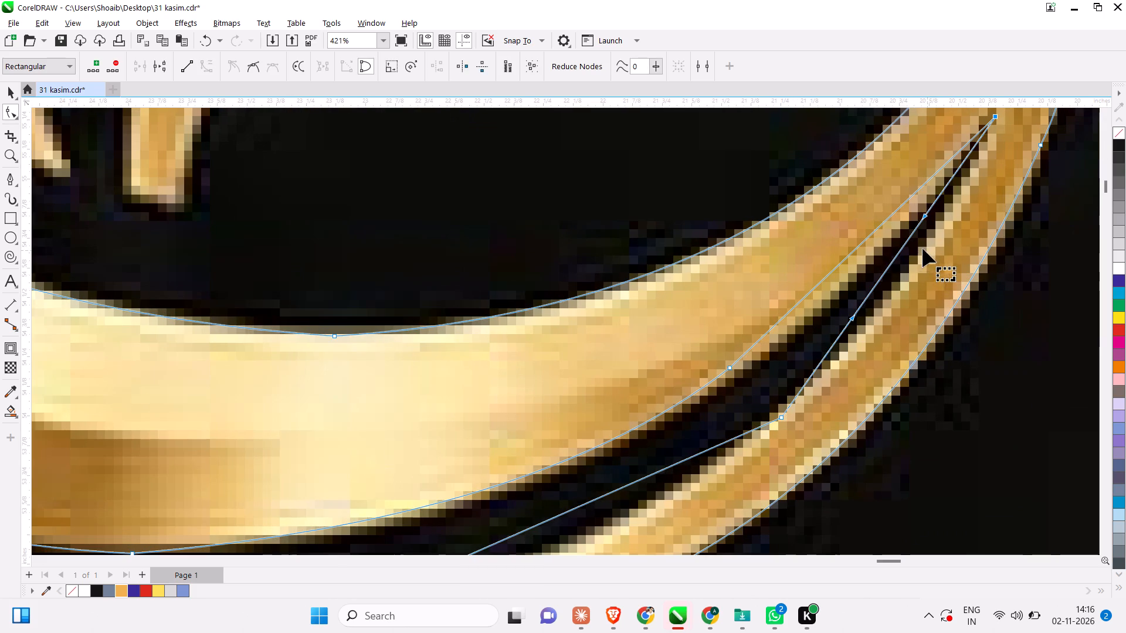
{"action": "left_click_drag", "start_coordinate": [887, 268], "coordinate": [901, 280]}
Move the middle node above the pedestal up onto the lower edge of the dark gap.
{"action": "scroll", "coordinate": [945, 278], "scroll_direction": "down", "scroll_amount": 1}
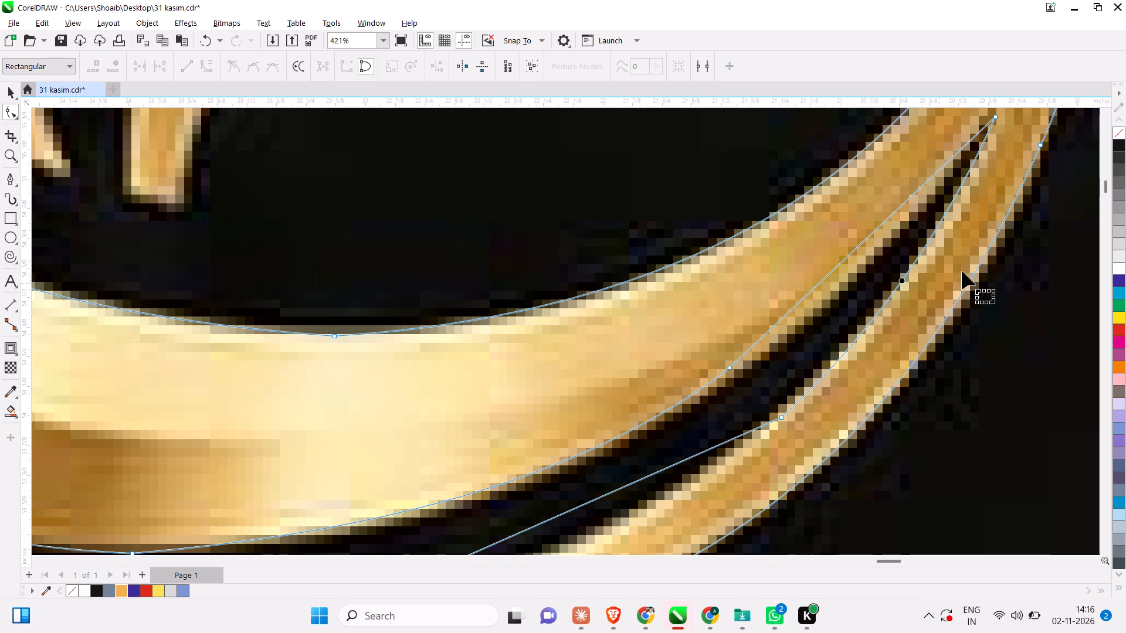
{"action": "scroll", "coordinate": [962, 271], "scroll_direction": "down", "scroll_amount": 5}
{"action": "scroll", "coordinate": [707, 433], "scroll_direction": "up", "scroll_amount": 4}
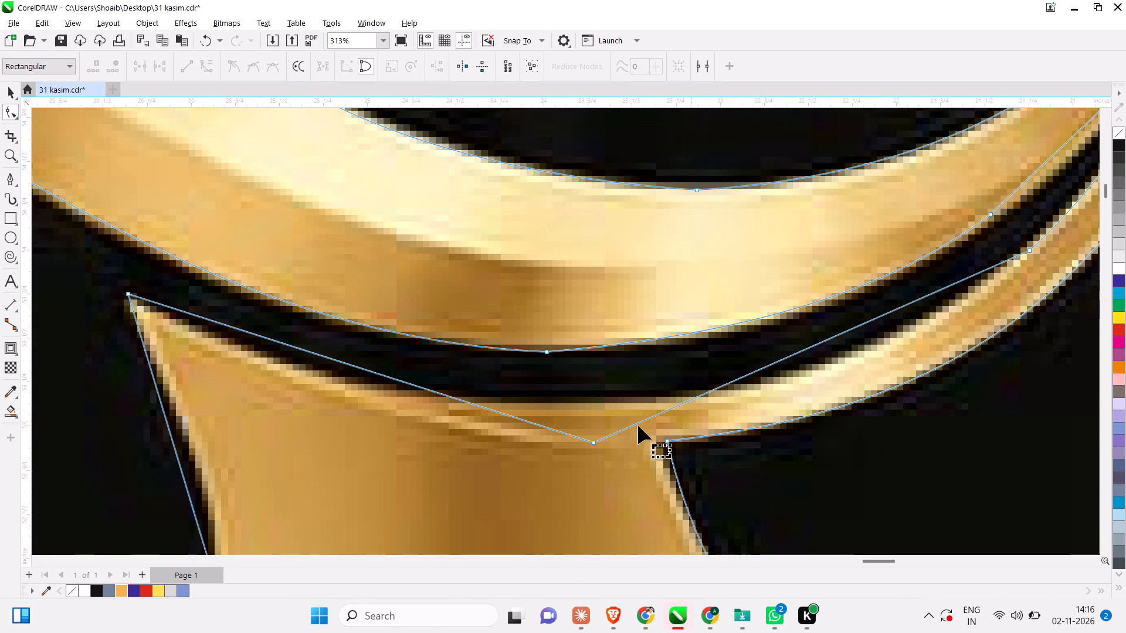
{"action": "left_click_drag", "start_coordinate": [595, 441], "coordinate": [593, 401]}
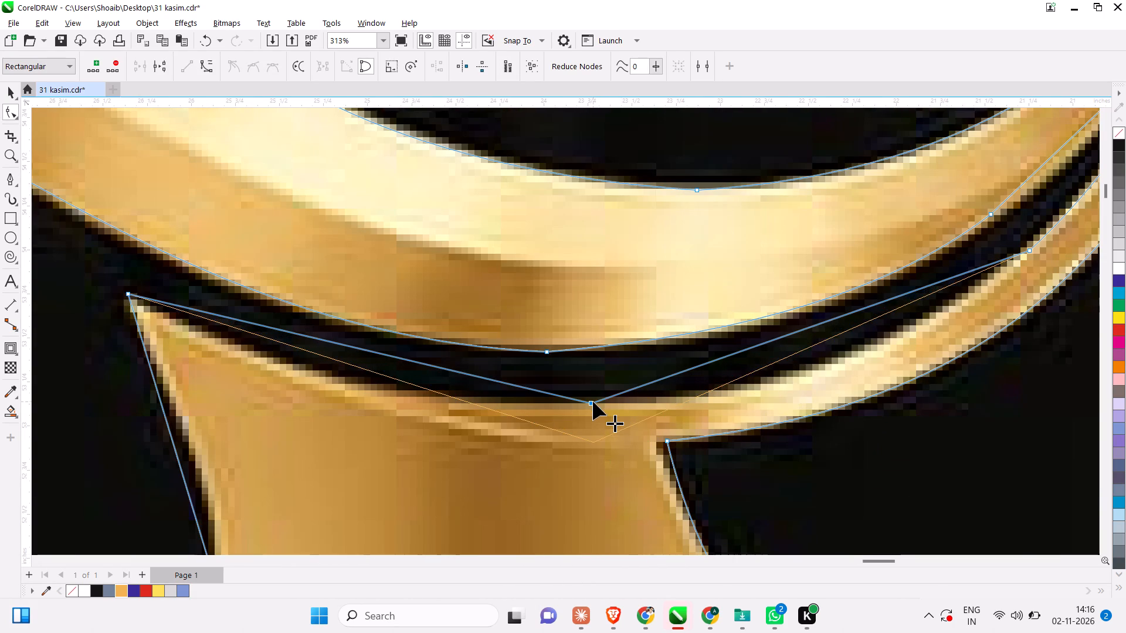
{"action": "left_click_drag", "start_coordinate": [593, 401], "coordinate": [591, 400]}
Convert the gap's lower-edge segment between the middle node and the lower ribbon's upper-edge node to a curve and bow it down onto the gold.
{"action": "scroll", "coordinate": [629, 411], "scroll_direction": "down", "scroll_amount": 3}
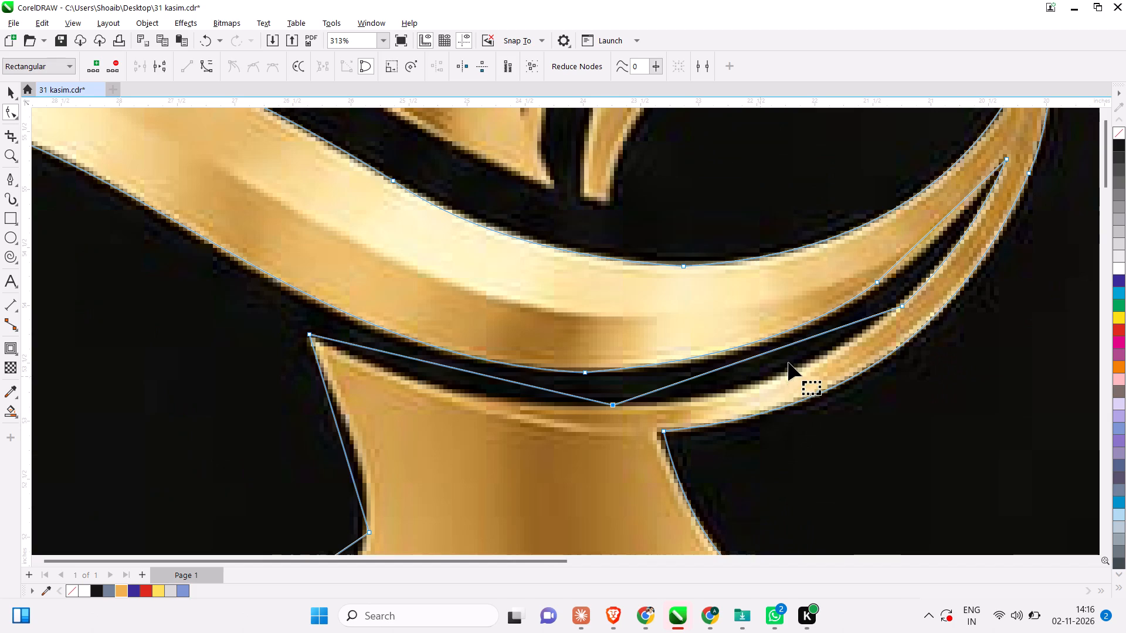
{"action": "left_click", "coordinate": [745, 359]}
{"action": "right_click", "coordinate": [745, 359]}
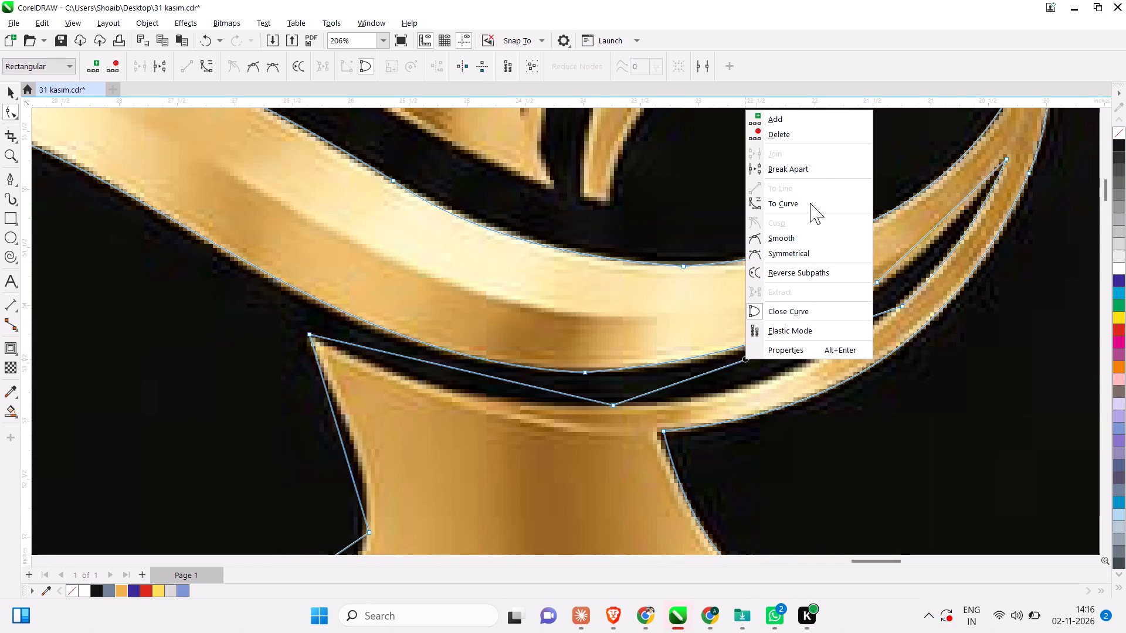
{"action": "left_click", "coordinate": [803, 202]}
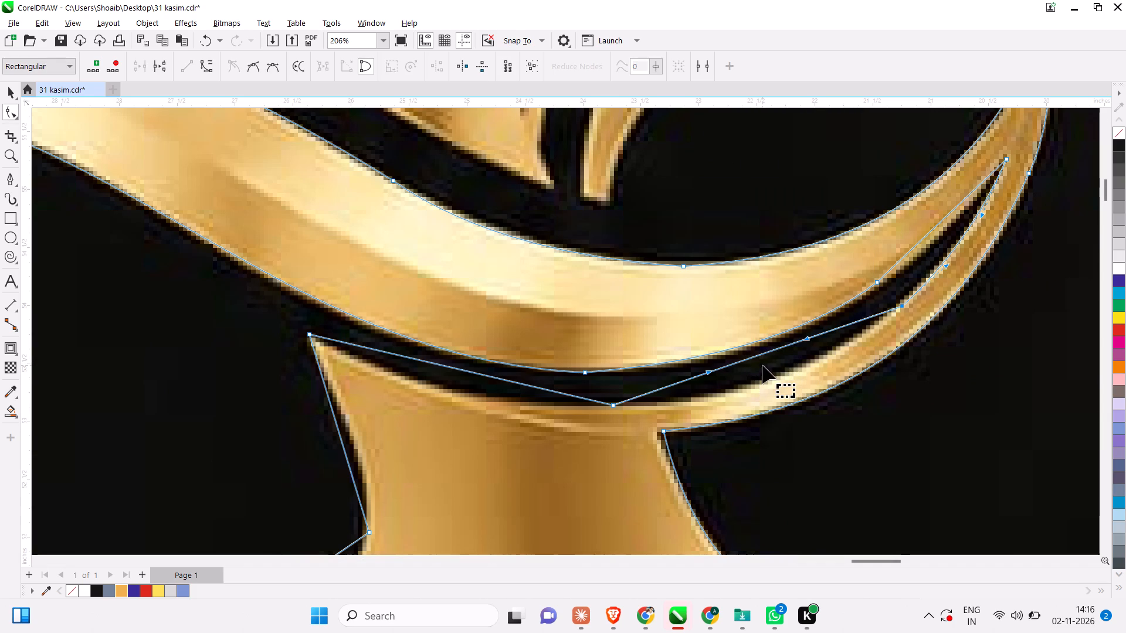
{"action": "left_click_drag", "start_coordinate": [751, 359], "coordinate": [774, 400]}
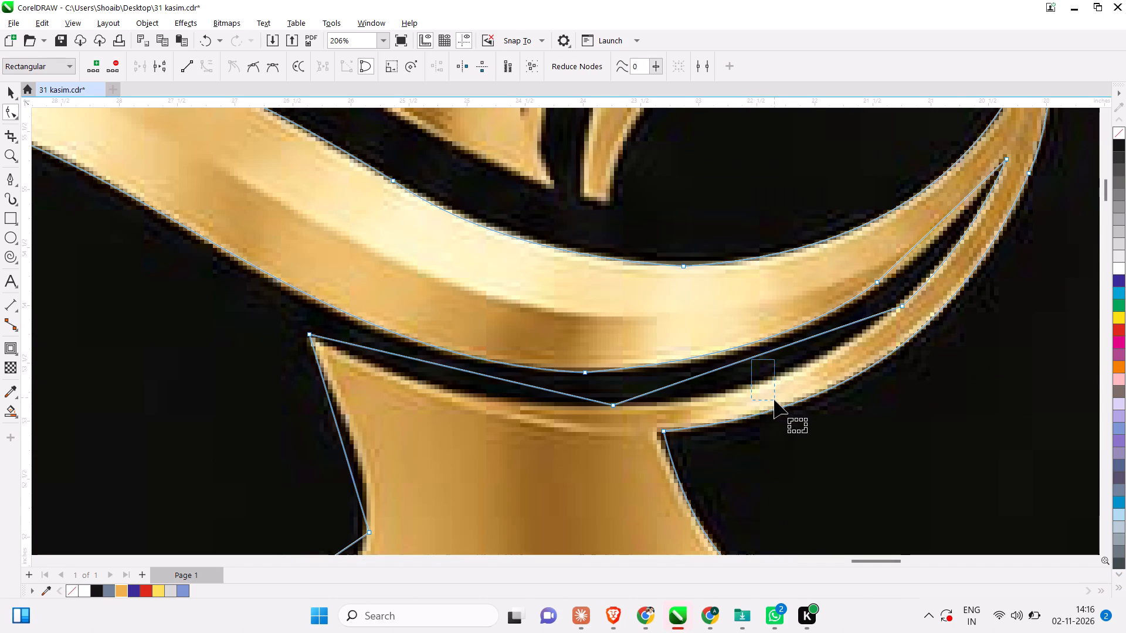
{"action": "left_click_drag", "start_coordinate": [774, 400], "coordinate": [772, 398]}
{"action": "left_click_drag", "start_coordinate": [751, 359], "coordinate": [771, 387]}
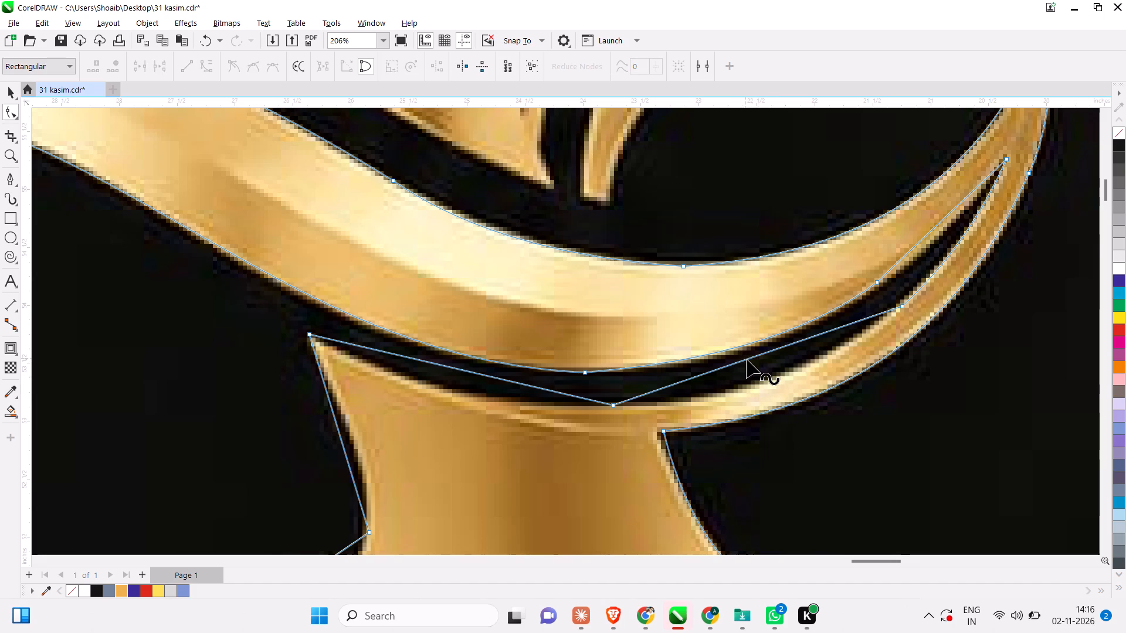
{"action": "left_click_drag", "start_coordinate": [747, 359], "coordinate": [765, 381]}
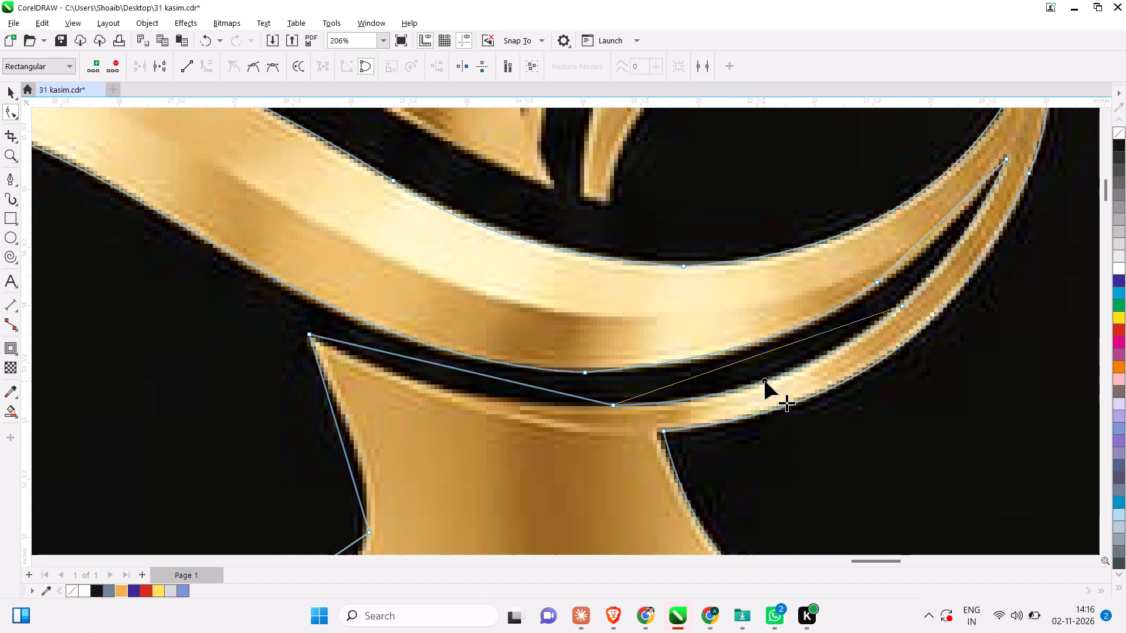
Convert the segment from the pedestal's top left corner to the middle node to a curve and bow it down onto the gold edge.
{"action": "scroll", "coordinate": [768, 381], "scroll_direction": "down", "scroll_amount": 4}
{"action": "scroll", "coordinate": [592, 390], "scroll_direction": "up", "scroll_amount": 4}
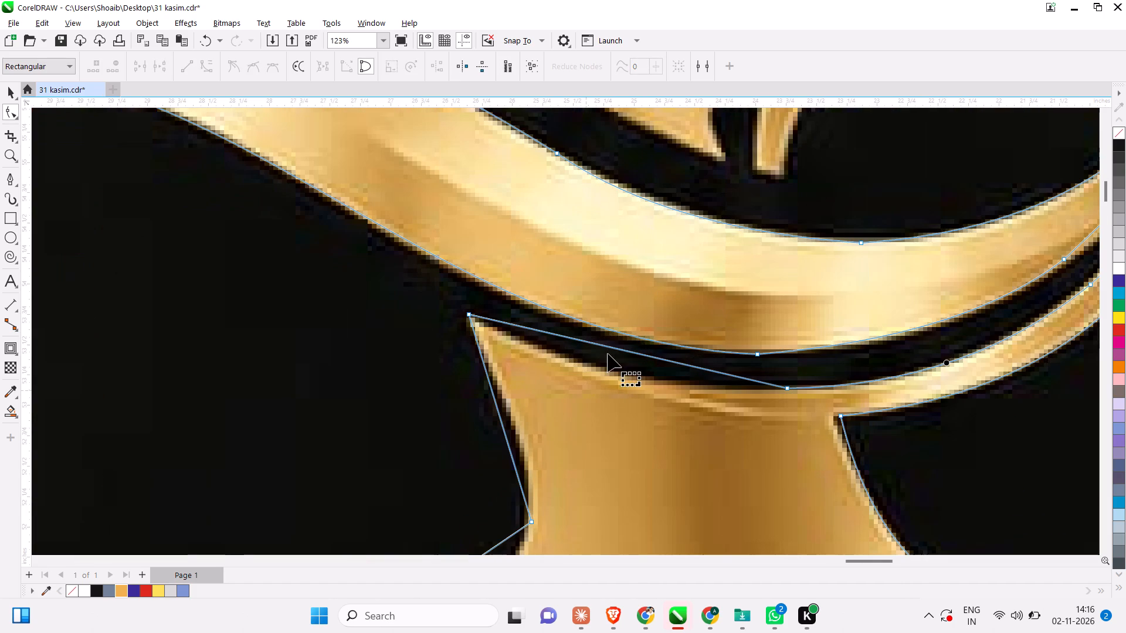
{"action": "left_click", "coordinate": [608, 346]}
{"action": "right_click", "coordinate": [608, 346]}
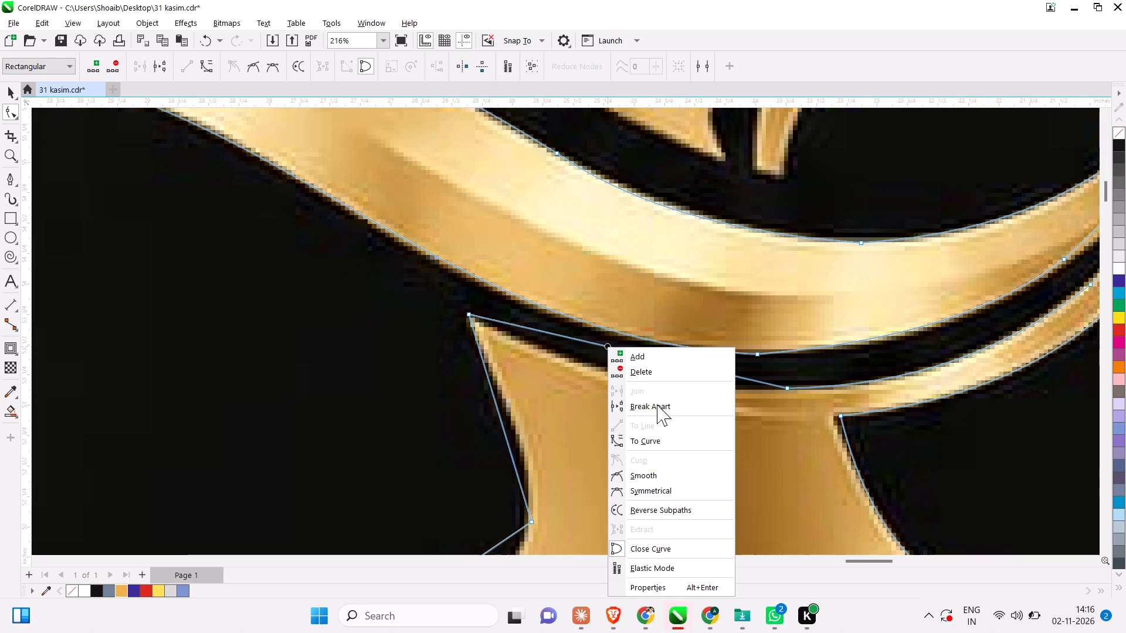
{"action": "left_click", "coordinate": [659, 443]}
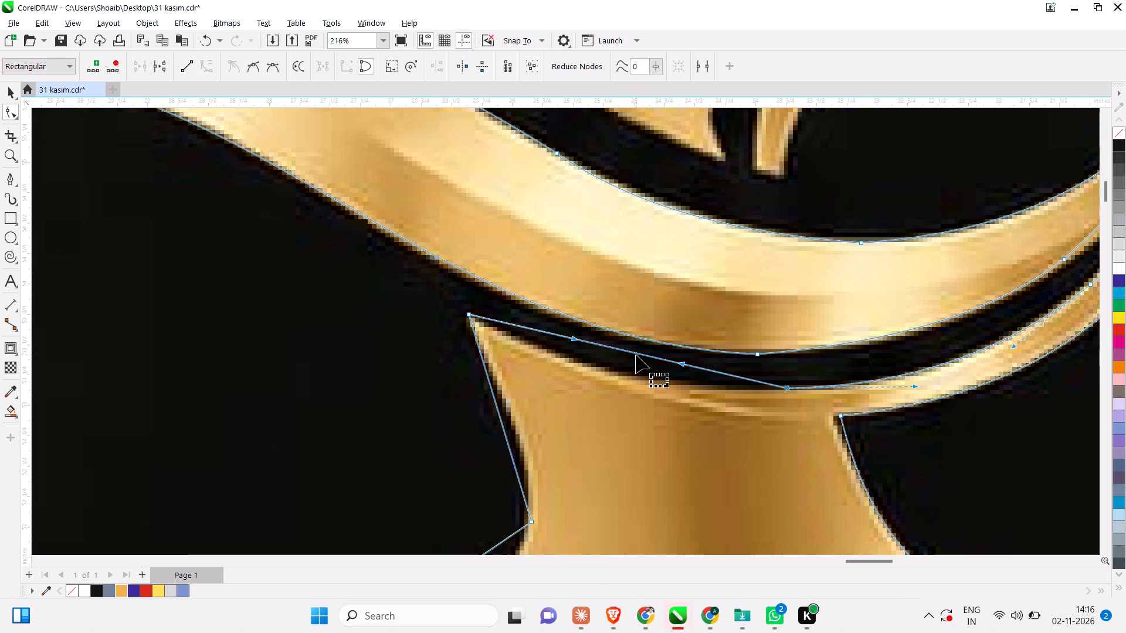
{"action": "left_click_drag", "start_coordinate": [633, 352], "coordinate": [627, 376]}
Convert the upper segment of the pedestal's left side to a curve and bend it inward onto the gold edge.
{"action": "scroll", "coordinate": [738, 386], "scroll_direction": "down", "scroll_amount": 5}
{"action": "scroll", "coordinate": [681, 422], "scroll_direction": "up", "scroll_amount": 4}
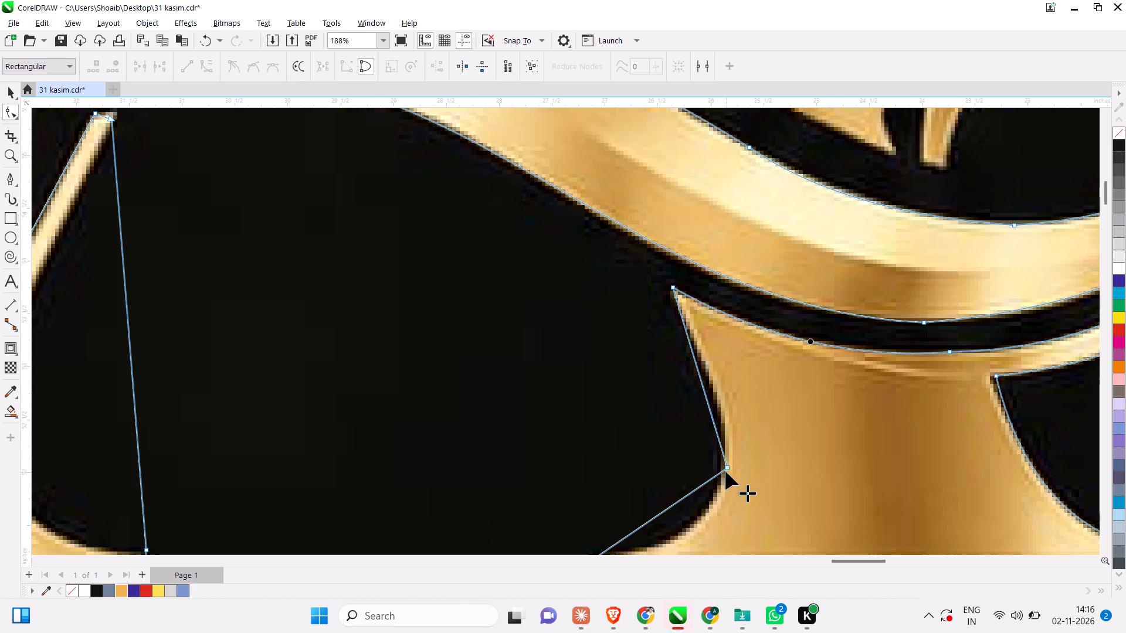
{"action": "left_click", "coordinate": [700, 382]}
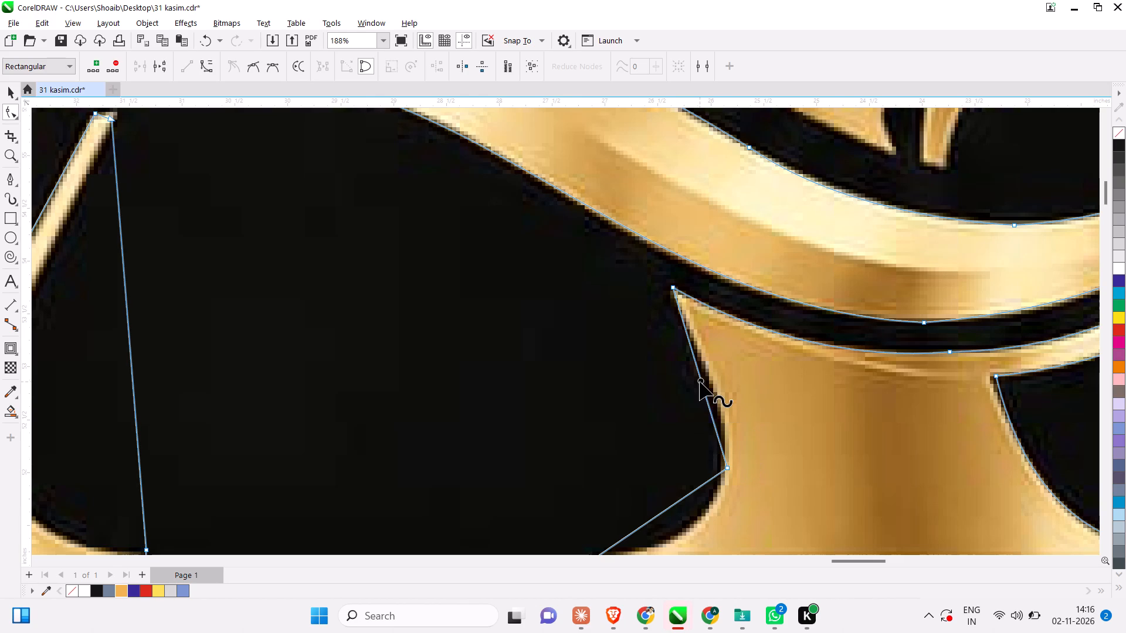
{"action": "right_click", "coordinate": [700, 382]}
{"action": "left_click", "coordinate": [772, 232]}
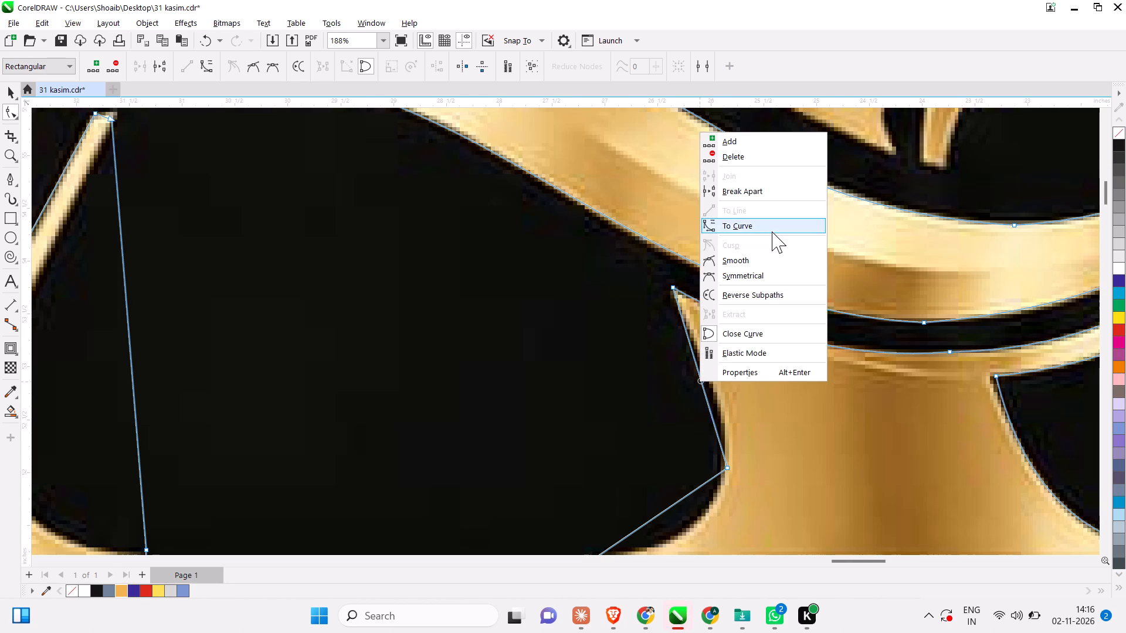
{"action": "scroll", "coordinate": [714, 352], "scroll_direction": "up", "scroll_amount": 3}
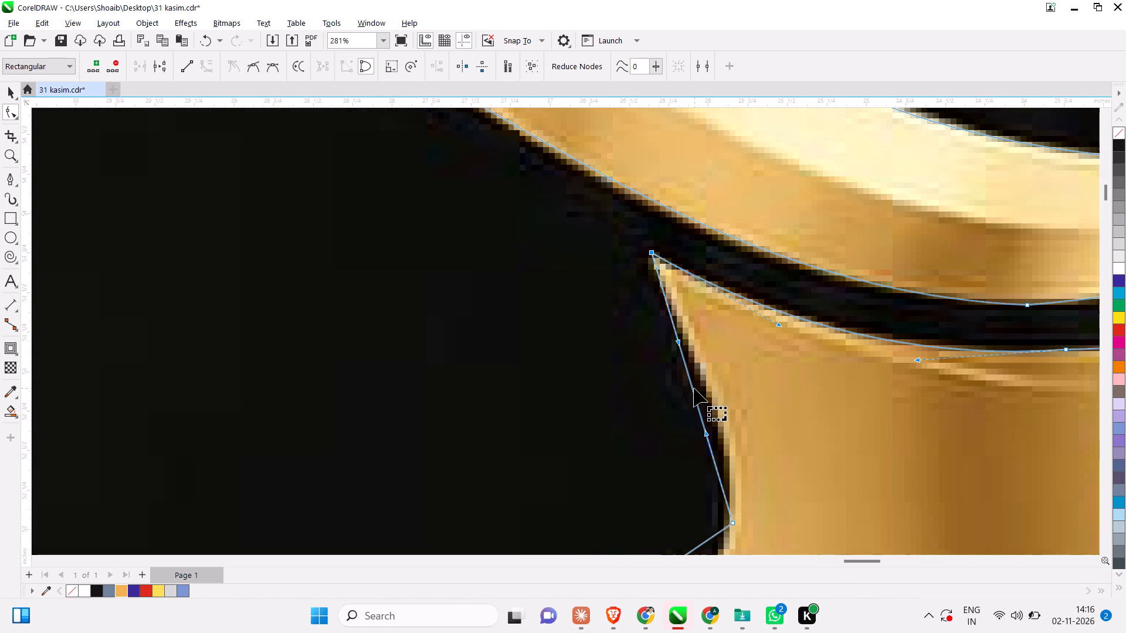
{"action": "left_click_drag", "start_coordinate": [692, 388], "coordinate": [720, 413]}
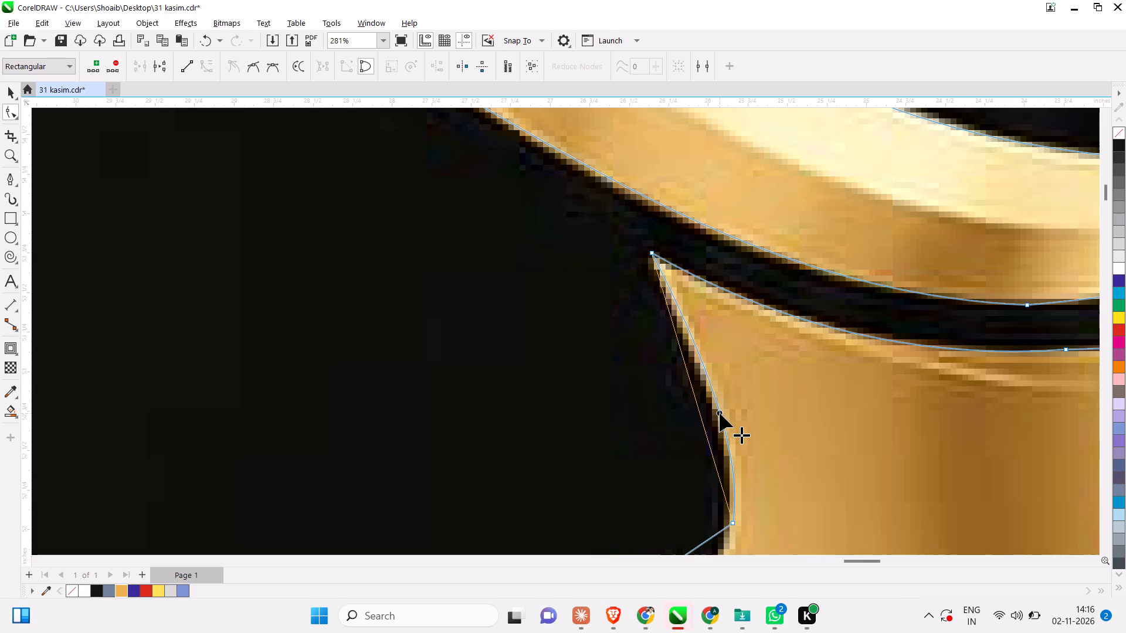
{"action": "left_click_drag", "start_coordinate": [720, 413], "coordinate": [717, 412]}
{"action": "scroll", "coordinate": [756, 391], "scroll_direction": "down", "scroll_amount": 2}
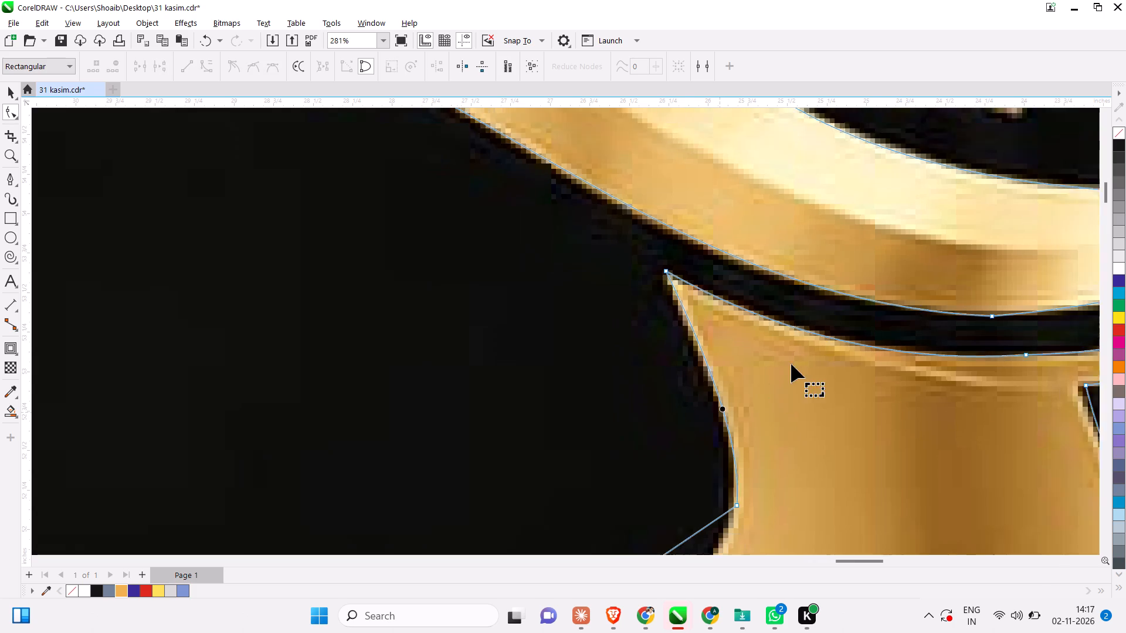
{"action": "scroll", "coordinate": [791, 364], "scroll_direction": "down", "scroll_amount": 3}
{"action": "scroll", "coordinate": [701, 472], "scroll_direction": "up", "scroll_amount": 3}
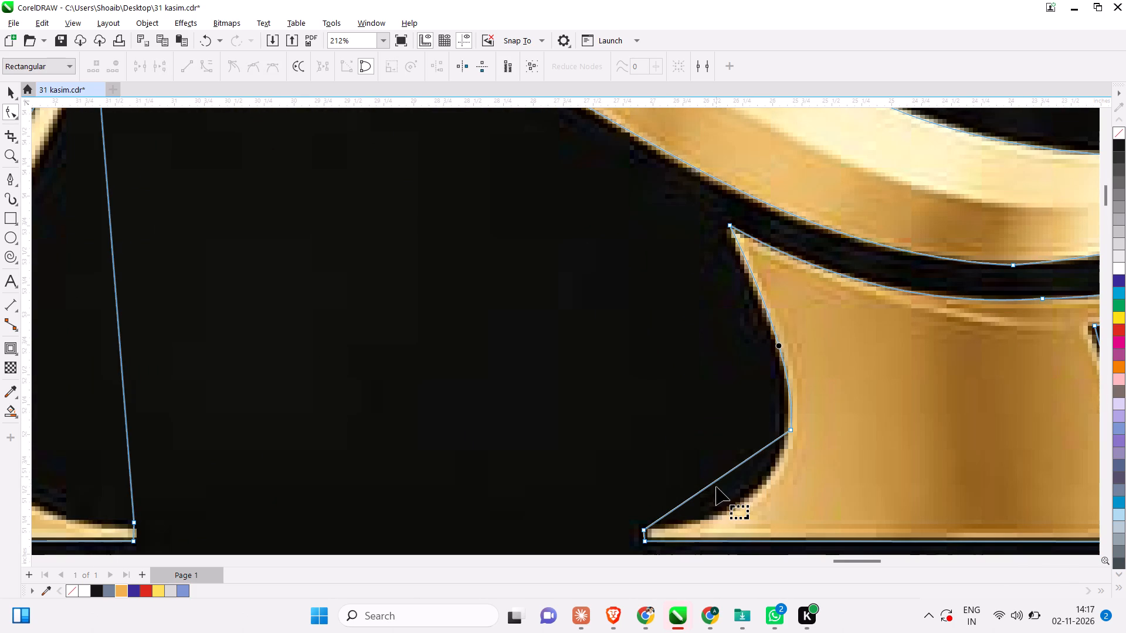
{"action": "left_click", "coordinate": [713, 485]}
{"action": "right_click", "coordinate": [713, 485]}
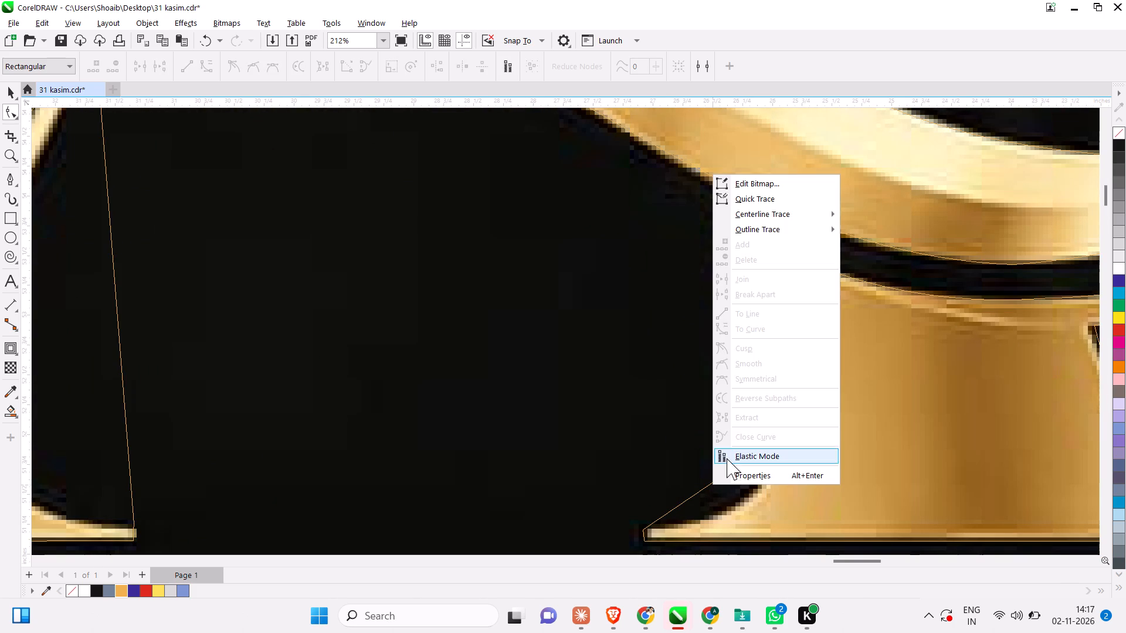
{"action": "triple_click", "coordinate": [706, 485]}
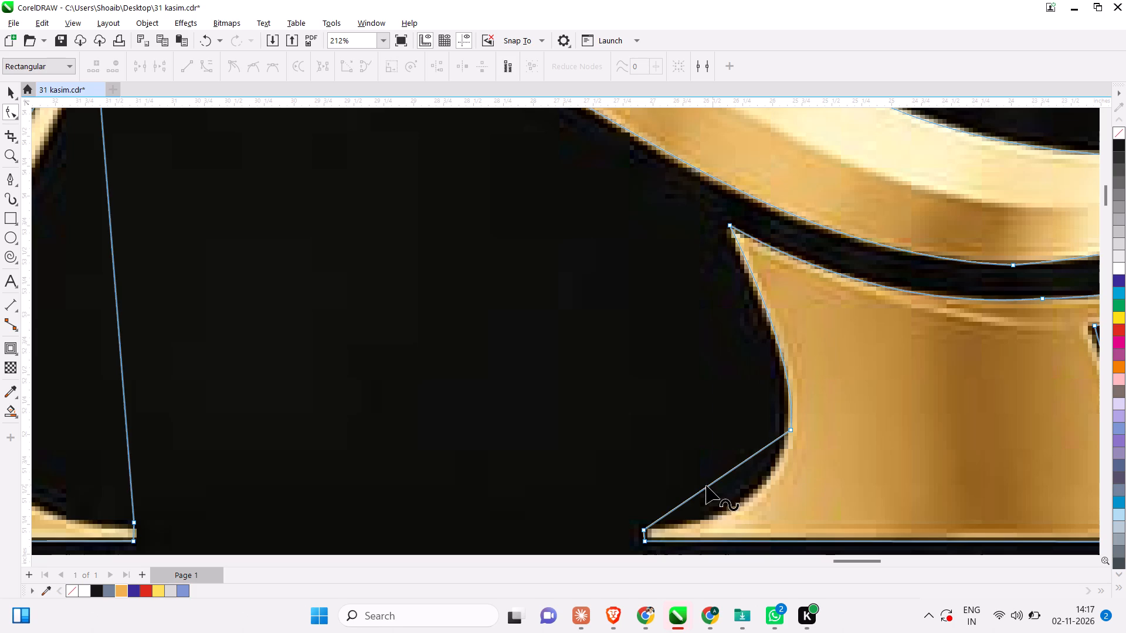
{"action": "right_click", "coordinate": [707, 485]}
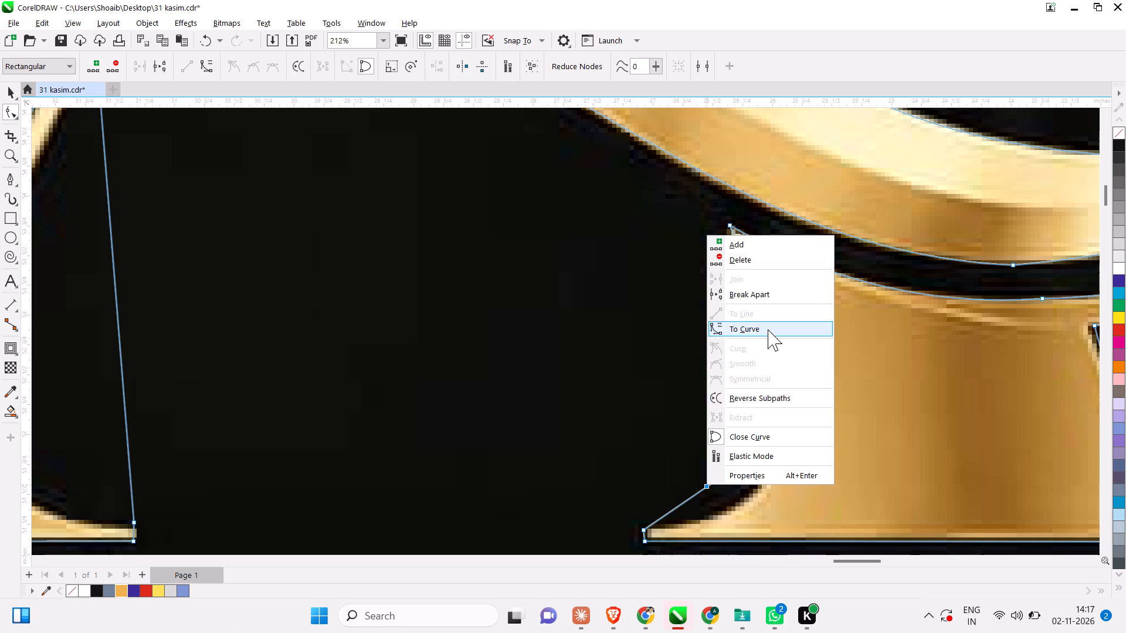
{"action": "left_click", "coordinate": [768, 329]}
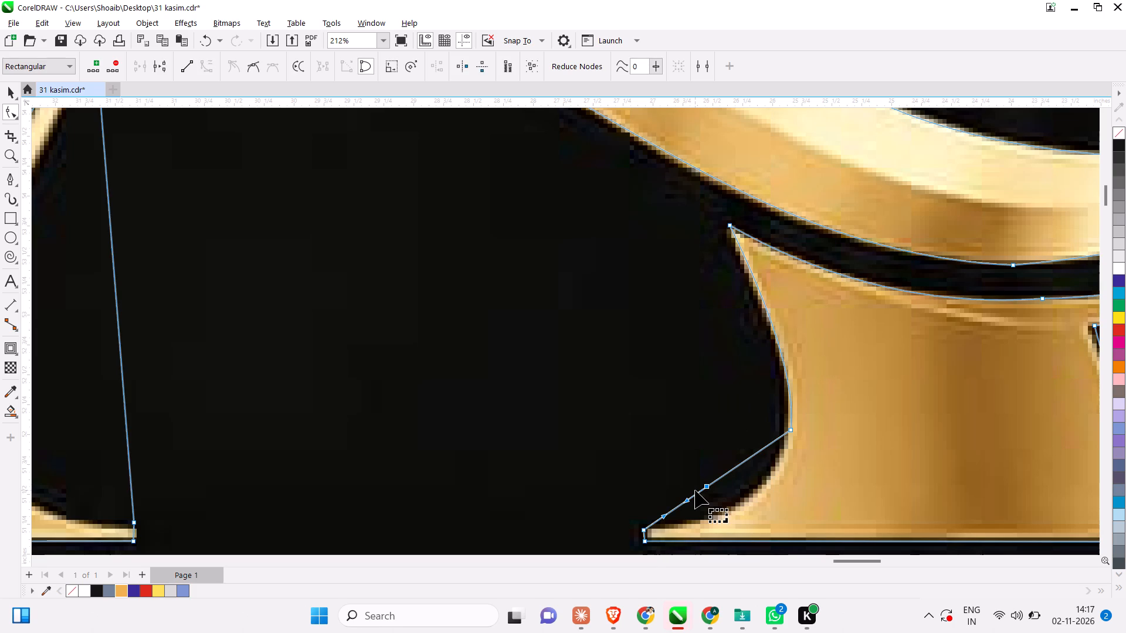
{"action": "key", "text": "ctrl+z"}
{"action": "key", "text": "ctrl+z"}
Convert the lower segment of the pedestal's left side to a curve and bow it down onto the gold edge.
{"action": "left_click", "coordinate": [712, 484]}
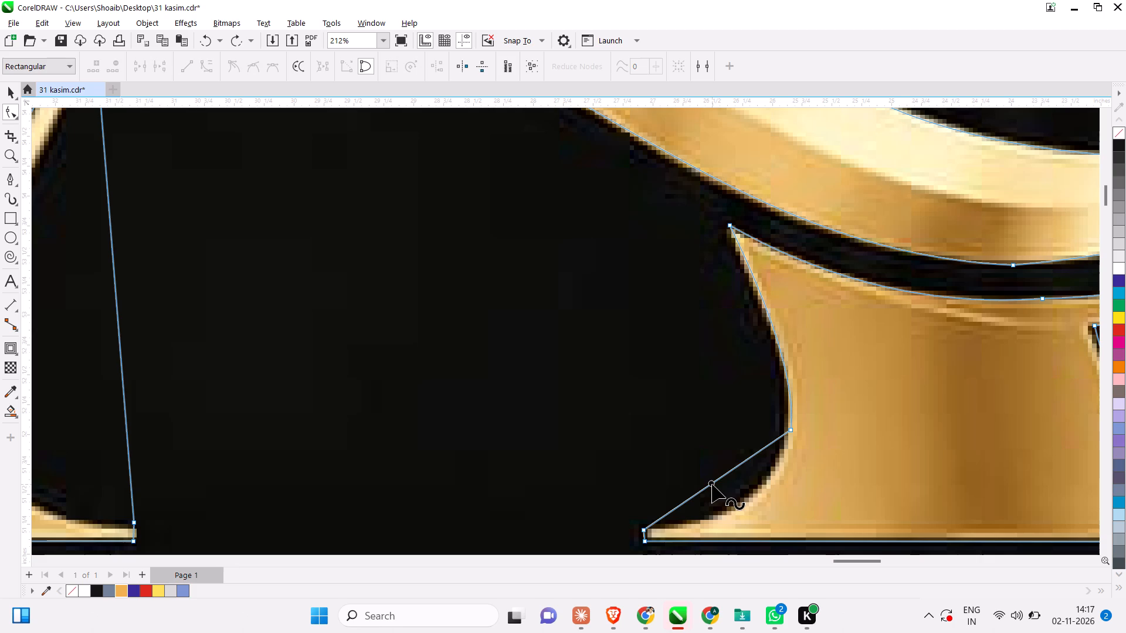
{"action": "right_click", "coordinate": [712, 484]}
{"action": "left_click", "coordinate": [753, 326]}
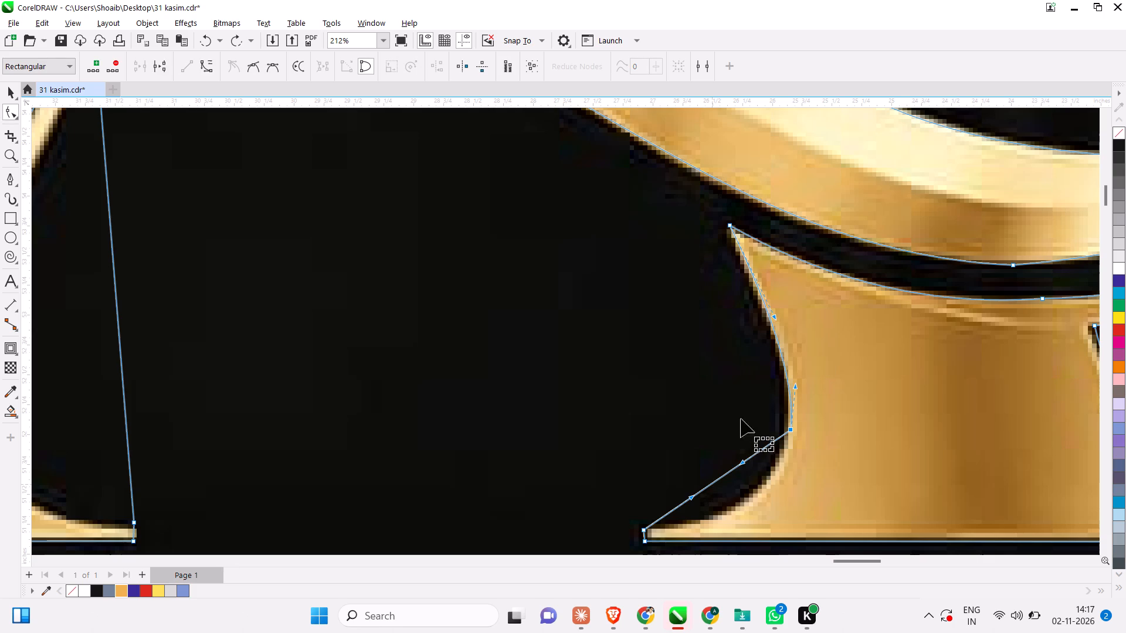
{"action": "left_click_drag", "start_coordinate": [719, 478], "coordinate": [737, 494]}
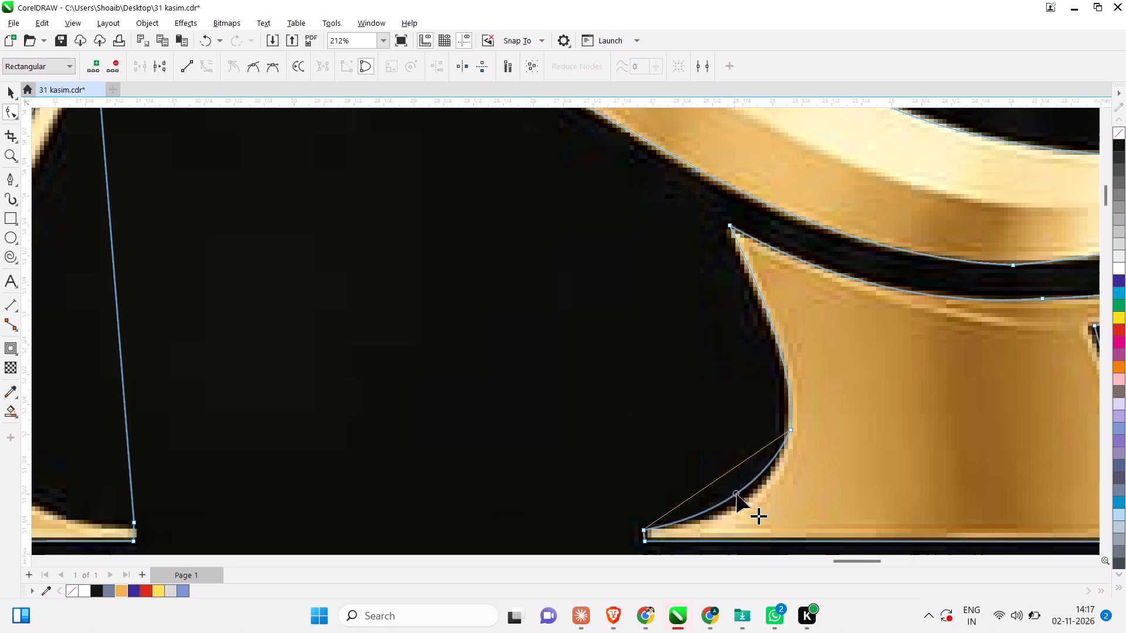
{"action": "left_click_drag", "start_coordinate": [737, 494], "coordinate": [740, 503]}
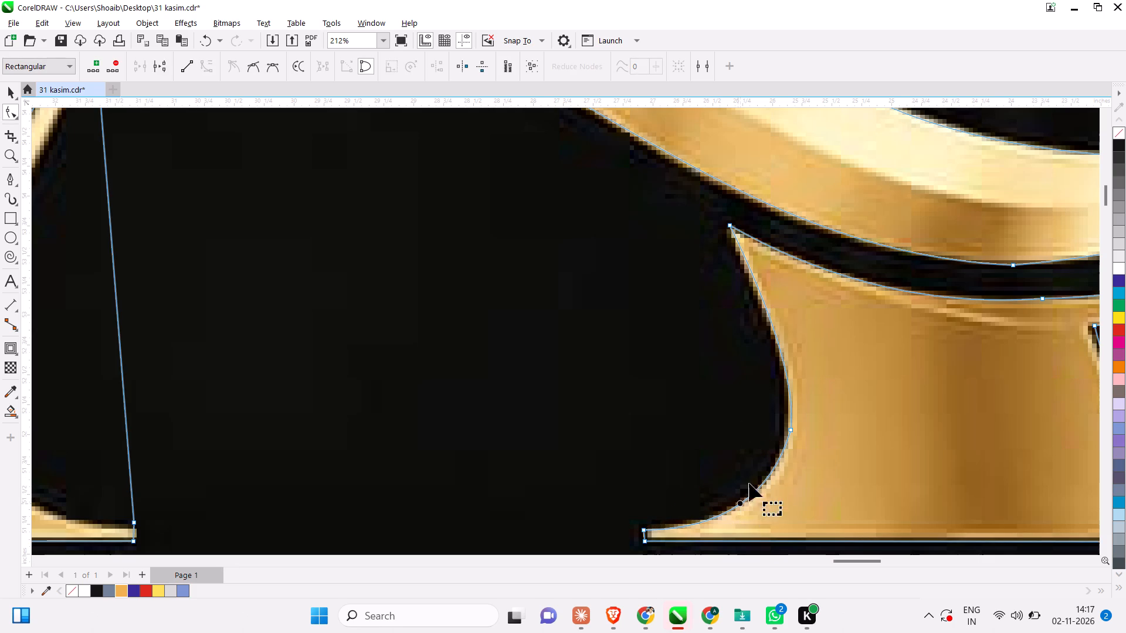
Convert the straight right side of the A's slanted left foot to a curve and bend it inward onto the gold edge.
{"action": "scroll", "coordinate": [767, 440], "scroll_direction": "down", "scroll_amount": 6}
{"action": "scroll", "coordinate": [642, 304], "scroll_direction": "down", "scroll_amount": 1}
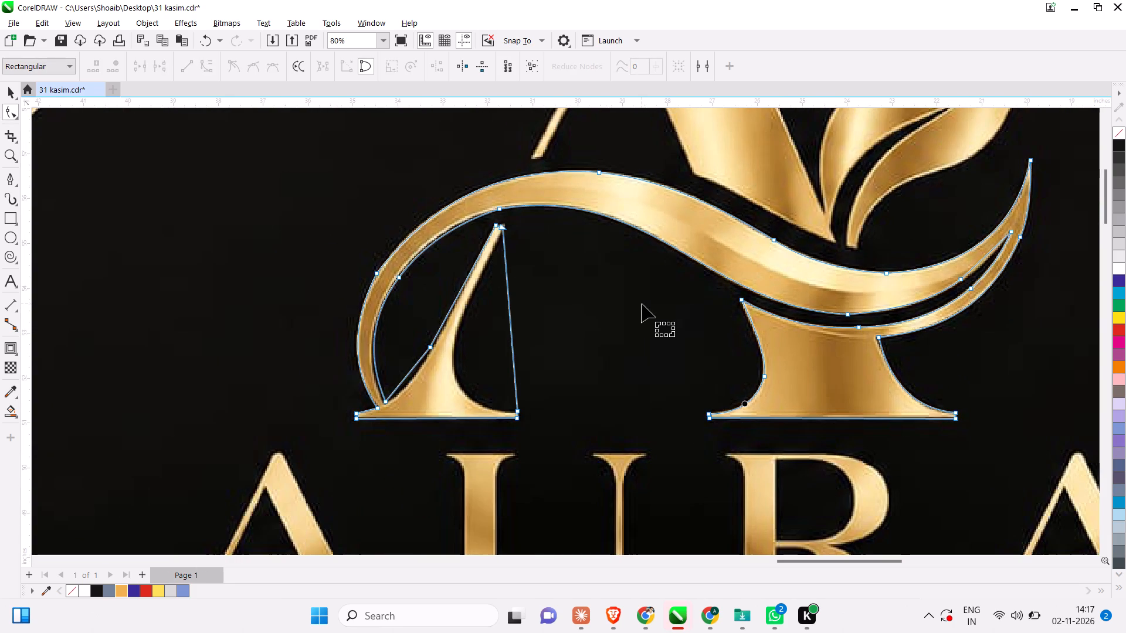
{"action": "scroll", "coordinate": [476, 316], "scroll_direction": "up", "scroll_amount": 2}
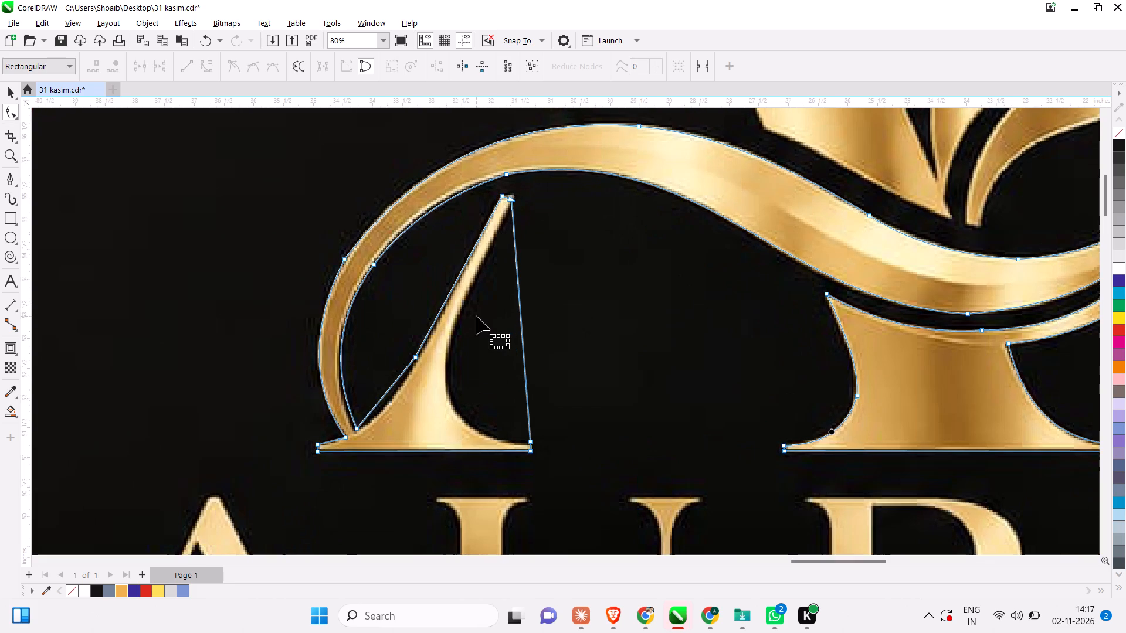
{"action": "scroll", "coordinate": [476, 316], "scroll_direction": "down", "scroll_amount": 4}
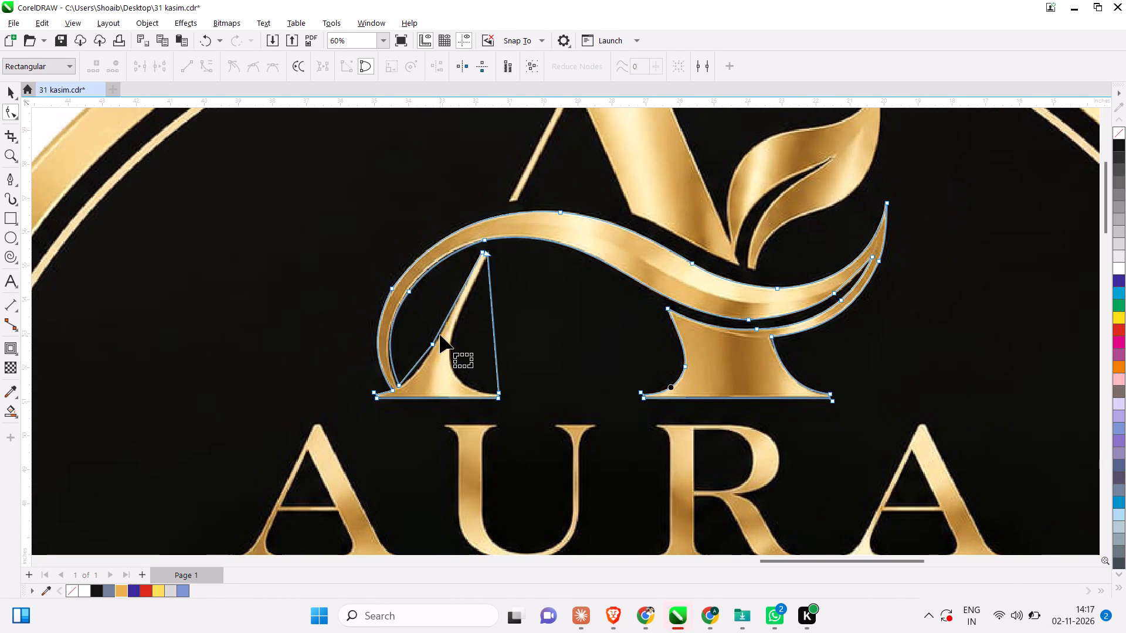
{"action": "scroll", "coordinate": [440, 333], "scroll_direction": "down", "scroll_amount": 1}
{"action": "scroll", "coordinate": [440, 333], "scroll_direction": "up", "scroll_amount": 6}
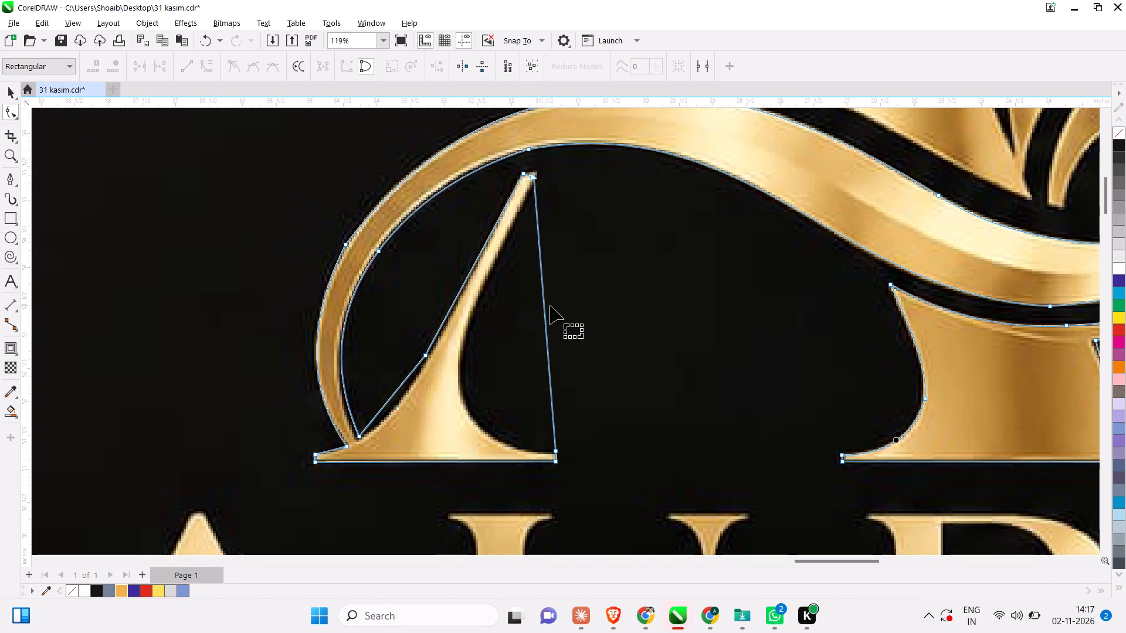
{"action": "left_click", "coordinate": [545, 314]}
{"action": "right_click", "coordinate": [545, 314]}
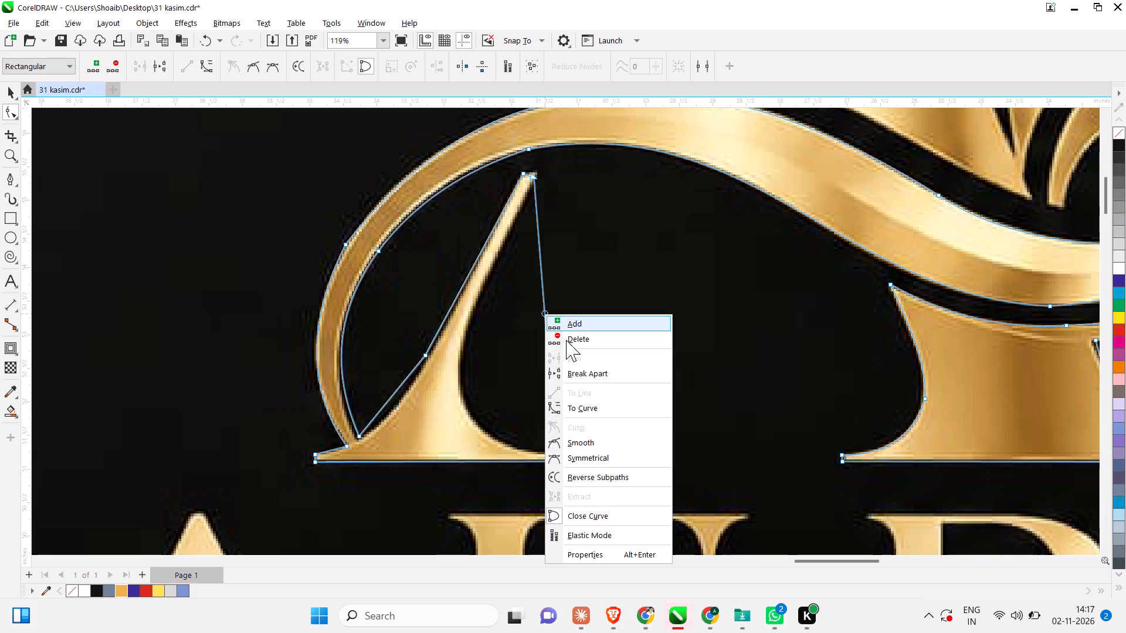
{"action": "left_click", "coordinate": [584, 406]}
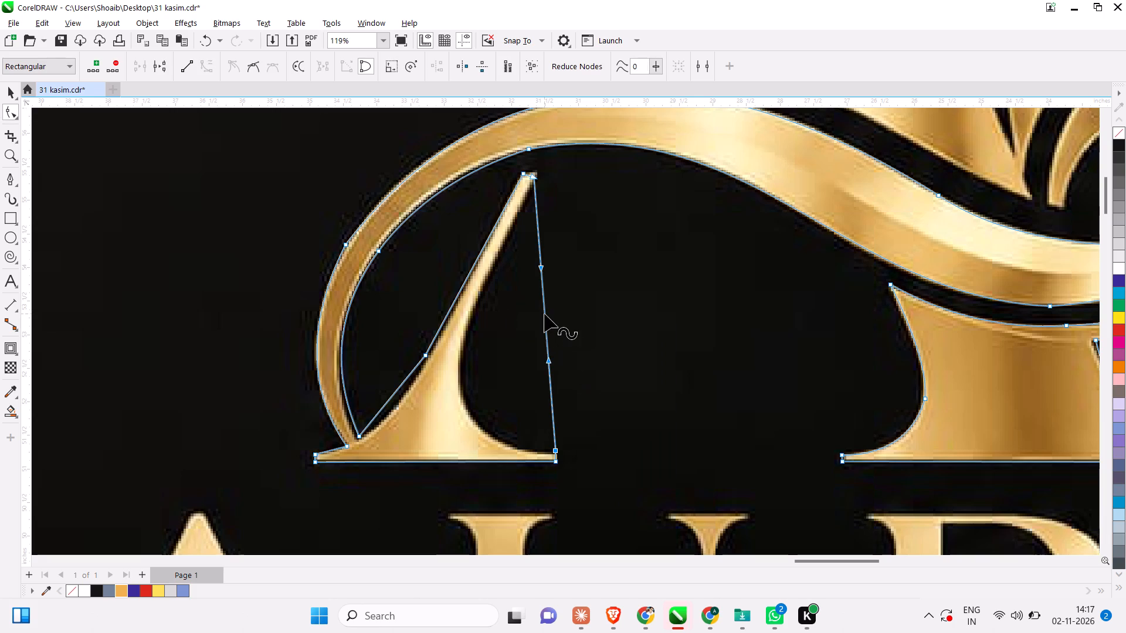
{"action": "left_click_drag", "start_coordinate": [544, 314], "coordinate": [465, 384]}
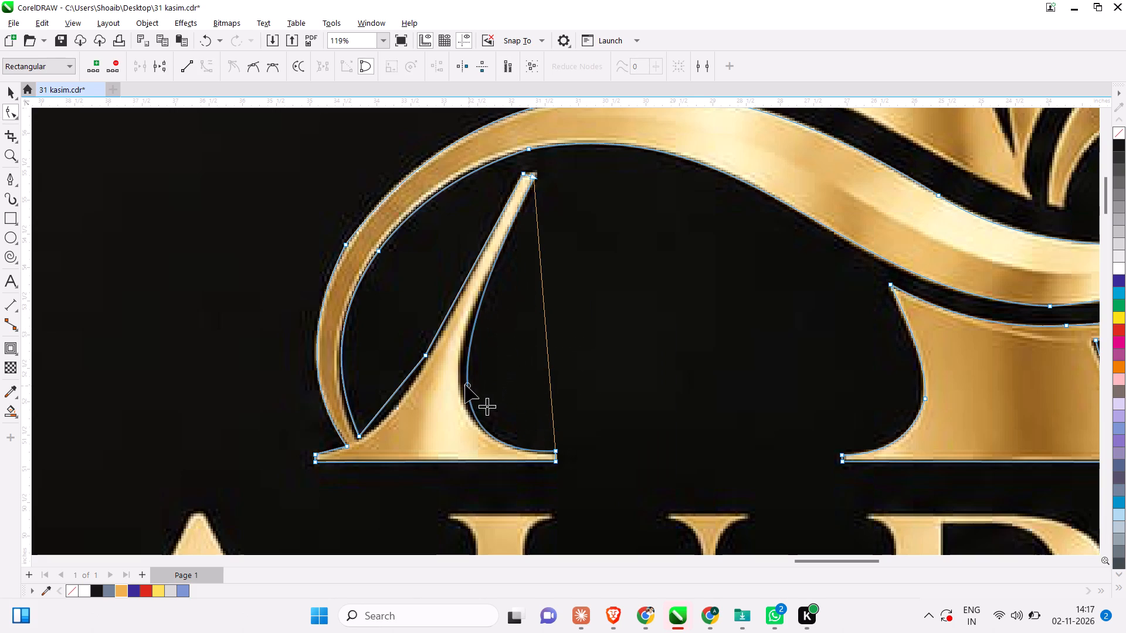
{"action": "left_click_drag", "start_coordinate": [465, 384], "coordinate": [460, 381]}
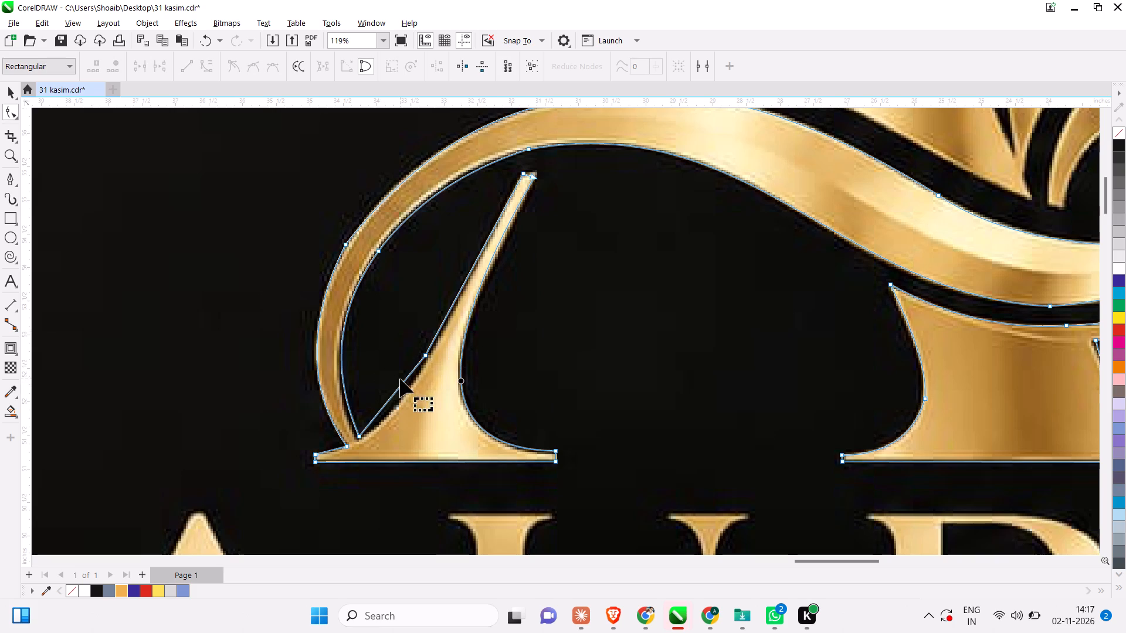
Delete the middle node on the left side of the A's slanted left foot.
{"action": "double_click", "coordinate": [426, 359]}
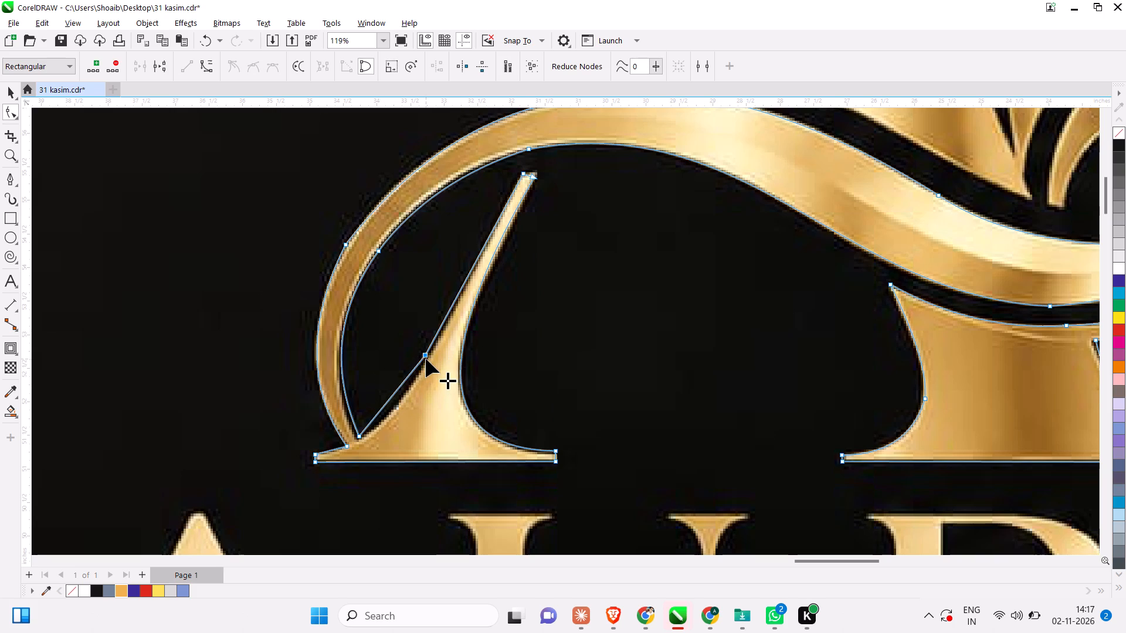
{"action": "double_click", "coordinate": [426, 355]}
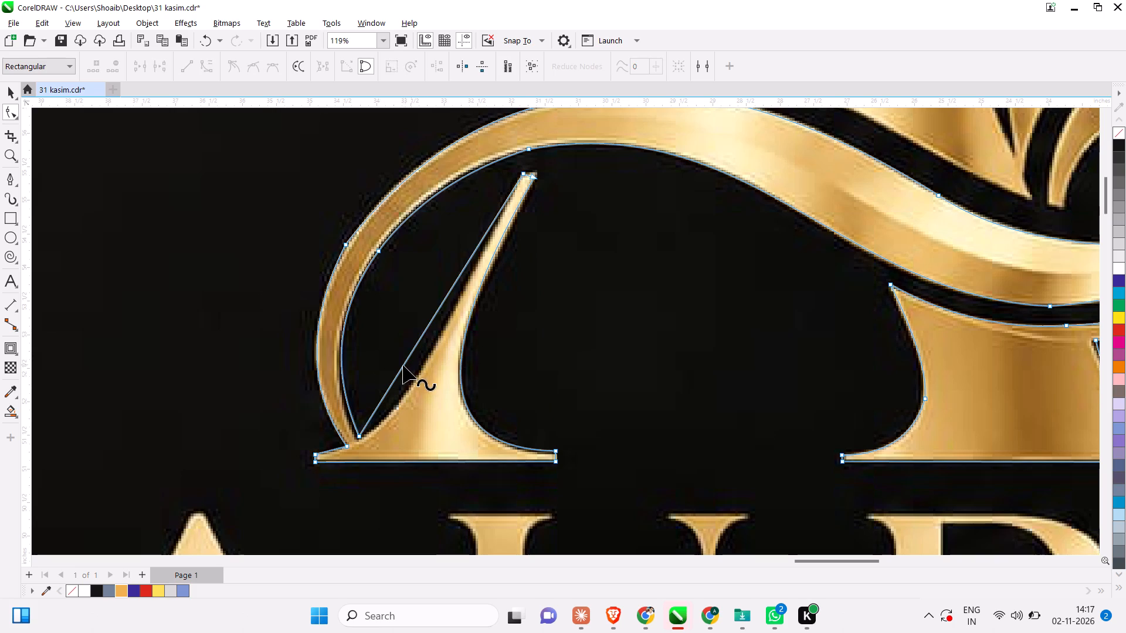
Convert the left side of the A's slanted left foot to a curve and shape it along the gold edge, adjusting the bottom node's handle.
{"action": "left_click", "coordinate": [402, 366]}
{"action": "right_click", "coordinate": [402, 366]}
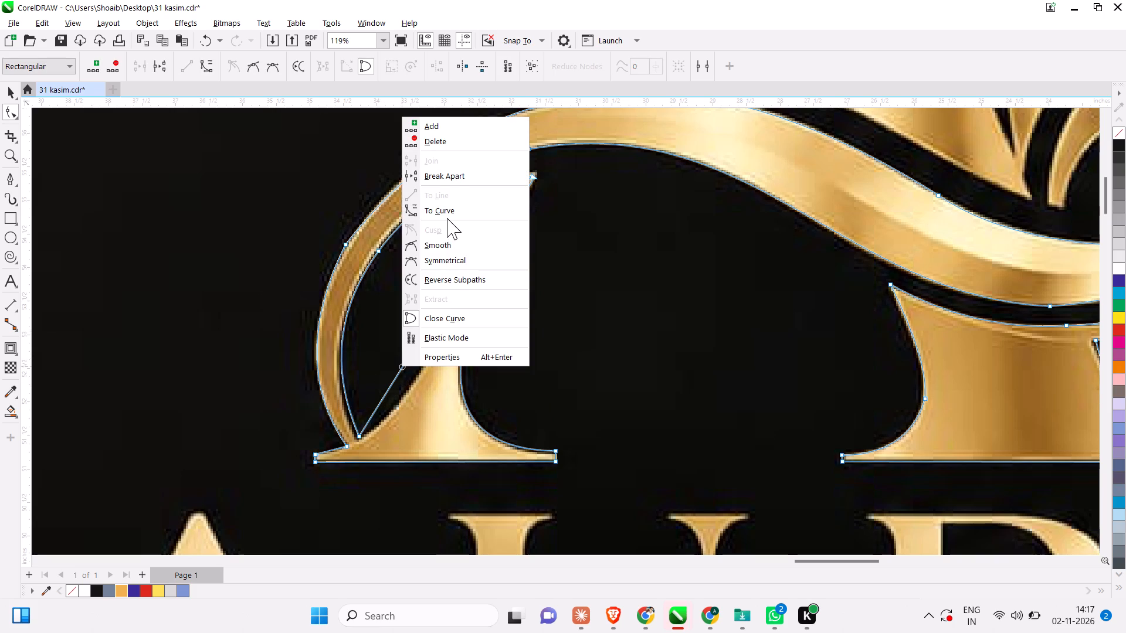
{"action": "left_click", "coordinate": [445, 213]}
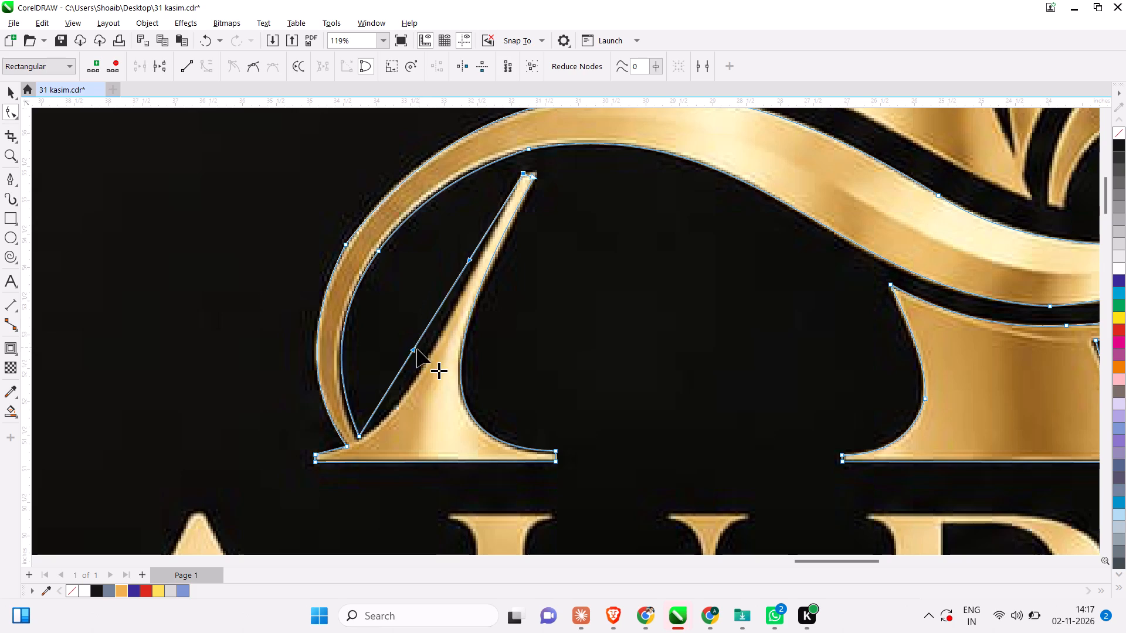
{"action": "left_click_drag", "start_coordinate": [427, 328], "coordinate": [435, 341]}
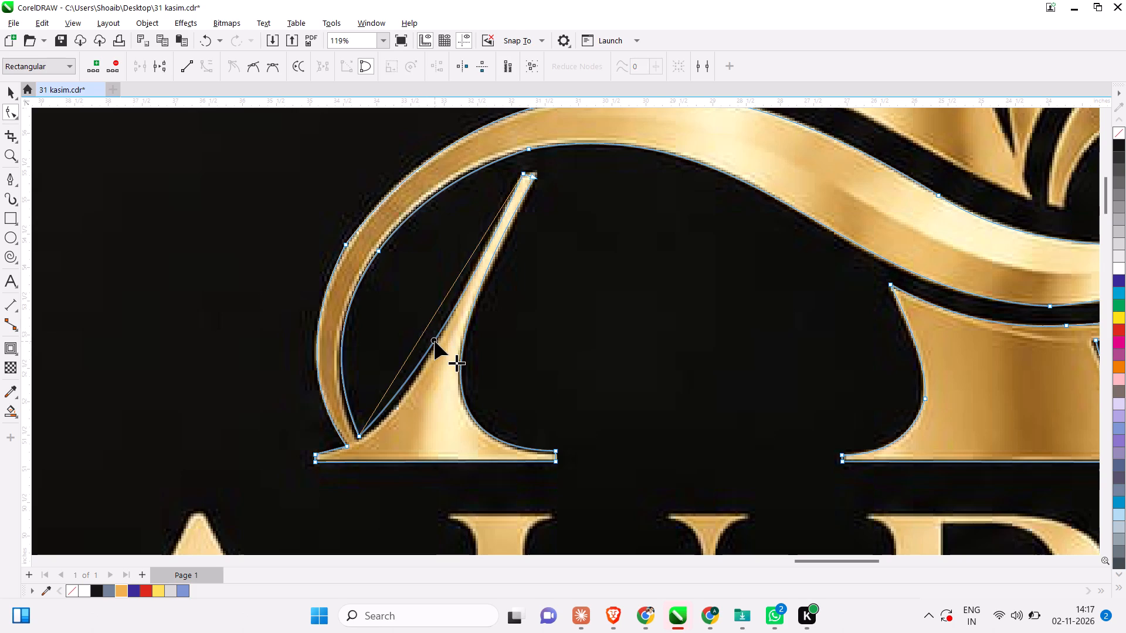
{"action": "left_click_drag", "start_coordinate": [435, 341], "coordinate": [422, 377]}
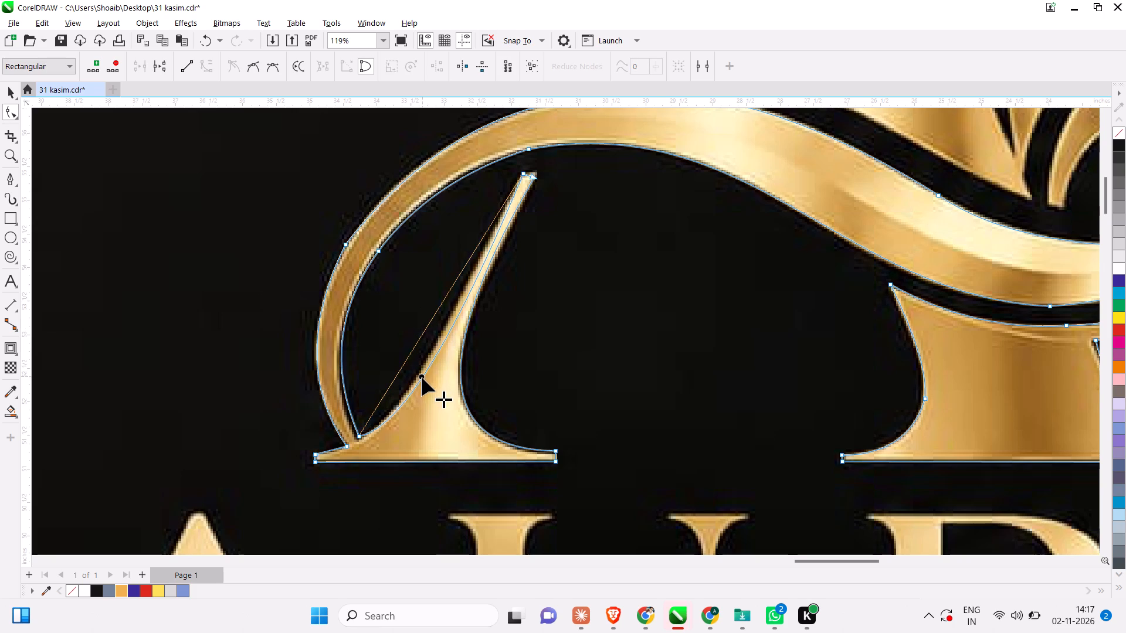
{"action": "left_click_drag", "start_coordinate": [422, 377], "coordinate": [426, 350]}
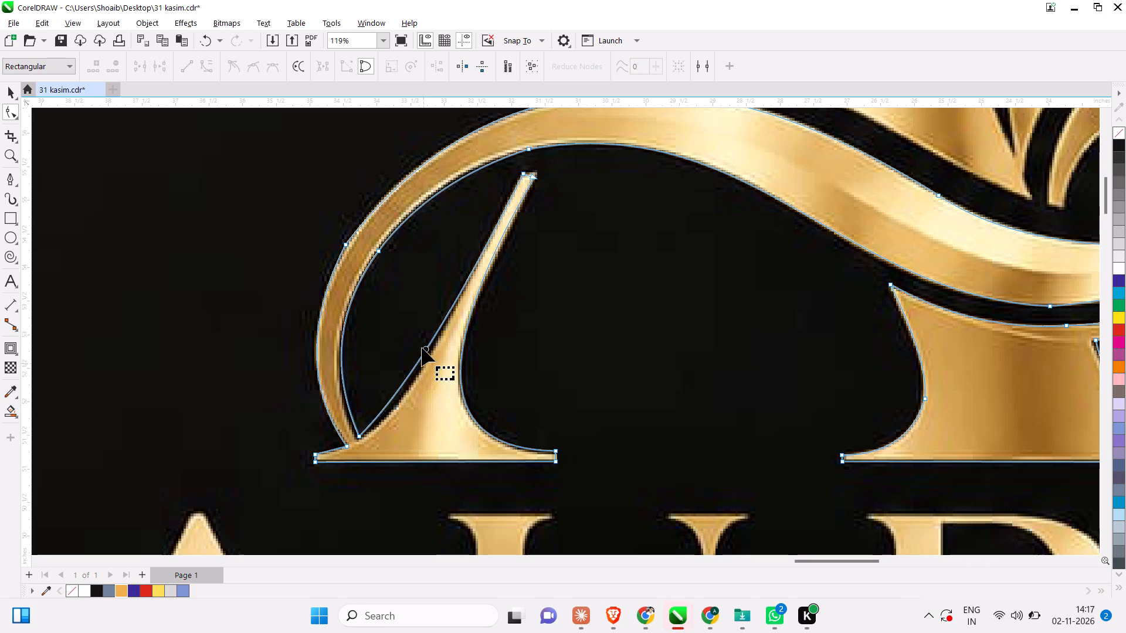
{"action": "left_click", "coordinate": [359, 435]}
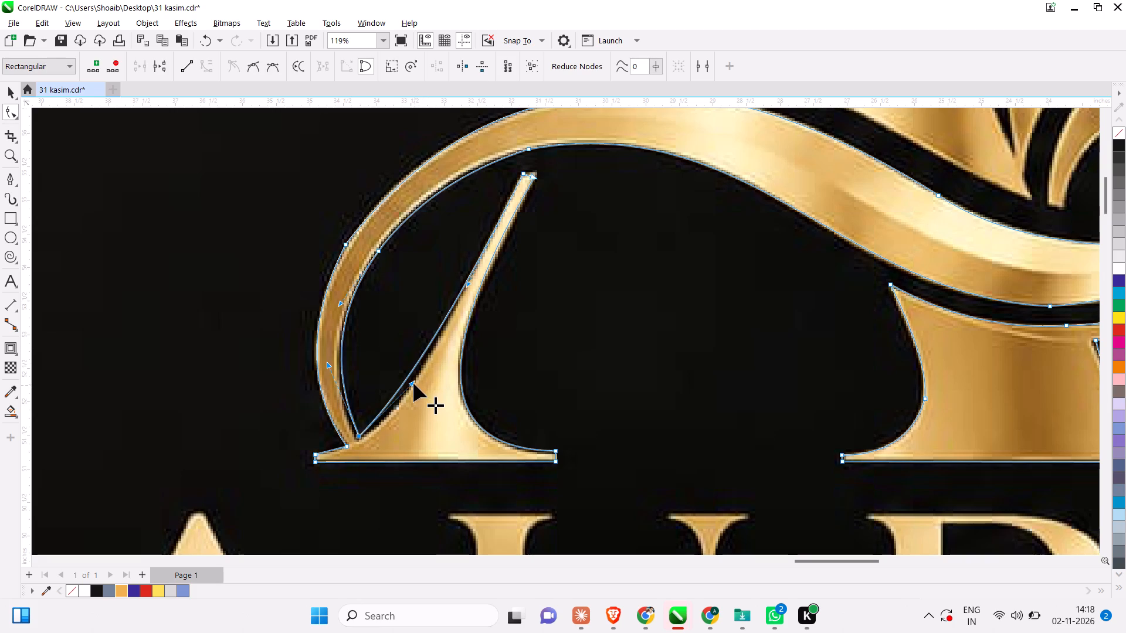
{"action": "left_click_drag", "start_coordinate": [412, 383], "coordinate": [410, 406]}
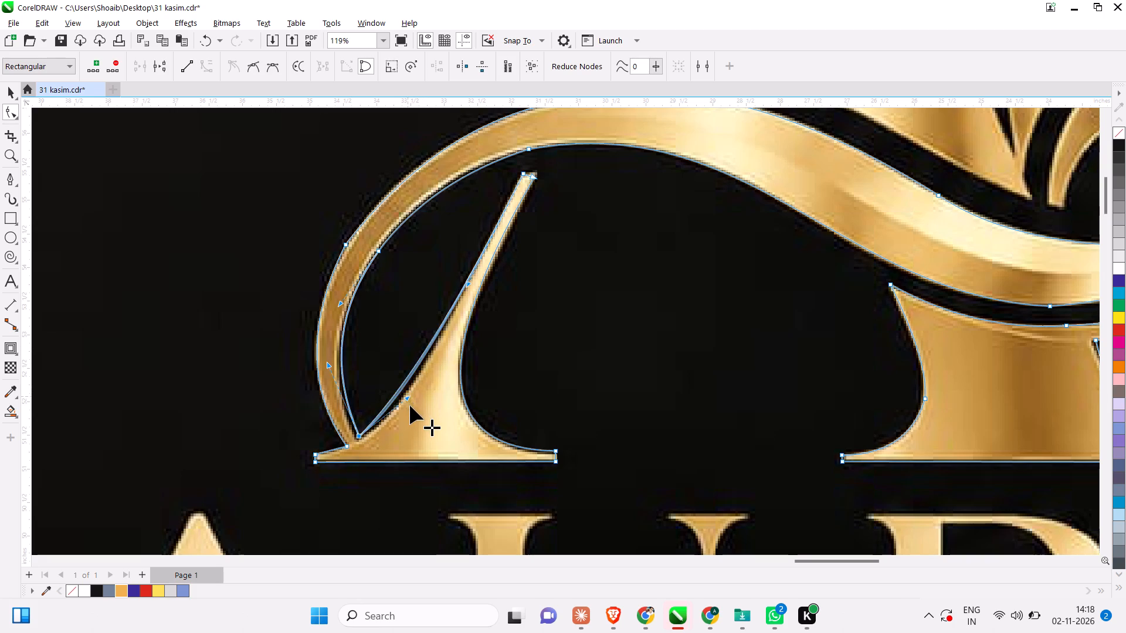
{"action": "left_click_drag", "start_coordinate": [410, 406], "coordinate": [403, 415]}
Fill the traced ribbon, foot and pedestal shape with the same golden orange as the traced leaf.
{"action": "scroll", "coordinate": [403, 414], "scroll_direction": "down", "scroll_amount": 5}
{"action": "scroll", "coordinate": [435, 384], "scroll_direction": "up", "scroll_amount": 2}
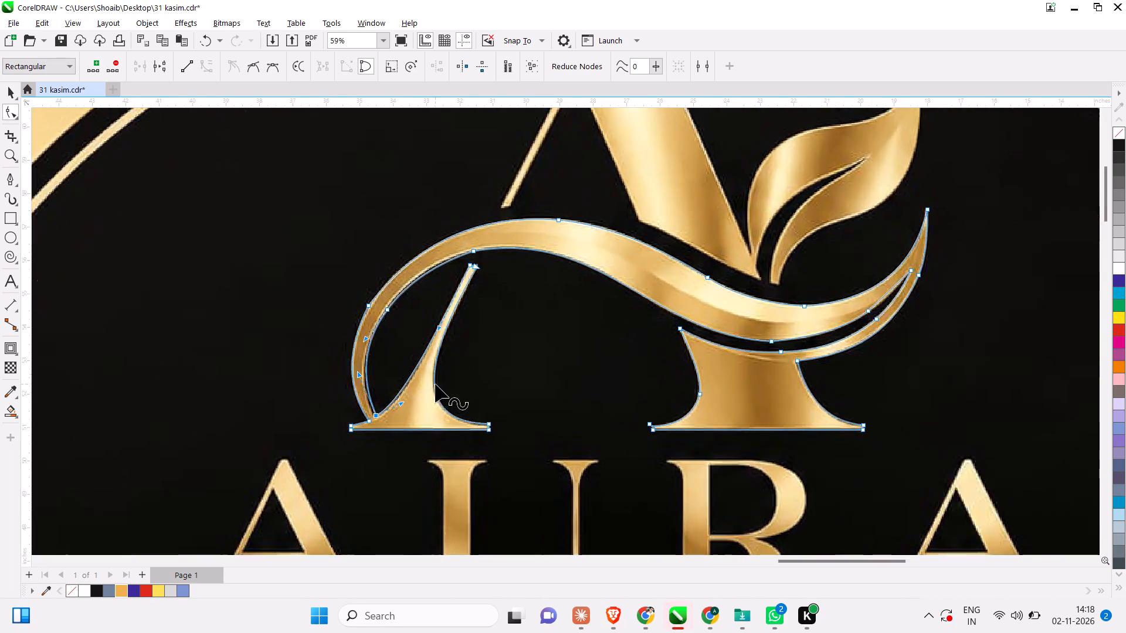
{"action": "scroll", "coordinate": [435, 384], "scroll_direction": "up", "scroll_amount": 4}
{"action": "left_click", "coordinate": [11, 93]}
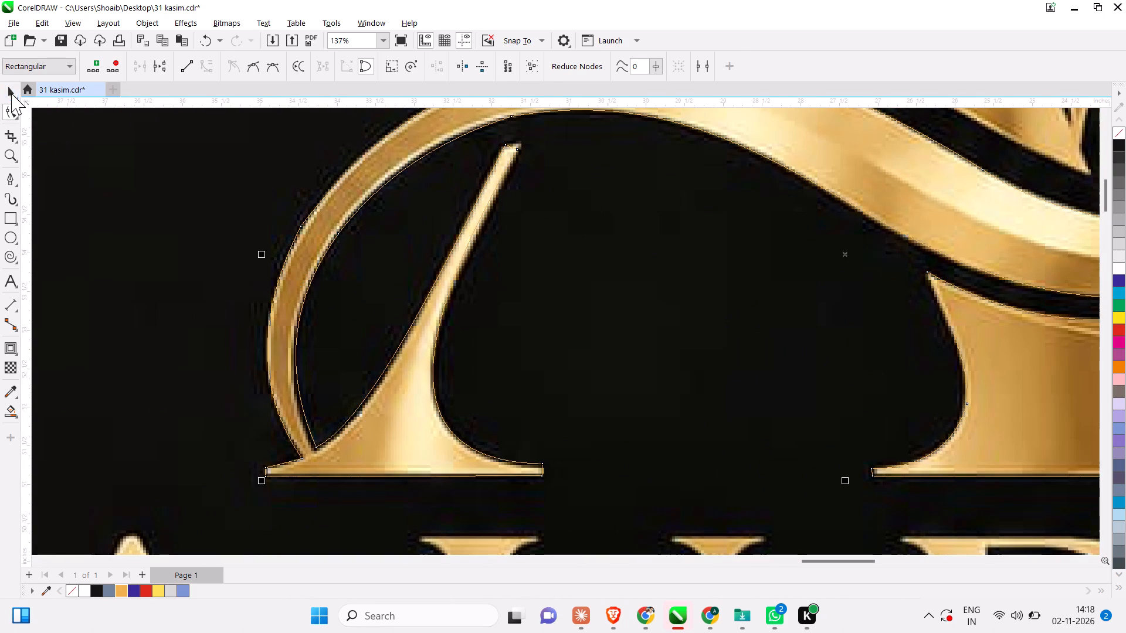
{"action": "scroll", "coordinate": [324, 372], "scroll_direction": "down", "scroll_amount": 4}
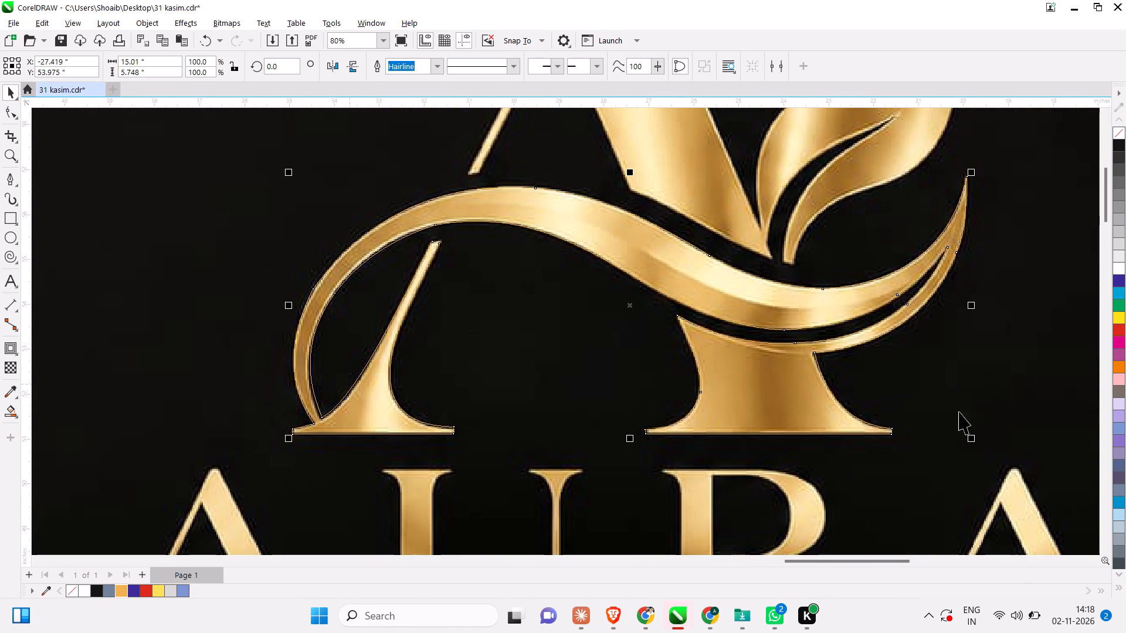
{"action": "left_click", "coordinate": [117, 593]}
Move the golden orange leaf from beside the emblem onto the leaf in the reference image, aligning their outlines.
{"action": "scroll", "coordinate": [249, 564], "scroll_direction": "down", "scroll_amount": 8}
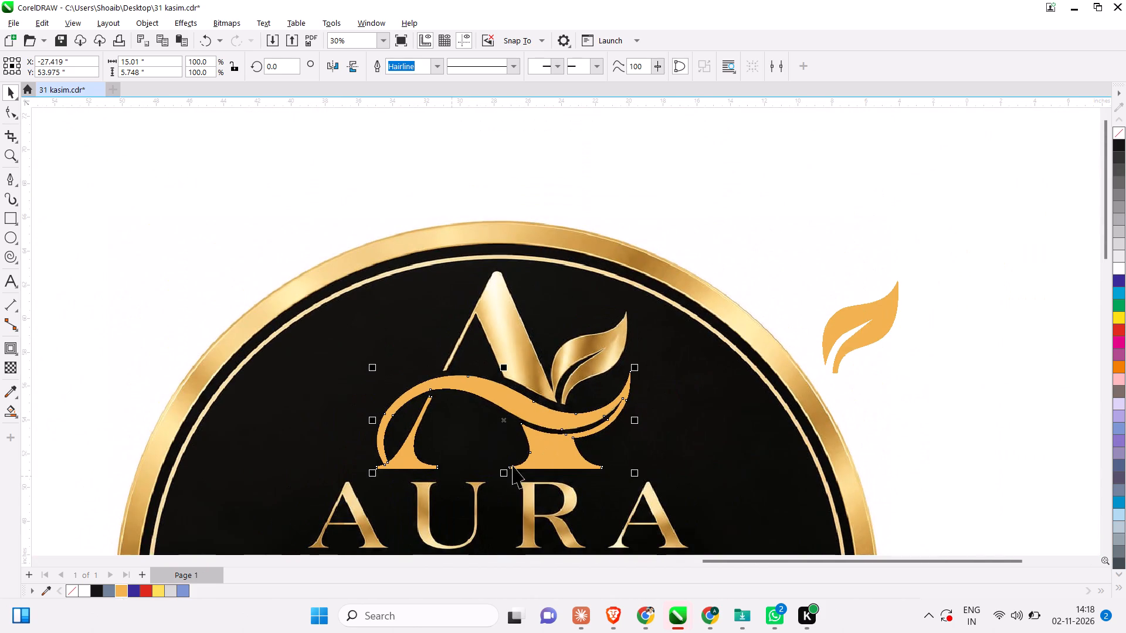
{"action": "scroll", "coordinate": [616, 393], "scroll_direction": "up", "scroll_amount": 4}
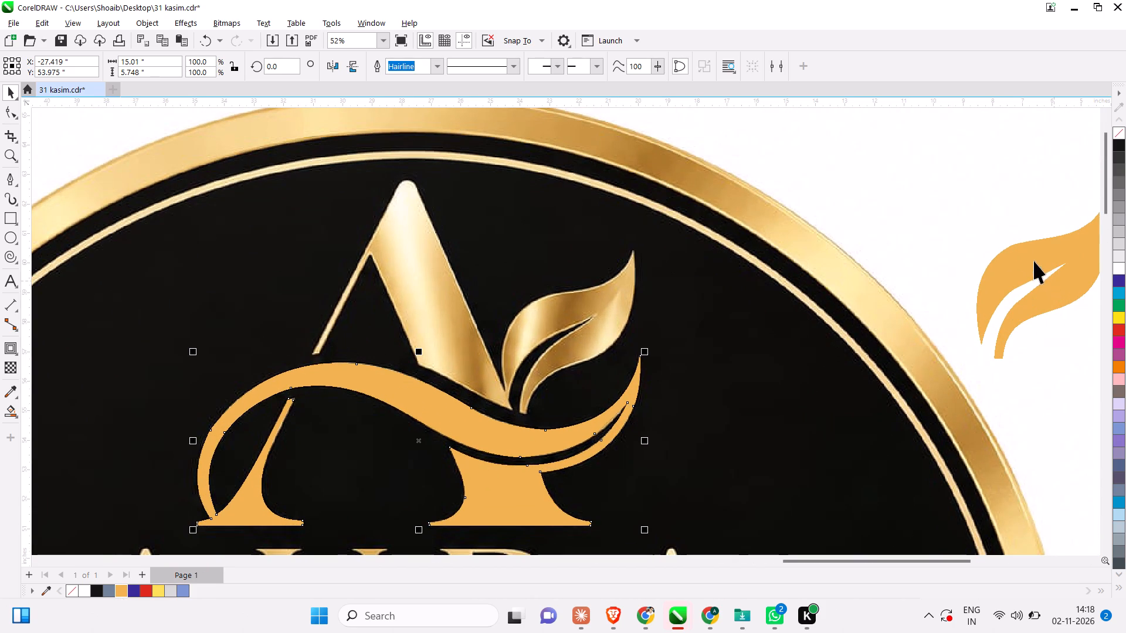
{"action": "left_click_drag", "start_coordinate": [1034, 260], "coordinate": [565, 314]}
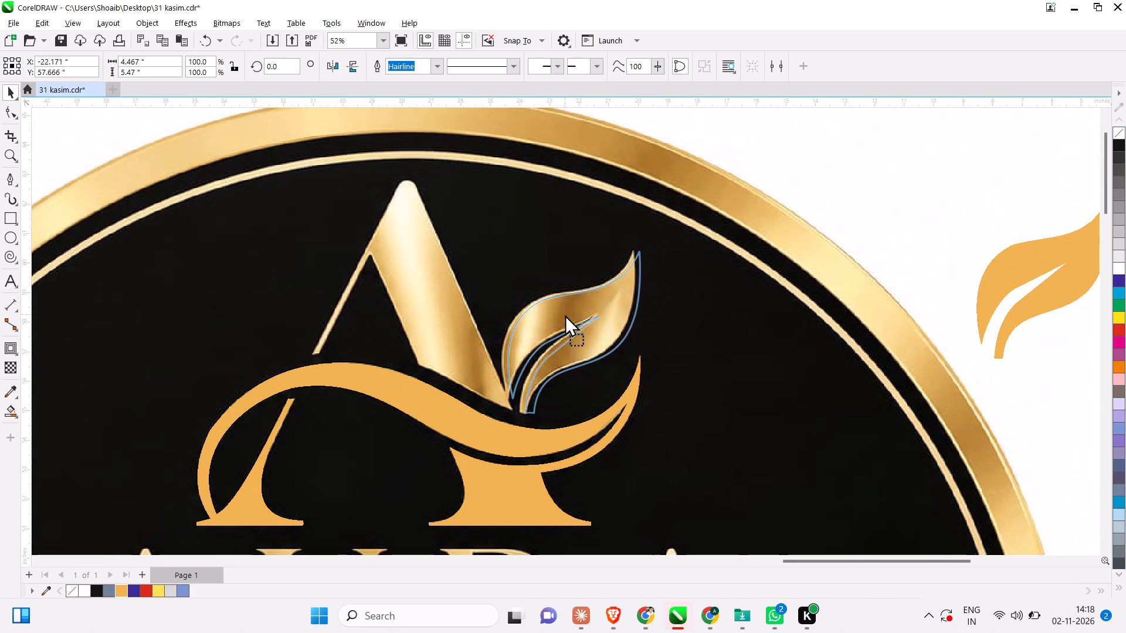
{"action": "left_click_drag", "start_coordinate": [565, 314], "coordinate": [560, 314]}
{"action": "scroll", "coordinate": [618, 312], "scroll_direction": "down", "scroll_amount": 1}
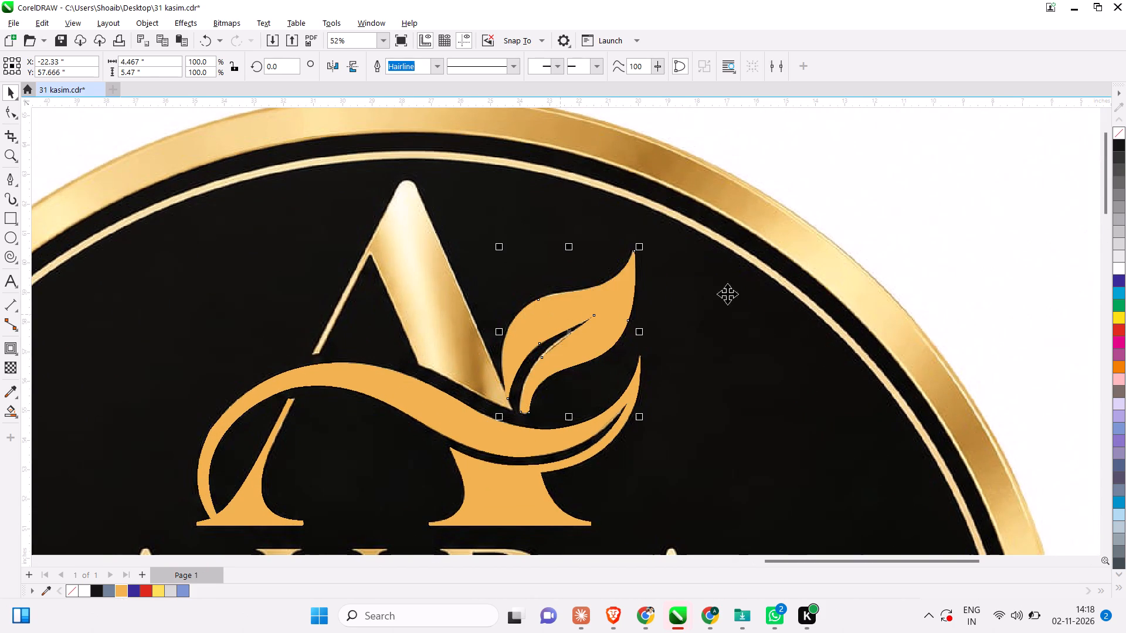
Trace the upper part of the A with the Pen tool in straight segments, about 6.5 by 7.8 inches, following its thin left stroke, thick right stem and apex.
{"action": "left_click", "coordinate": [996, 222]}
{"action": "scroll", "coordinate": [533, 393], "scroll_direction": "down", "scroll_amount": 4}
{"action": "scroll", "coordinate": [547, 396], "scroll_direction": "up", "scroll_amount": 1}
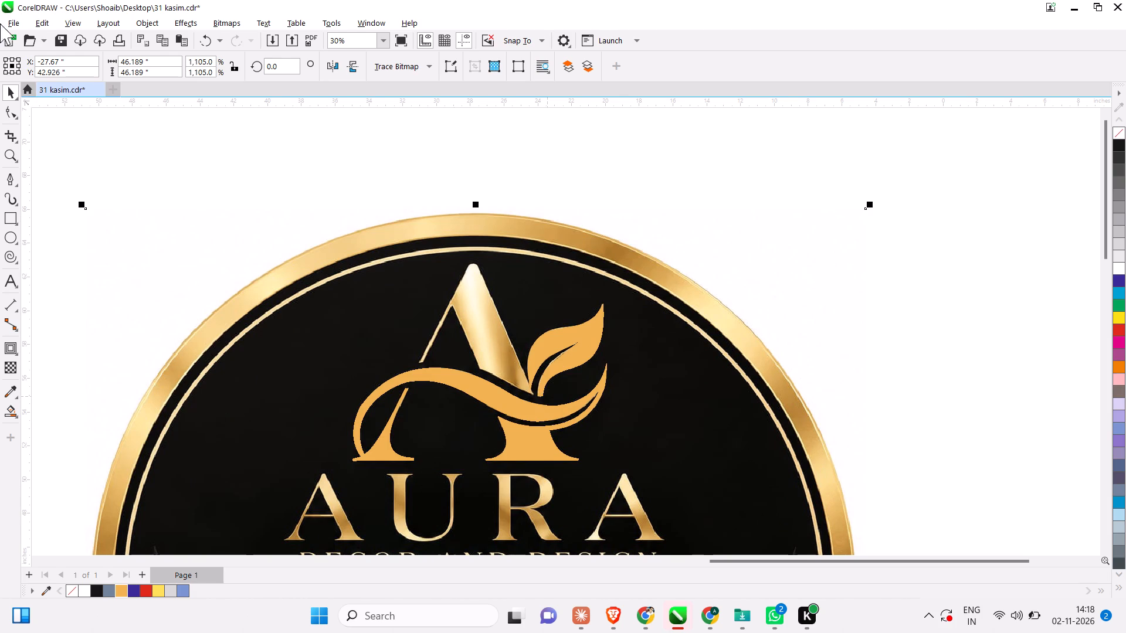
{"action": "left_click", "coordinate": [15, 181]}
{"action": "scroll", "coordinate": [433, 363], "scroll_direction": "up", "scroll_amount": 3}
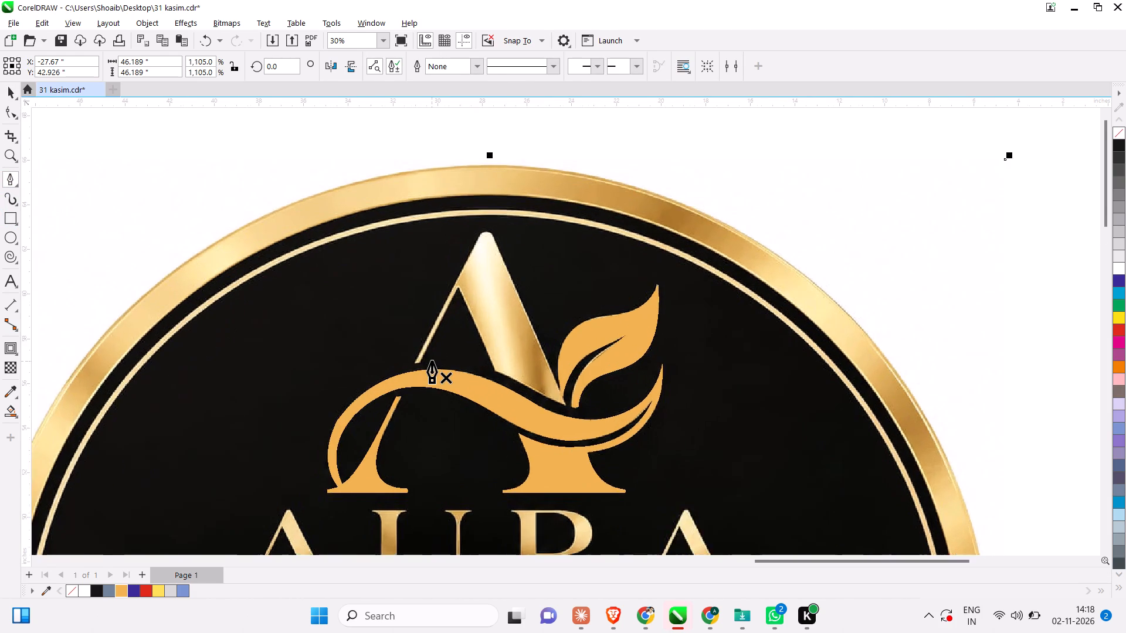
{"action": "scroll", "coordinate": [432, 361], "scroll_direction": "up", "scroll_amount": 1}
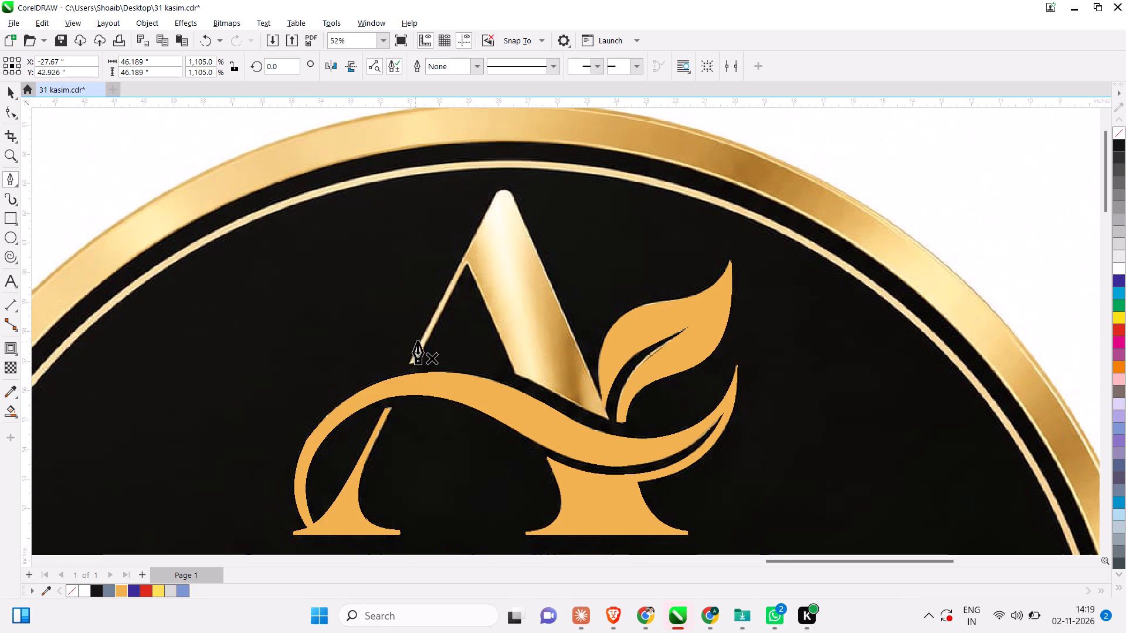
{"action": "scroll", "coordinate": [416, 359], "scroll_direction": "up", "scroll_amount": 3}
{"action": "left_click", "coordinate": [416, 365]}
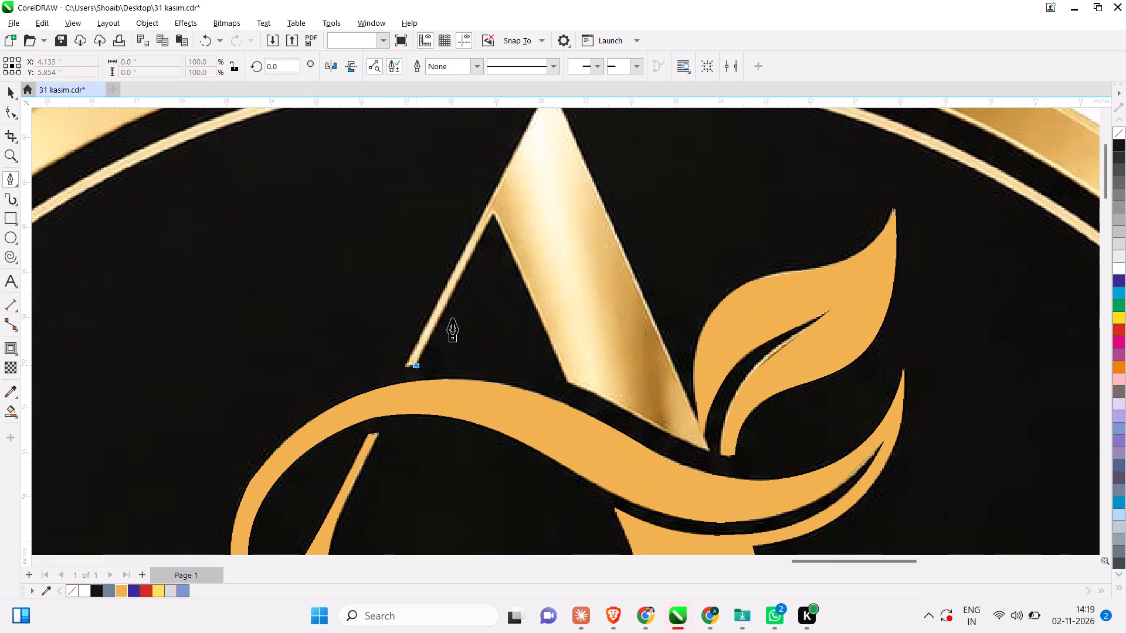
{"action": "left_click", "coordinate": [493, 215]}
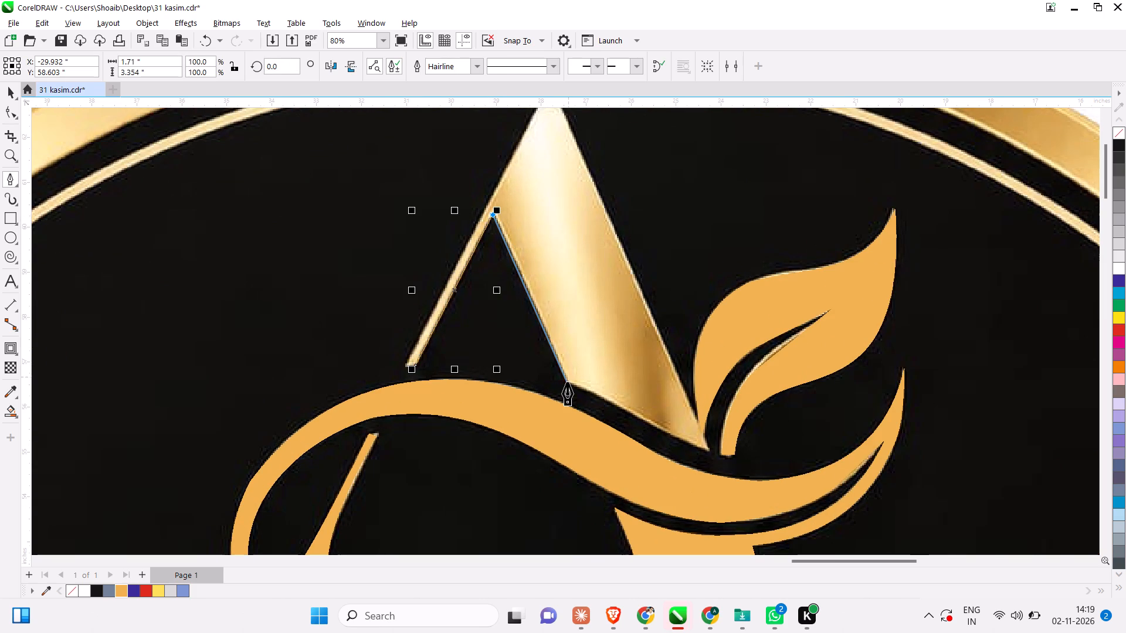
{"action": "left_click", "coordinate": [567, 383]}
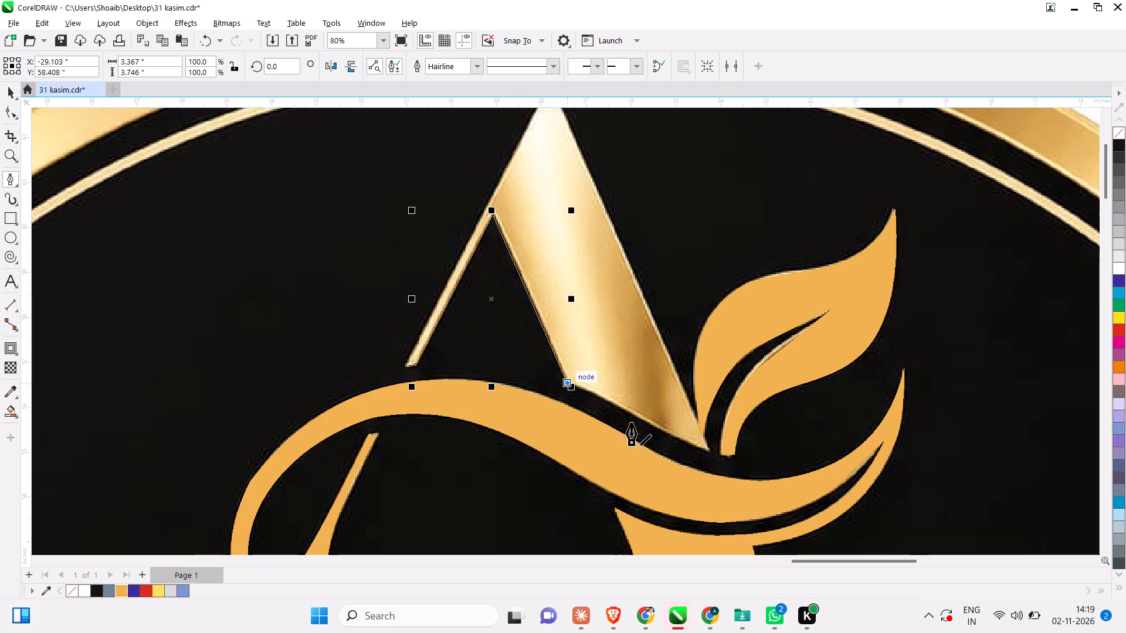
{"action": "left_click", "coordinate": [707, 450]}
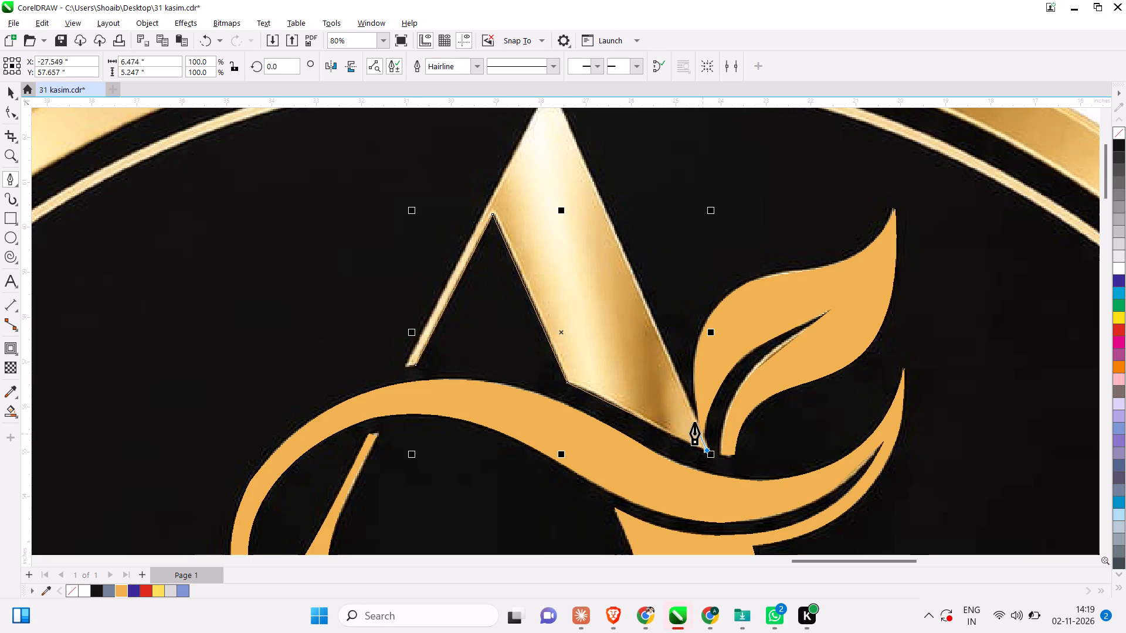
{"action": "scroll", "coordinate": [677, 368], "scroll_direction": "down", "scroll_amount": 4}
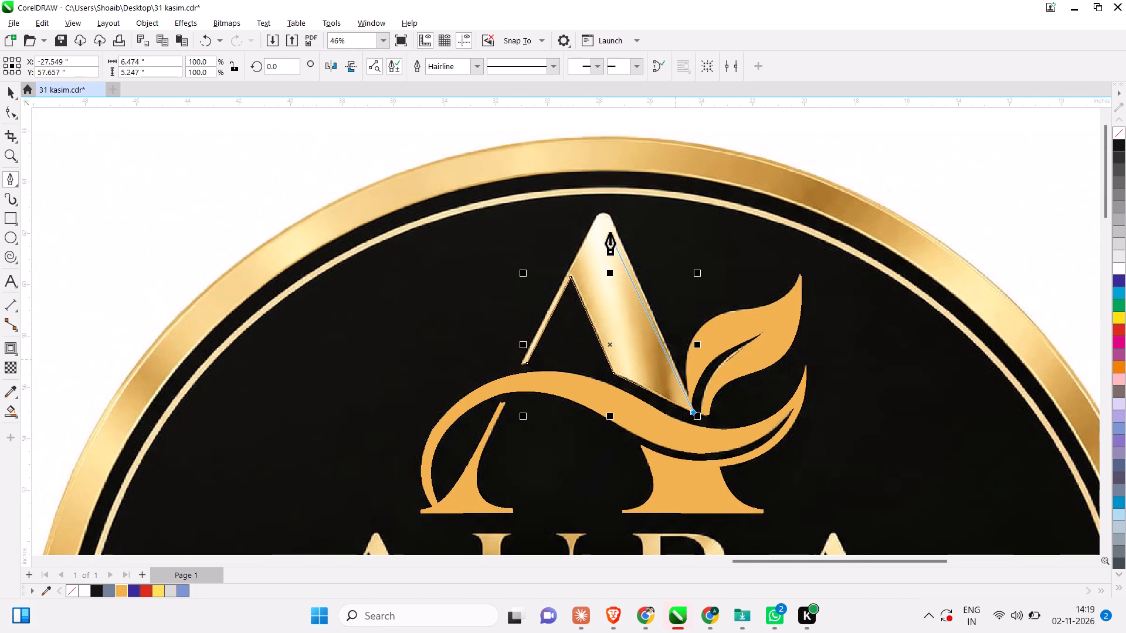
{"action": "left_click", "coordinate": [608, 212]}
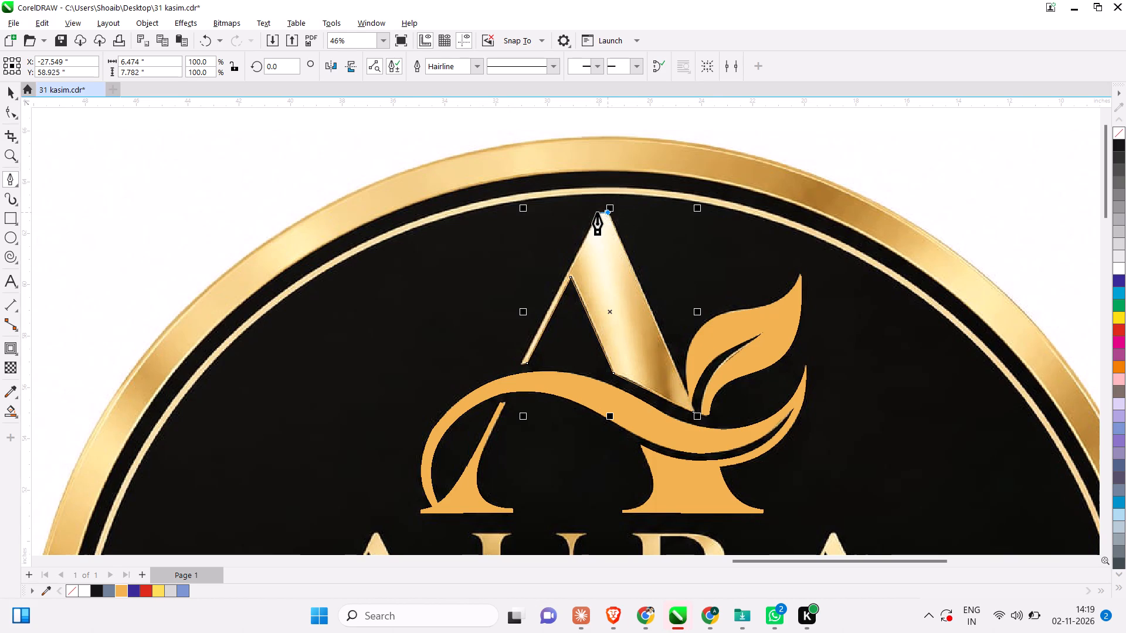
{"action": "left_click", "coordinate": [597, 213]}
{"action": "scroll", "coordinate": [516, 370], "scroll_direction": "up", "scroll_amount": 2}
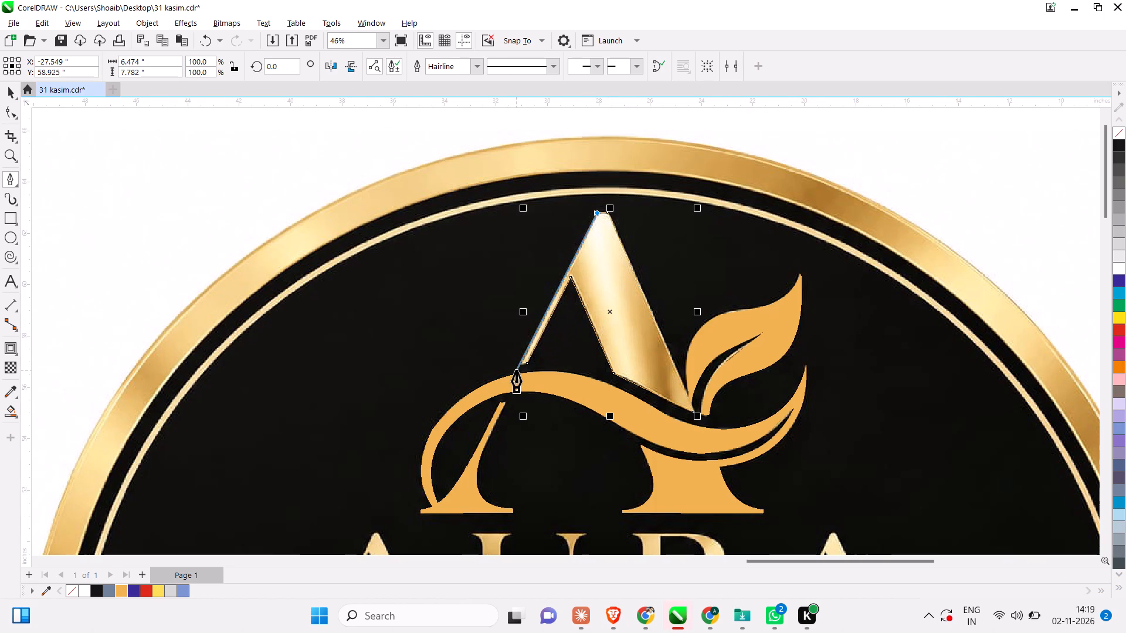
{"action": "scroll", "coordinate": [516, 370], "scroll_direction": "up", "scroll_amount": 4}
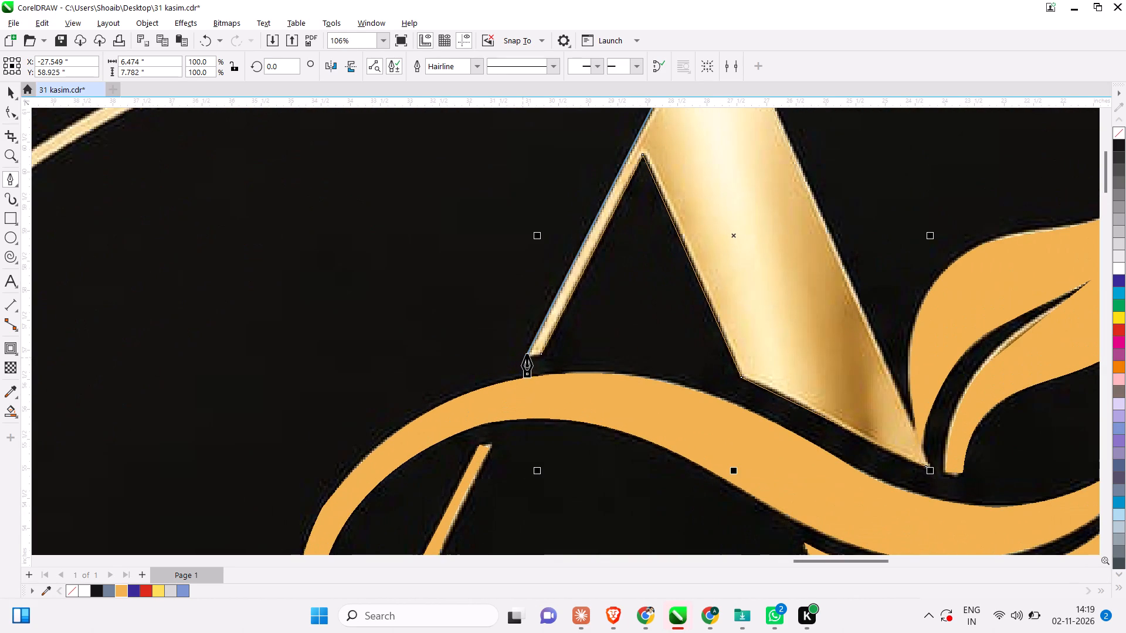
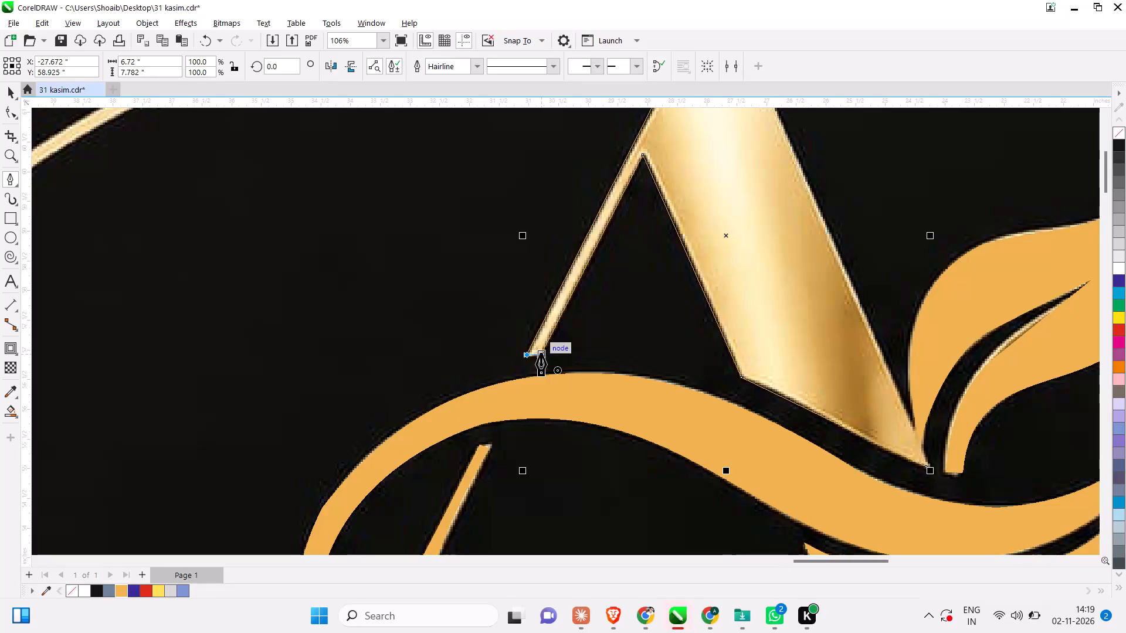
Close the outline of the A's upper part at its starting node at the foot of the thin left stroke.
{"action": "left_click", "coordinate": [541, 353]}
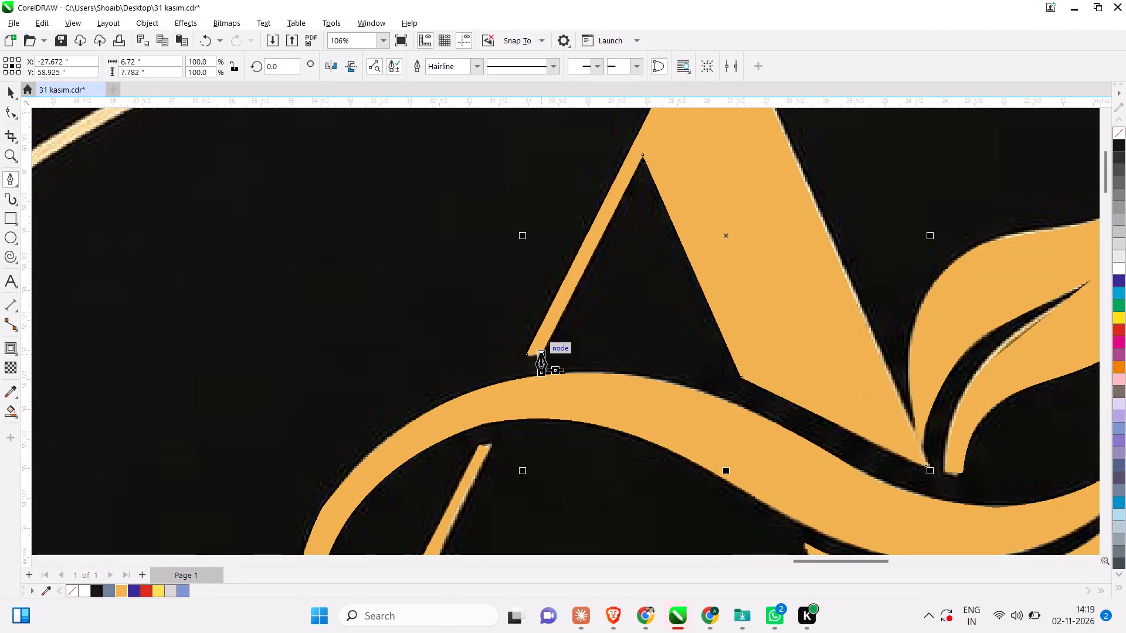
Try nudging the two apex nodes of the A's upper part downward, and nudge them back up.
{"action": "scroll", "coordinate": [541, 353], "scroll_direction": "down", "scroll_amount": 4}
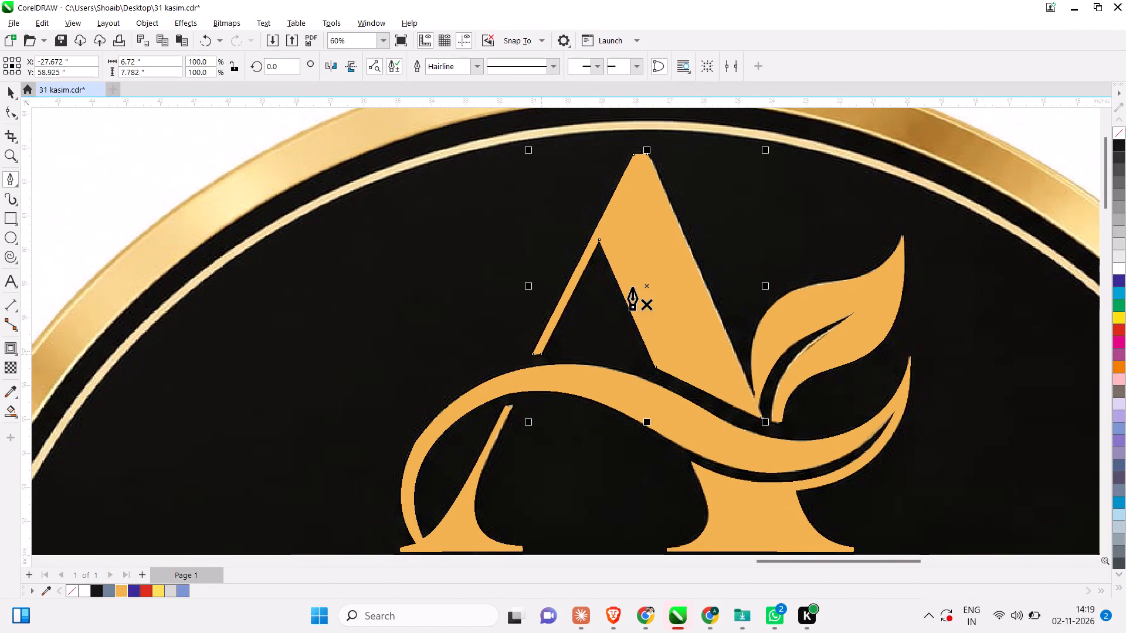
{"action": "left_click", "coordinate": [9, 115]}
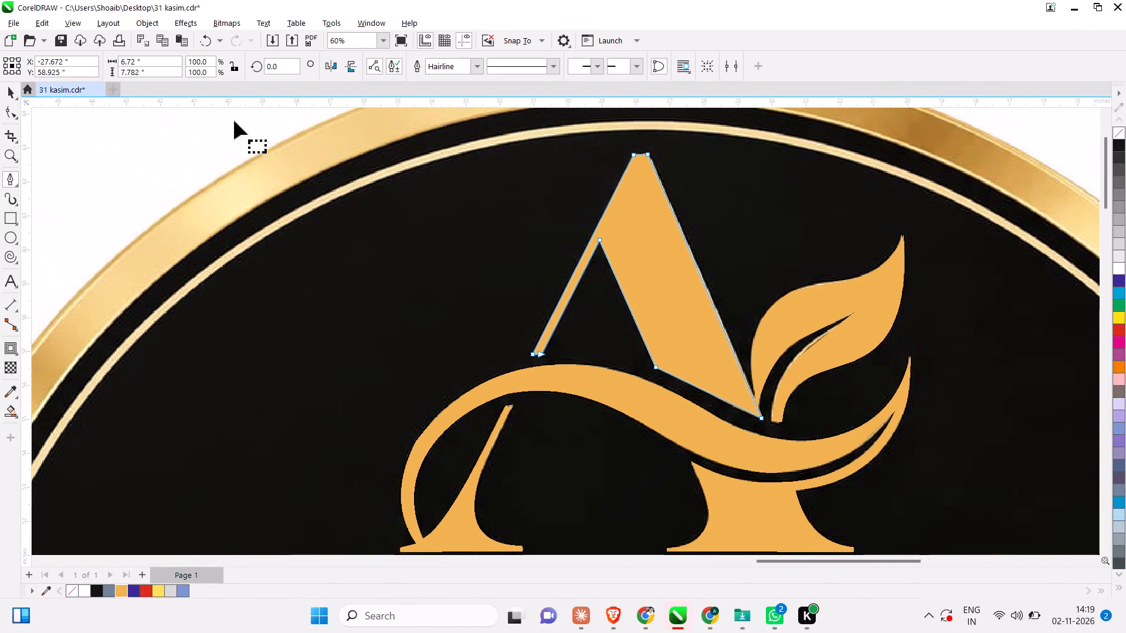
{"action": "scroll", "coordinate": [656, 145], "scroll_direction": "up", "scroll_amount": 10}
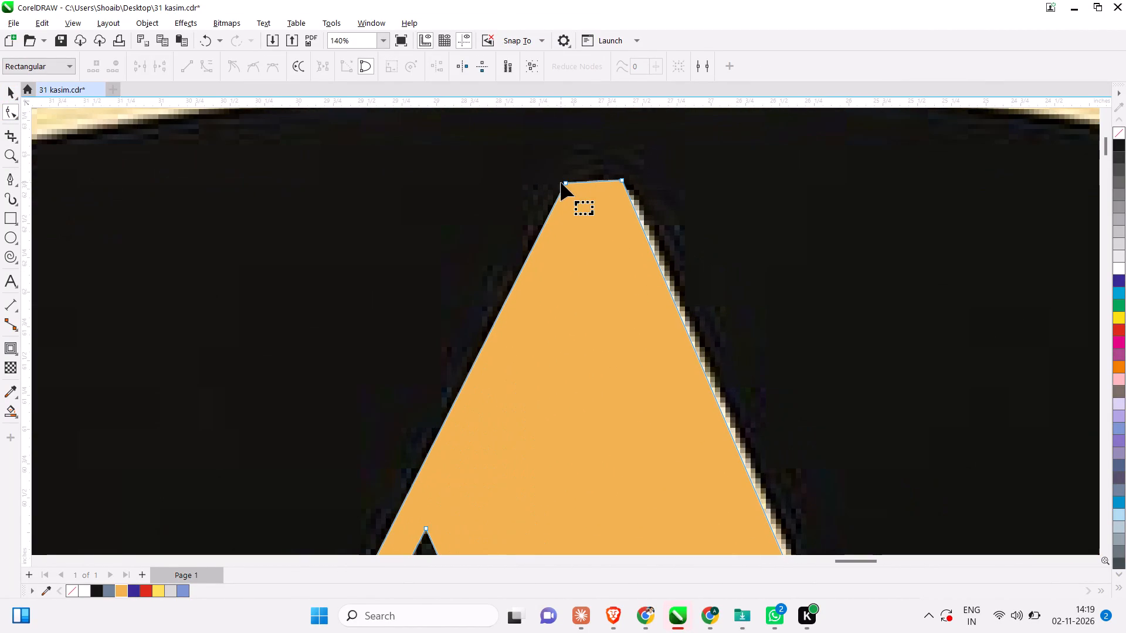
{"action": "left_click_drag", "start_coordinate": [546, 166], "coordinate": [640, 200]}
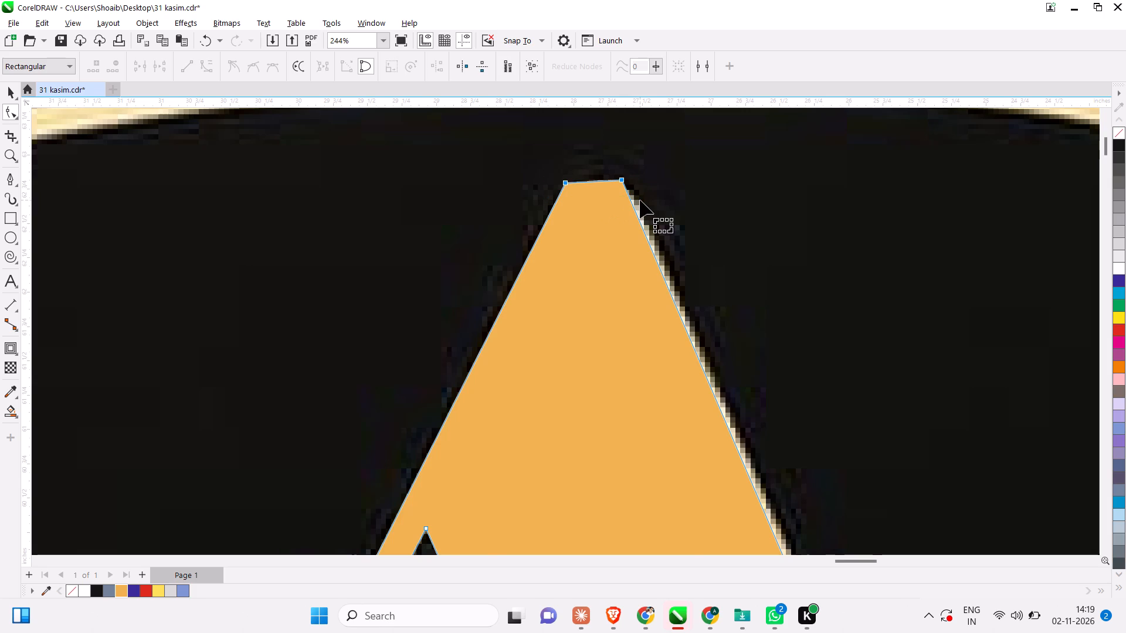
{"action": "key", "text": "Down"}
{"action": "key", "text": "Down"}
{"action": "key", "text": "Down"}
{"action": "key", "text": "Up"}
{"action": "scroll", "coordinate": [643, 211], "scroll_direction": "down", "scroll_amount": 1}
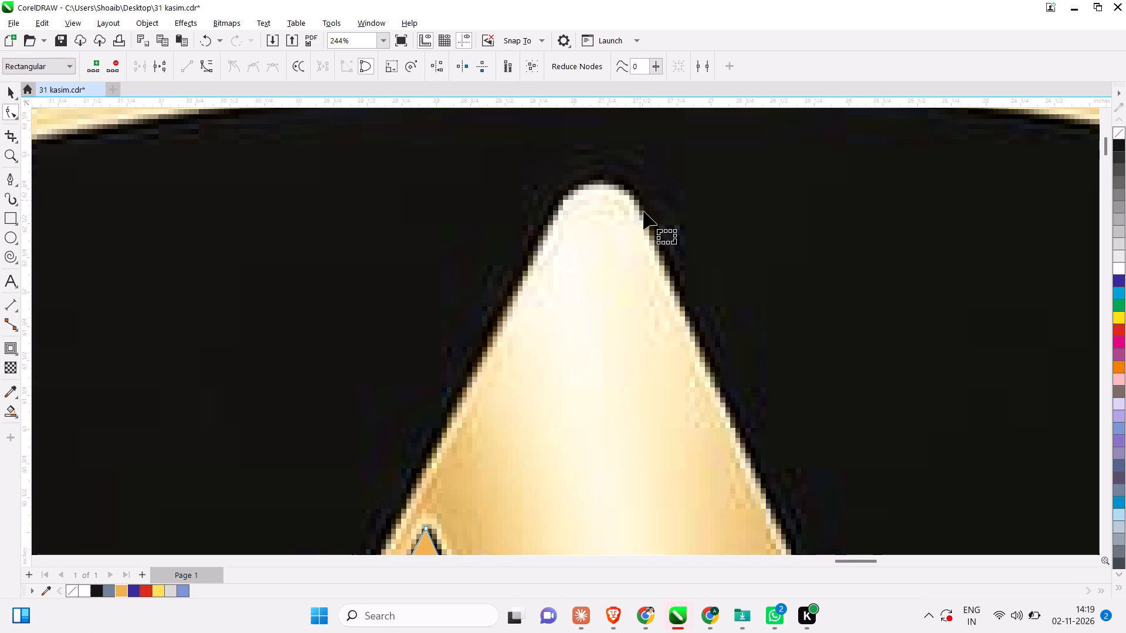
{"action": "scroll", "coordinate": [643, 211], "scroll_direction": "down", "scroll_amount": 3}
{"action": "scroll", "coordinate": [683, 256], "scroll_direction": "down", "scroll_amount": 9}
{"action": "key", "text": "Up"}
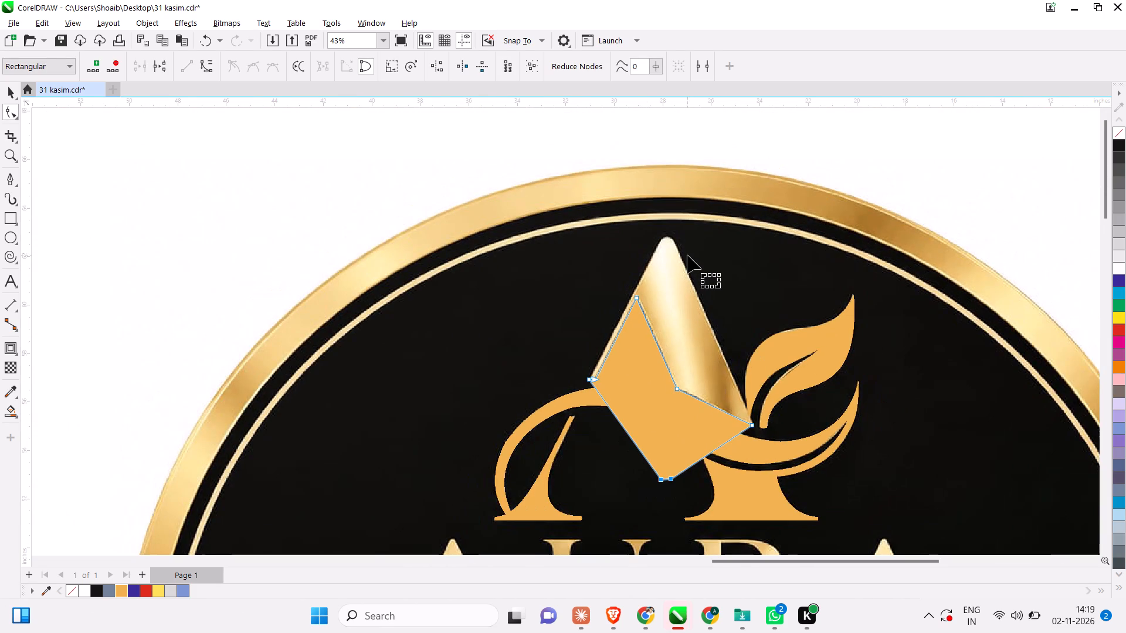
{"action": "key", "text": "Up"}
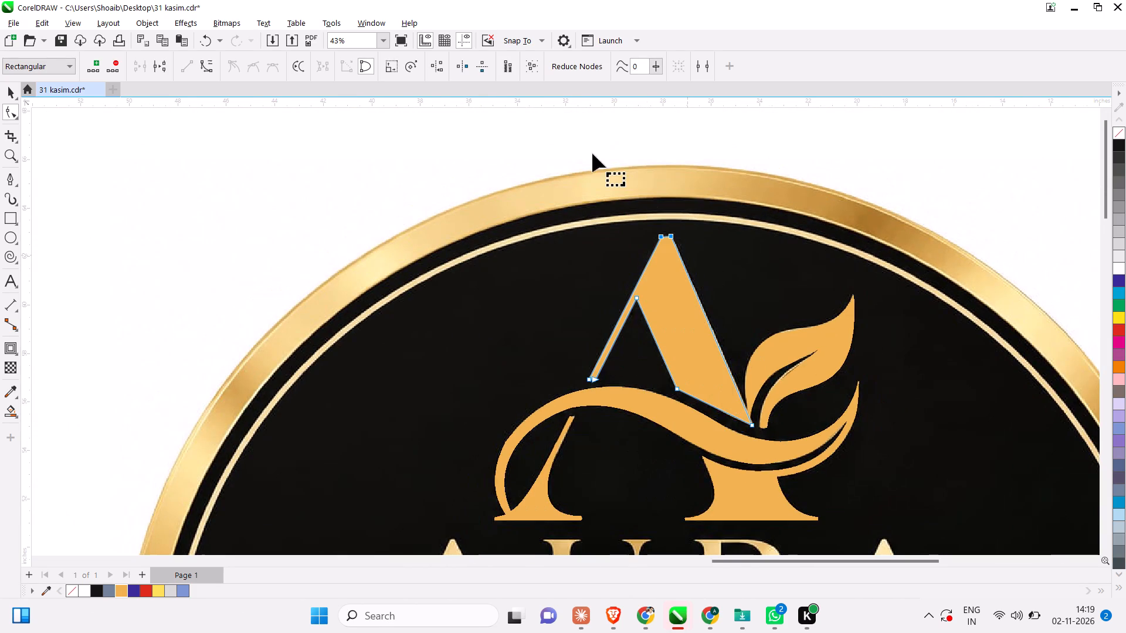
Lower the flat top segment of the A's apex slightly below the rounded gold tip of the reference.
{"action": "scroll", "coordinate": [745, 253], "scroll_direction": "up", "scroll_amount": 2}
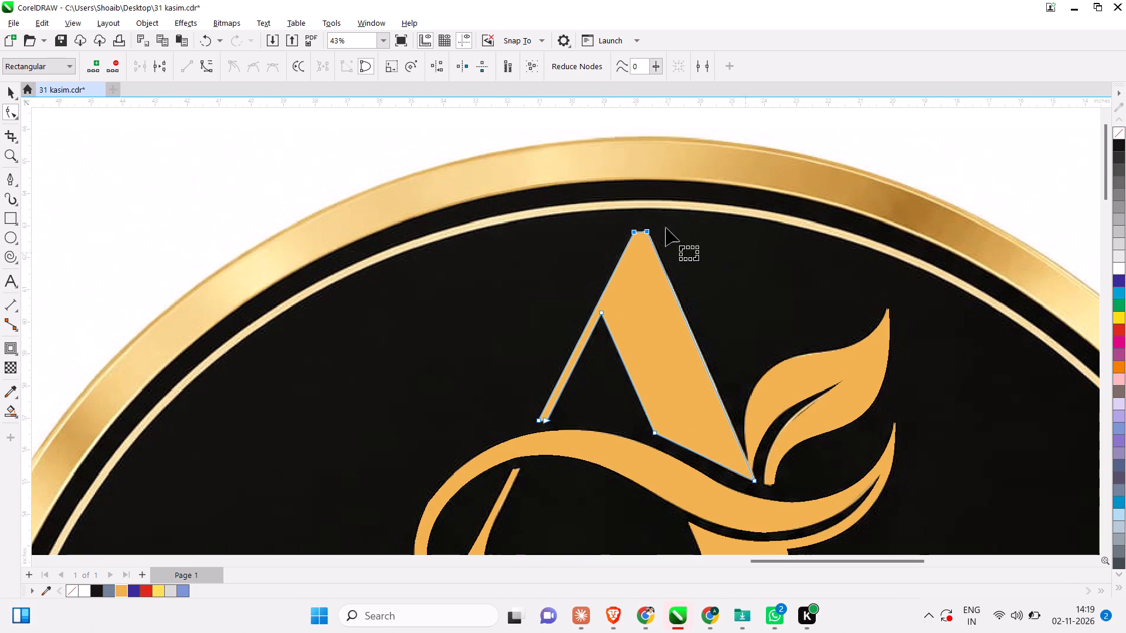
{"action": "left_click_drag", "start_coordinate": [474, 129], "coordinate": [729, 260]}
{"action": "left_click_drag", "start_coordinate": [642, 232], "coordinate": [644, 246]}
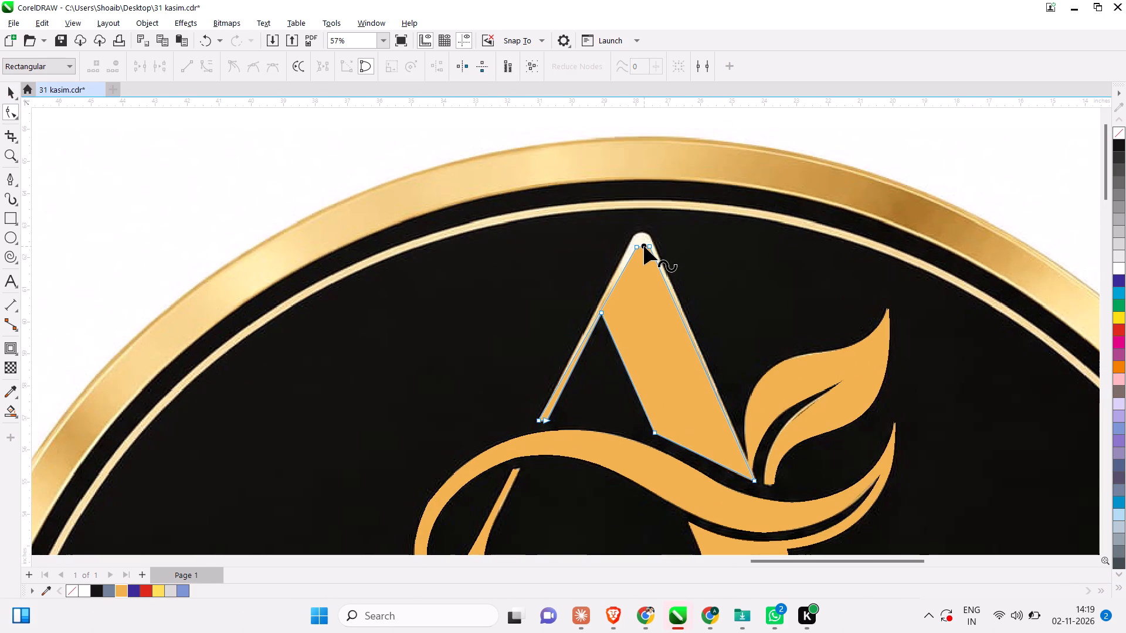
{"action": "left_click", "coordinate": [644, 246]}
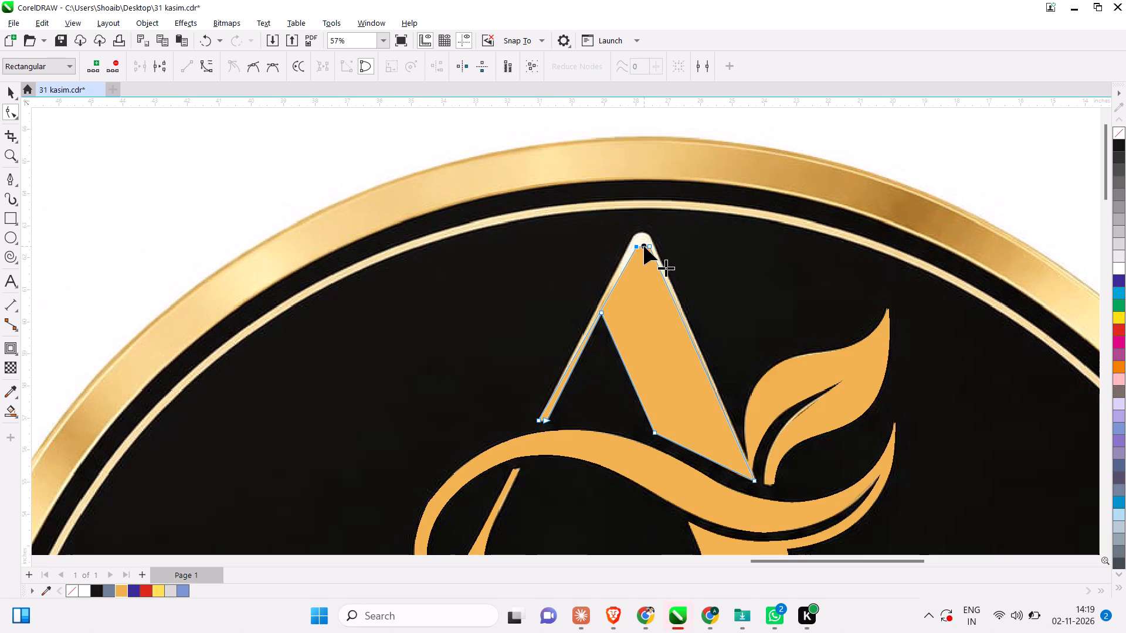
{"action": "left_click", "coordinate": [642, 245]}
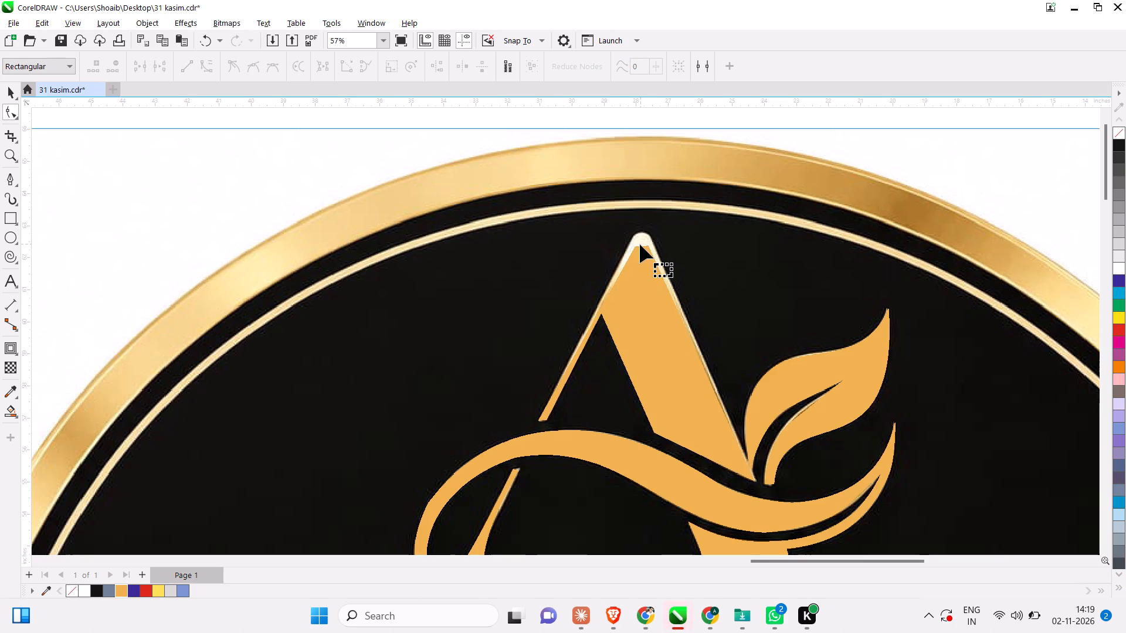
{"action": "left_click", "coordinate": [640, 244]}
Remove the fill from the A's upper part so the reference shows through.
{"action": "left_click", "coordinate": [640, 251]}
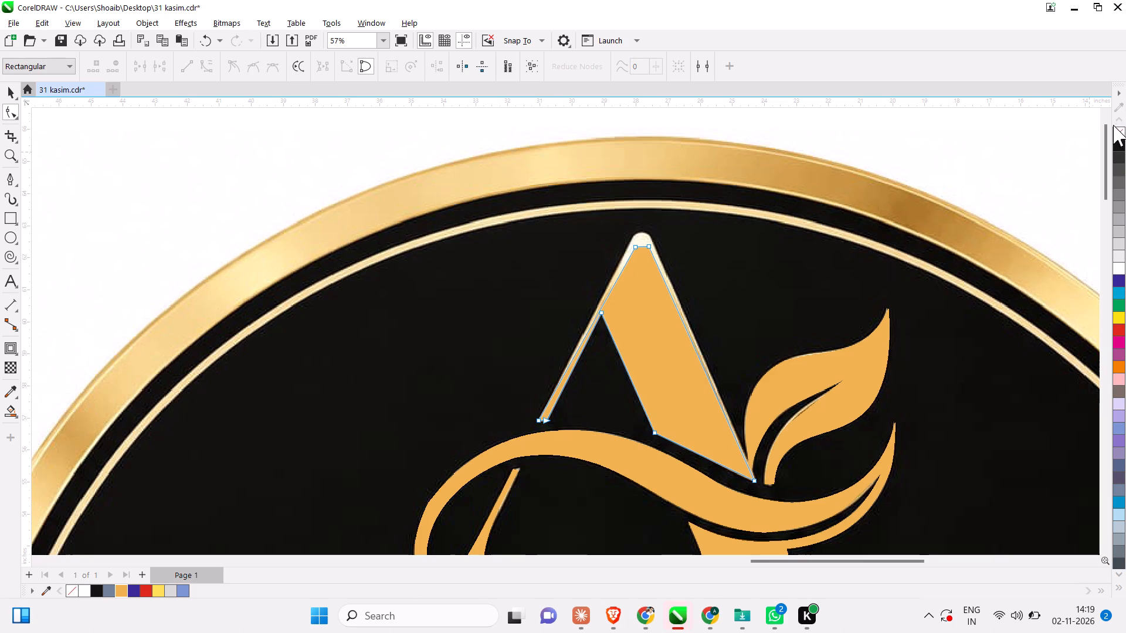
{"action": "left_click", "coordinate": [1122, 133]}
Move the two apex nodes outward onto the gold edges where the A's rounded tip begins.
{"action": "scroll", "coordinate": [633, 250], "scroll_direction": "up", "scroll_amount": 4}
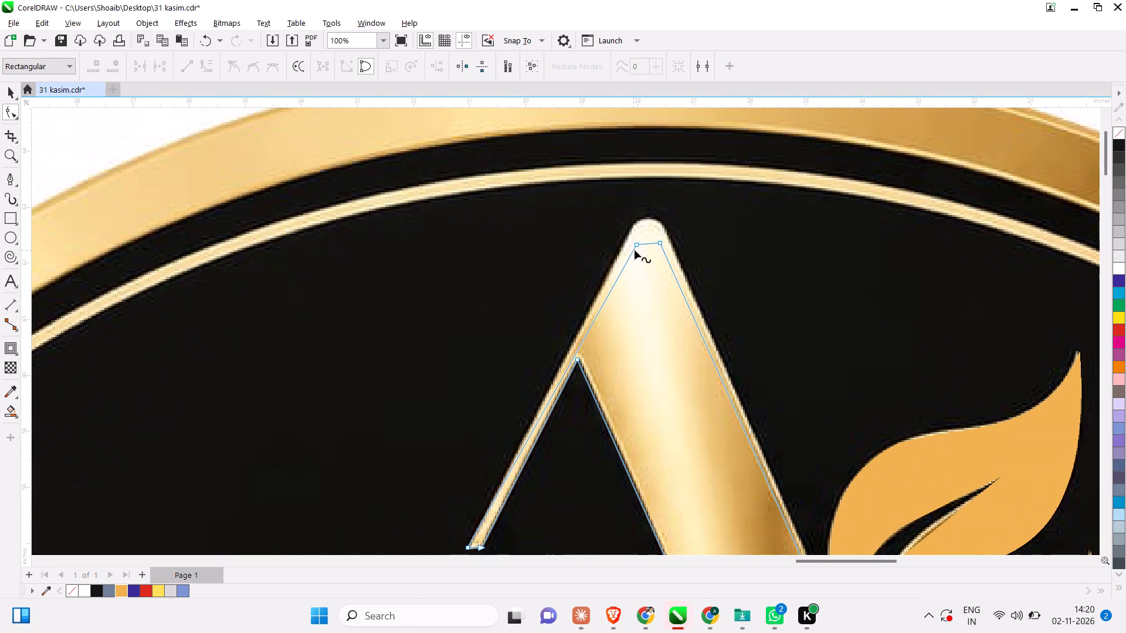
{"action": "left_click_drag", "start_coordinate": [637, 246], "coordinate": [626, 244]}
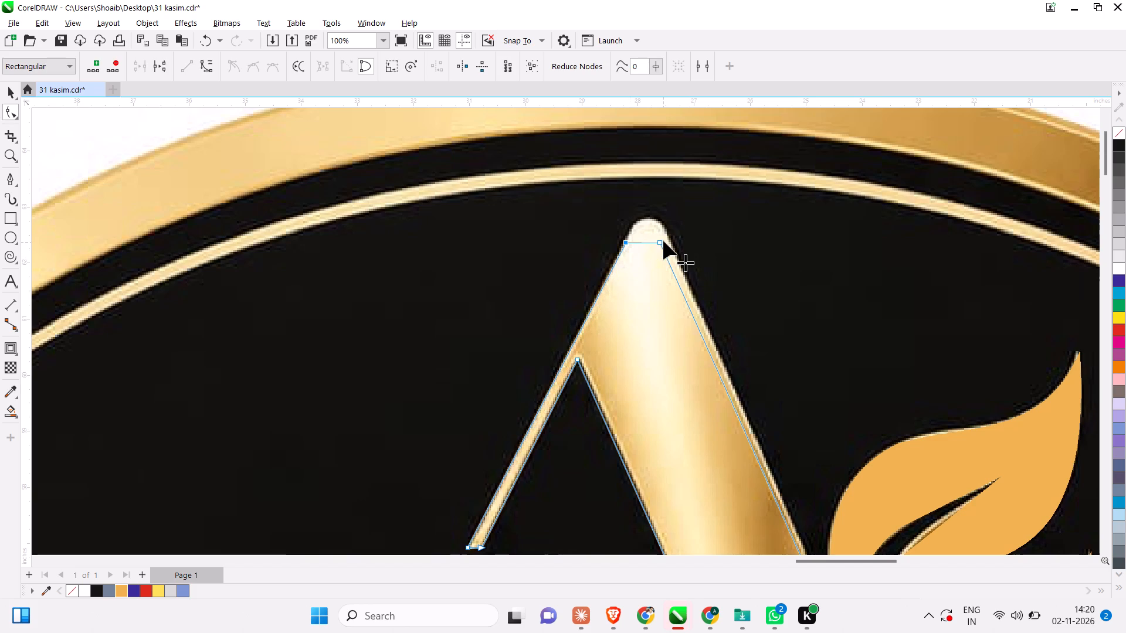
{"action": "left_click_drag", "start_coordinate": [660, 241], "coordinate": [672, 248]}
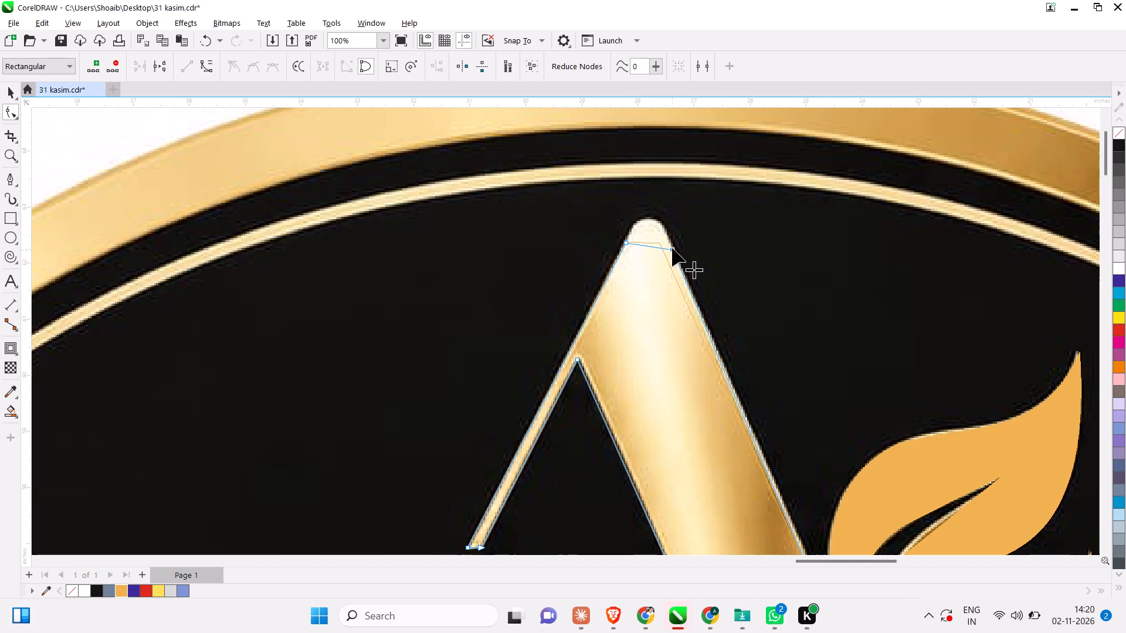
{"action": "left_click_drag", "start_coordinate": [672, 248], "coordinate": [669, 243]}
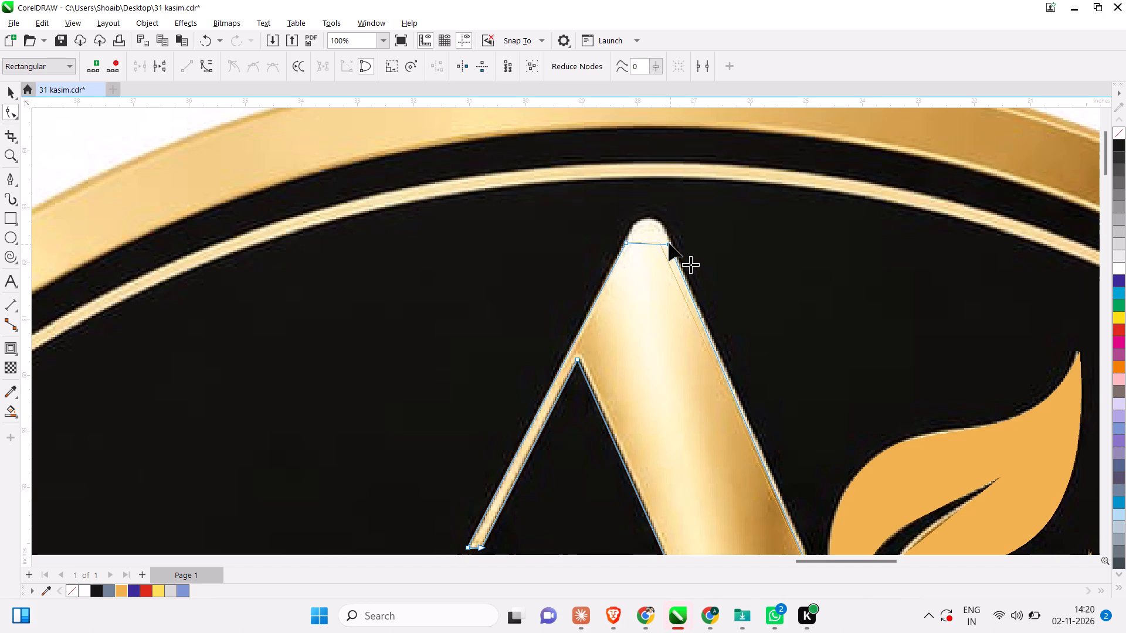
{"action": "left_click_drag", "start_coordinate": [669, 243], "coordinate": [670, 239]}
Convert the straight segment between the two apex nodes to a curve.
{"action": "right_click", "coordinate": [673, 241]}
{"action": "left_click", "coordinate": [646, 240]}
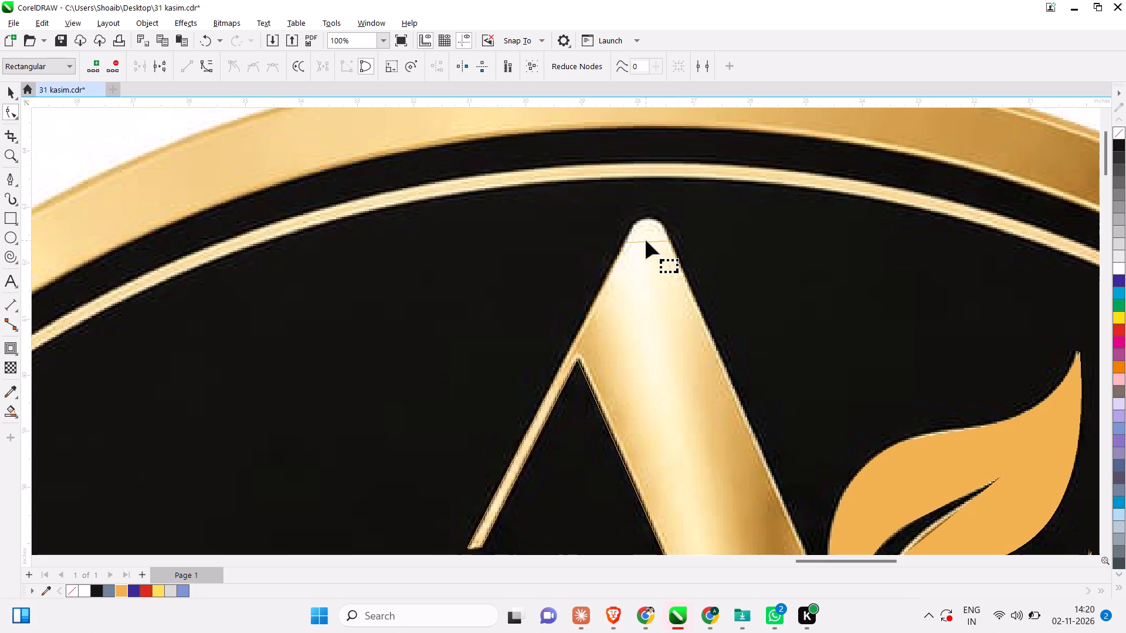
{"action": "left_click", "coordinate": [647, 243]}
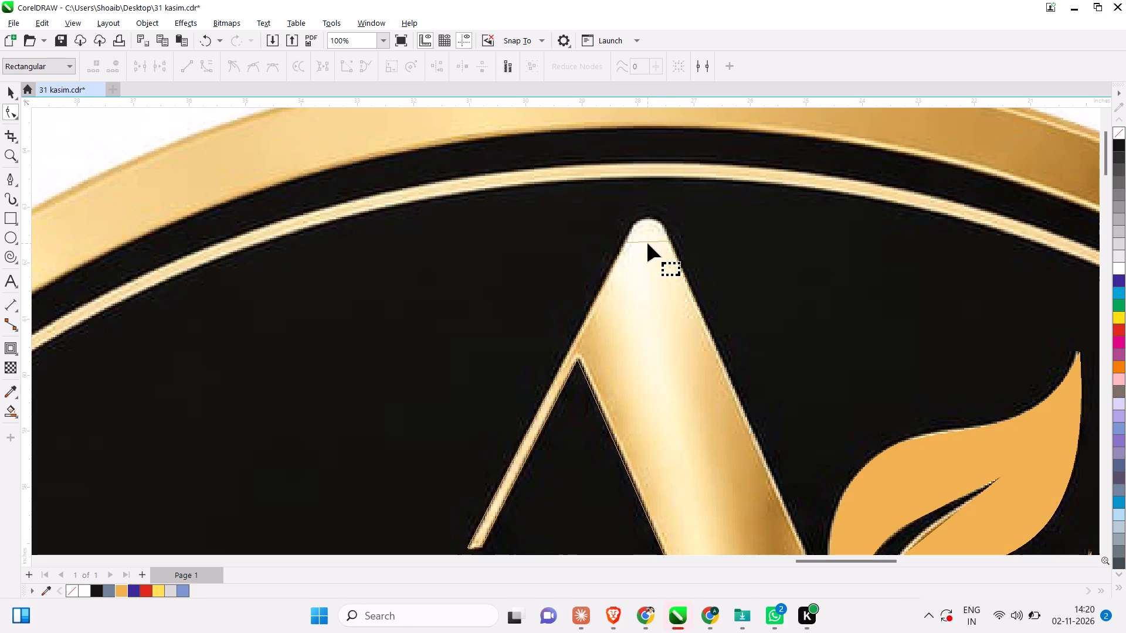
{"action": "left_click", "coordinate": [648, 241]}
{"action": "right_click", "coordinate": [648, 241]}
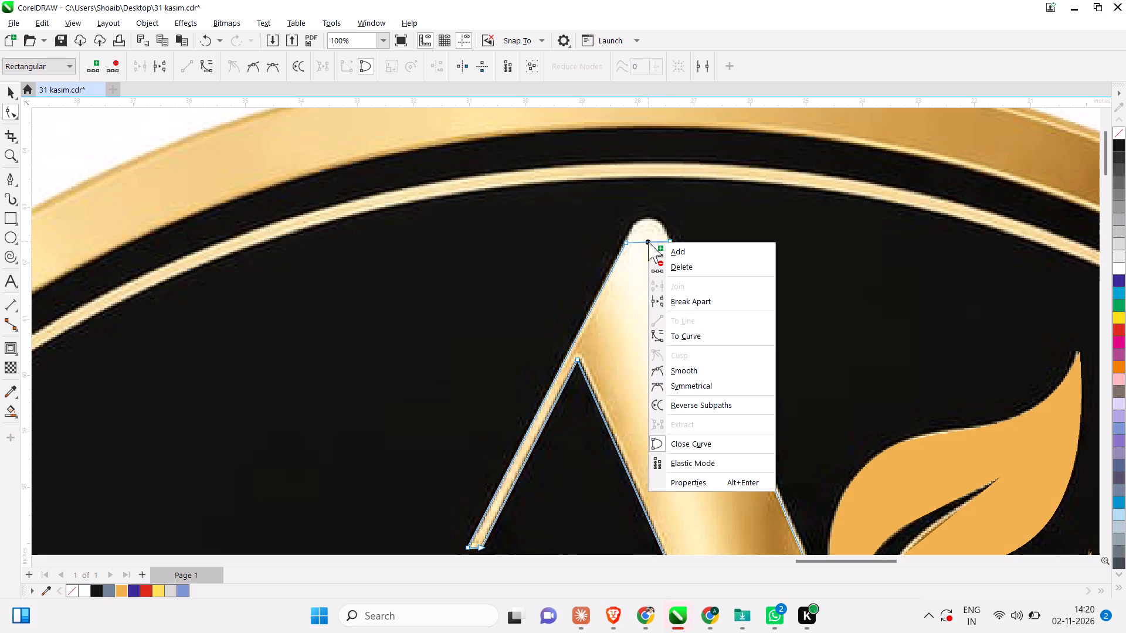
{"action": "left_click", "coordinate": [707, 337]}
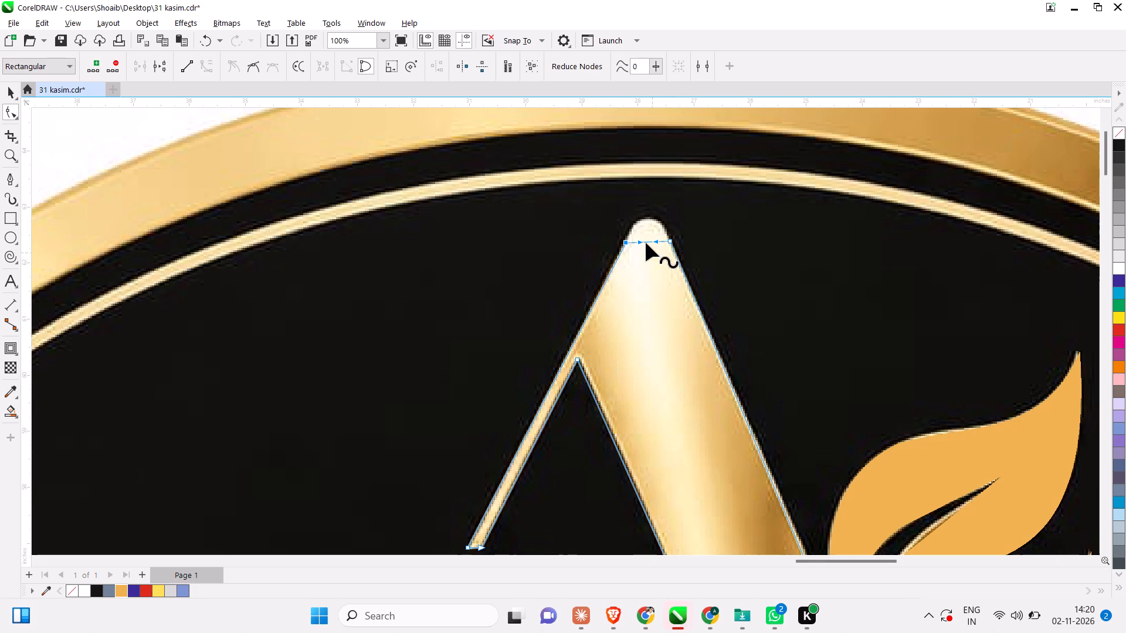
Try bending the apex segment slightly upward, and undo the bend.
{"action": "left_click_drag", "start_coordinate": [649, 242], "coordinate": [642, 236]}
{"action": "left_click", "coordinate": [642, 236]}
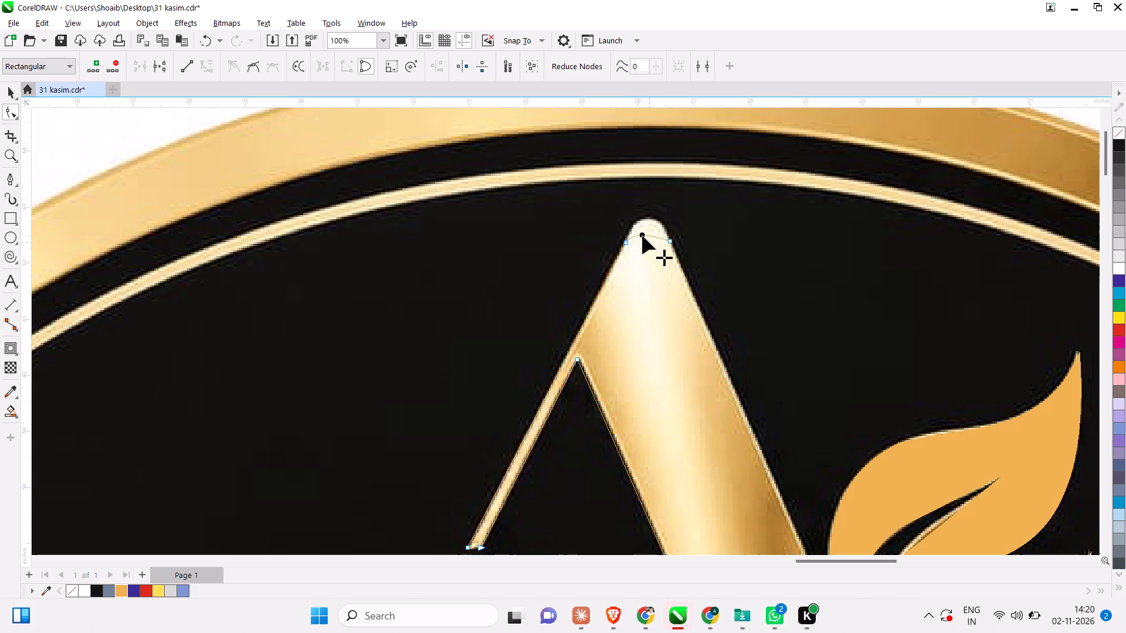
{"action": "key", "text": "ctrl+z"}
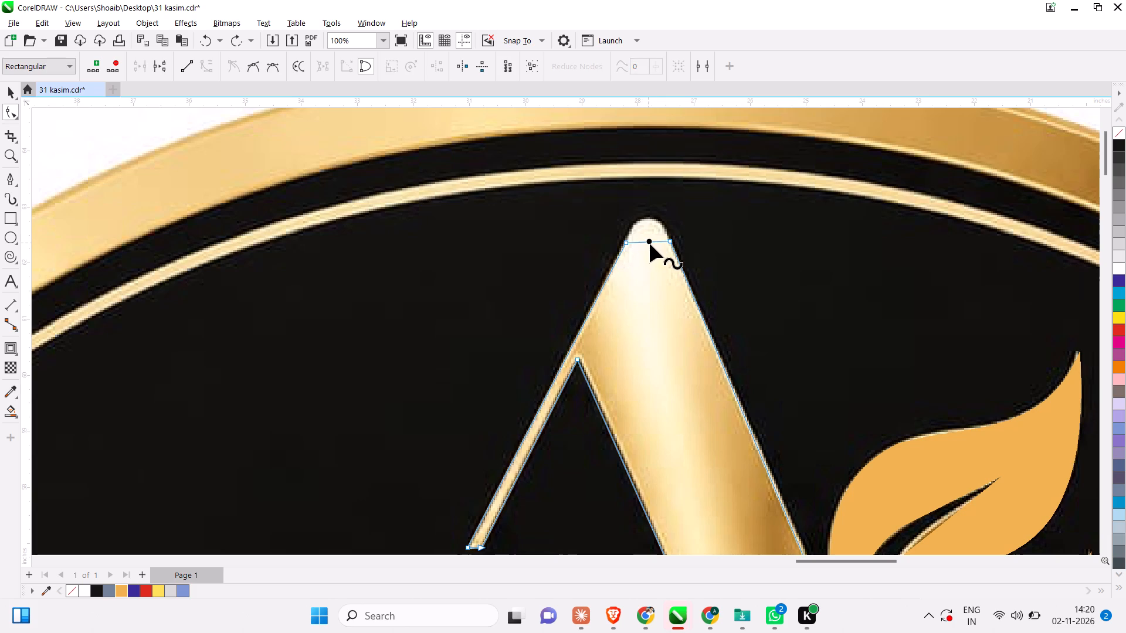
Bow the apex segment upward until it follows the rounded gold tip of the A.
{"action": "left_click_drag", "start_coordinate": [648, 241], "coordinate": [646, 215]}
{"action": "left_click_drag", "start_coordinate": [646, 215], "coordinate": [646, 216]}
{"action": "left_click_drag", "start_coordinate": [646, 216], "coordinate": [646, 217]}
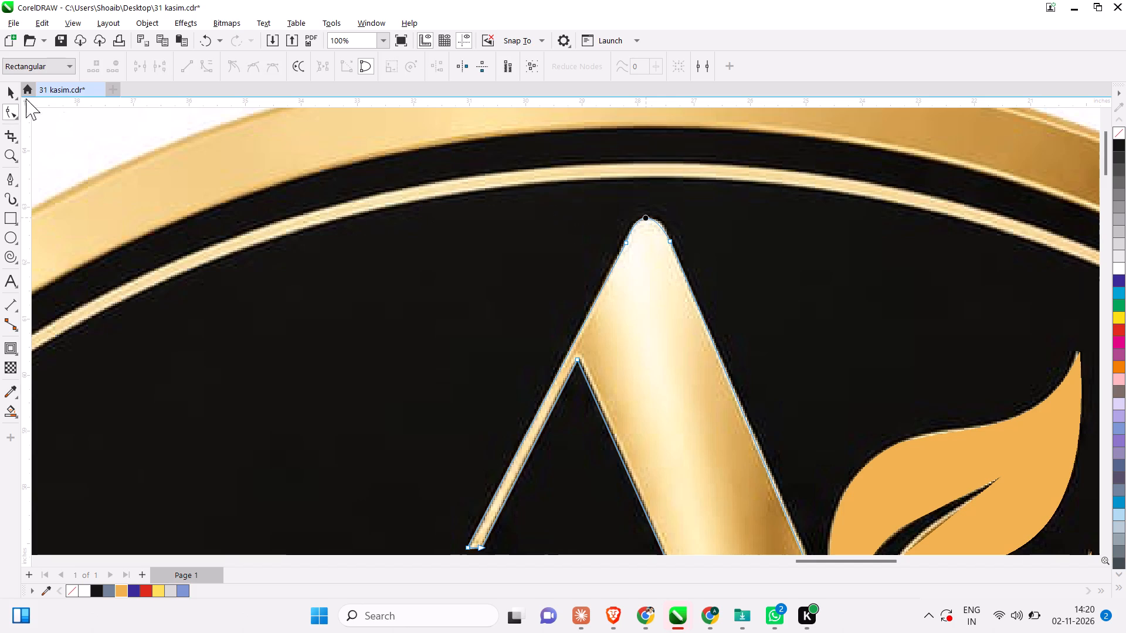
Fill the A's upper part with the same golden orange as the leaf and ribbon, and deselect it.
{"action": "left_click", "coordinate": [4, 92]}
{"action": "scroll", "coordinate": [436, 360], "scroll_direction": "down", "scroll_amount": 6}
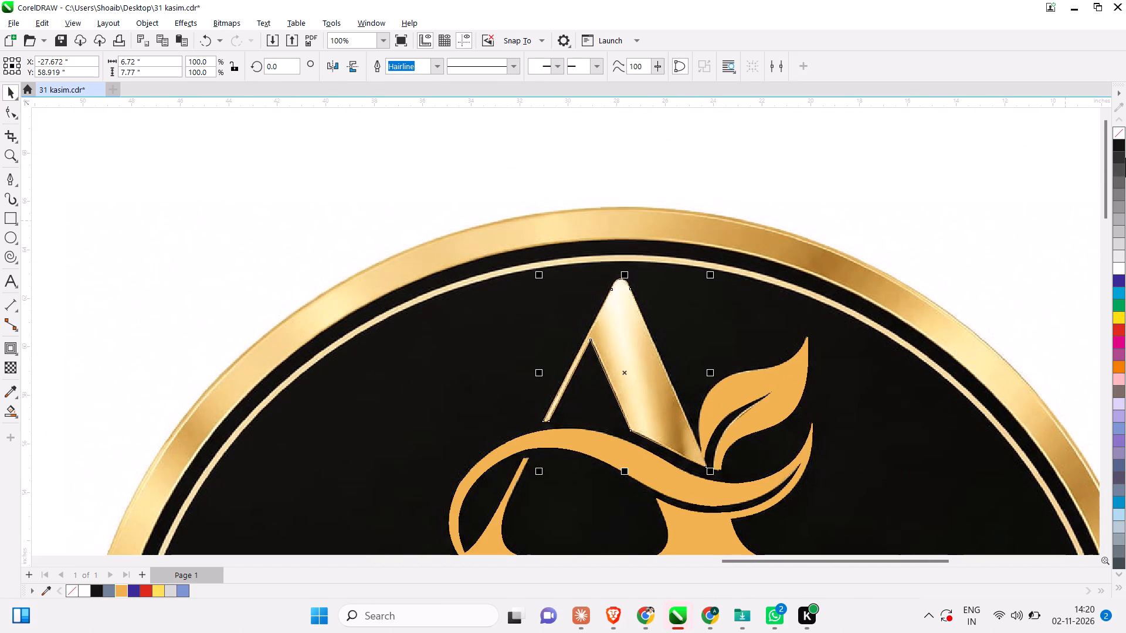
{"action": "left_click", "coordinate": [124, 588]}
{"action": "scroll", "coordinate": [243, 470], "scroll_direction": "down", "scroll_amount": 4}
{"action": "left_click", "coordinate": [771, 199]}
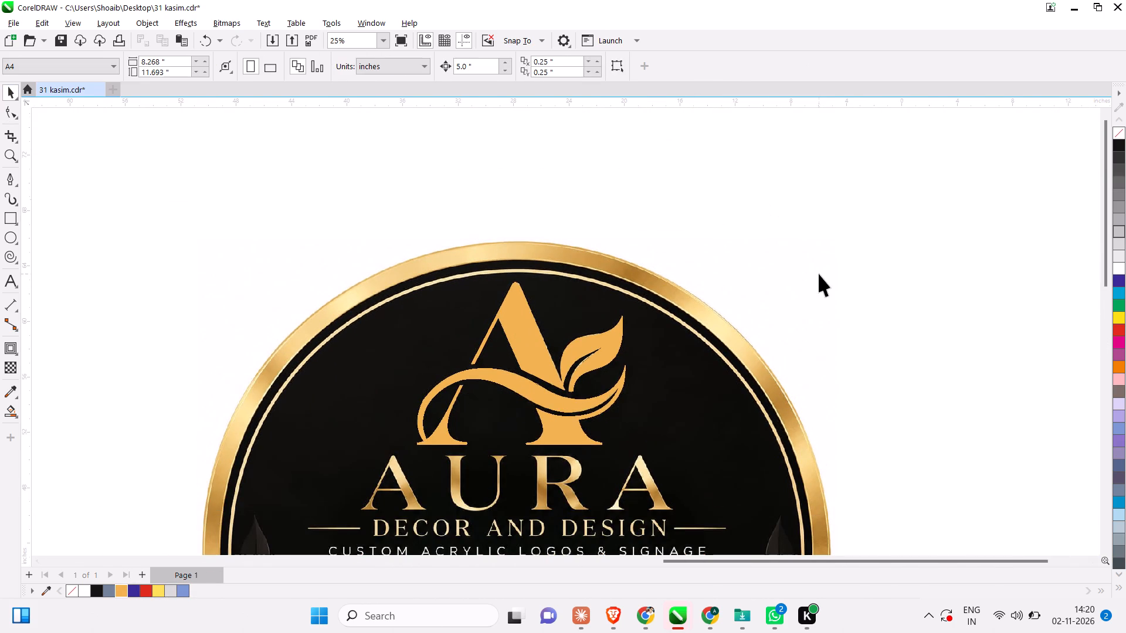
Add the word AURA as new artistic text inside the black badge, beside the reference lettering.
{"action": "scroll", "coordinate": [819, 274], "scroll_direction": "down", "scroll_amount": 1}
{"action": "scroll", "coordinate": [639, 505], "scroll_direction": "up", "scroll_amount": 4}
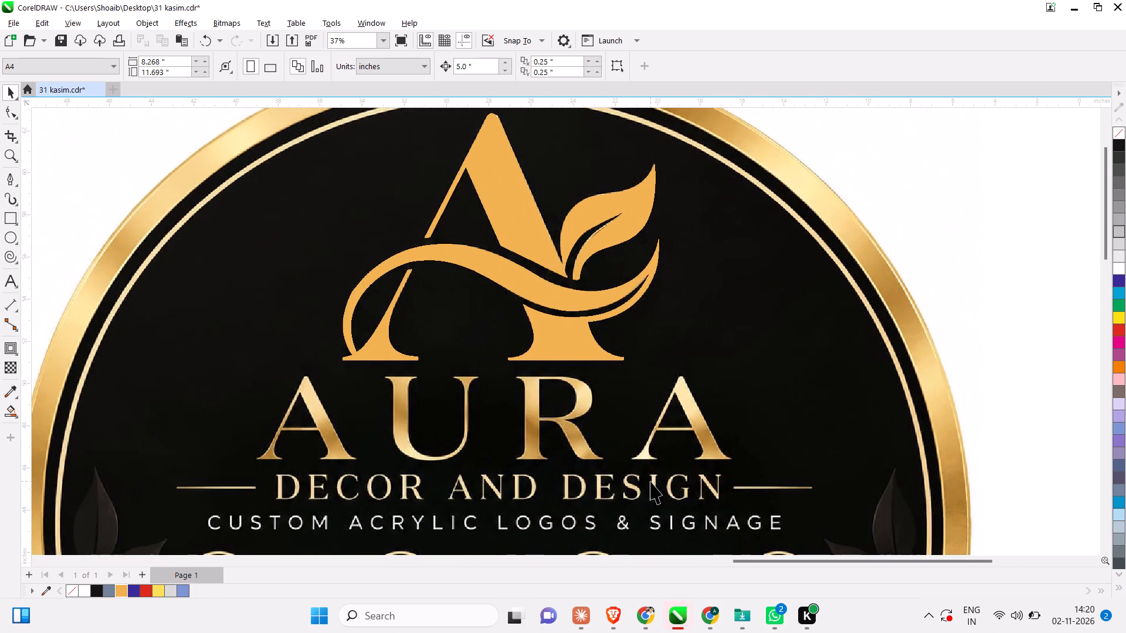
{"action": "scroll", "coordinate": [947, 206], "scroll_direction": "down", "scroll_amount": 2}
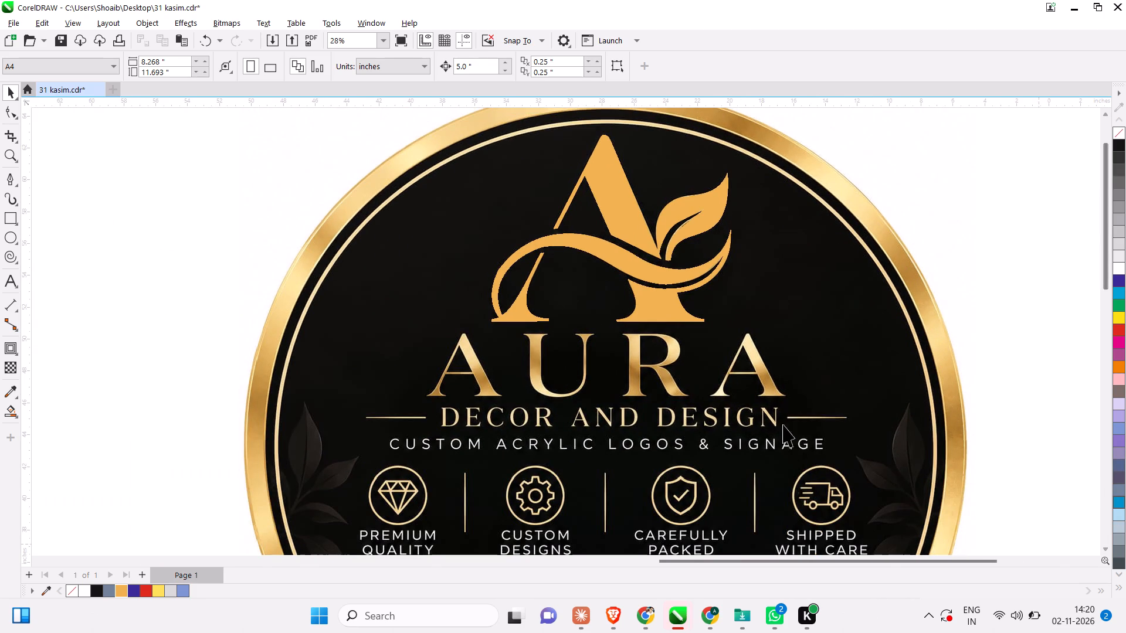
{"action": "scroll", "coordinate": [581, 223], "scroll_direction": "down", "scroll_amount": 4}
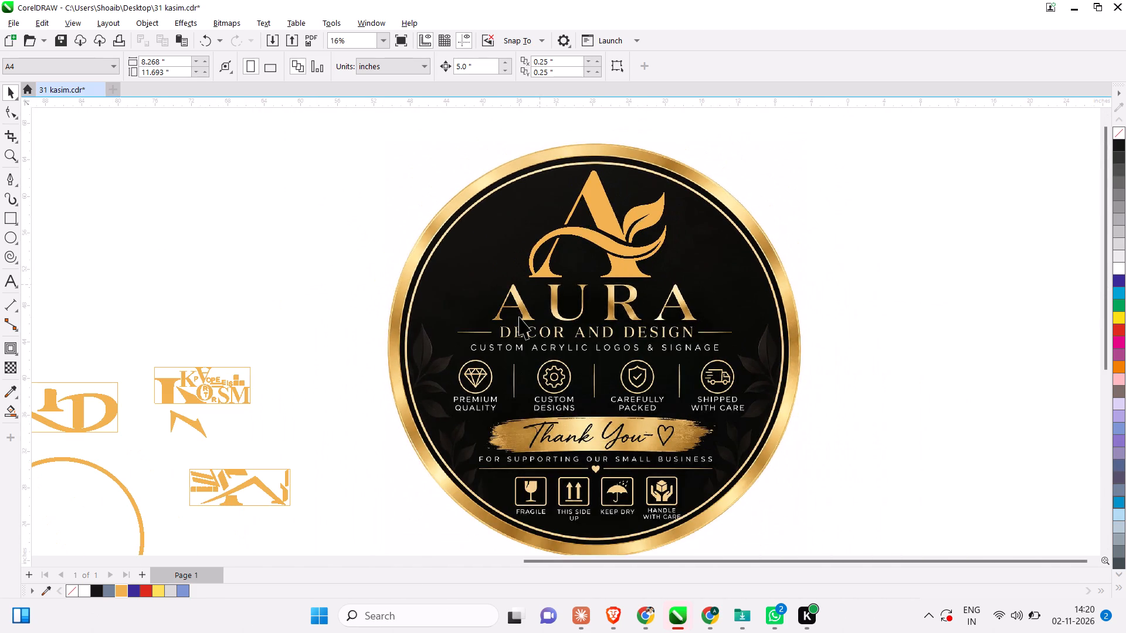
{"action": "scroll", "coordinate": [517, 317], "scroll_direction": "up", "scroll_amount": 3}
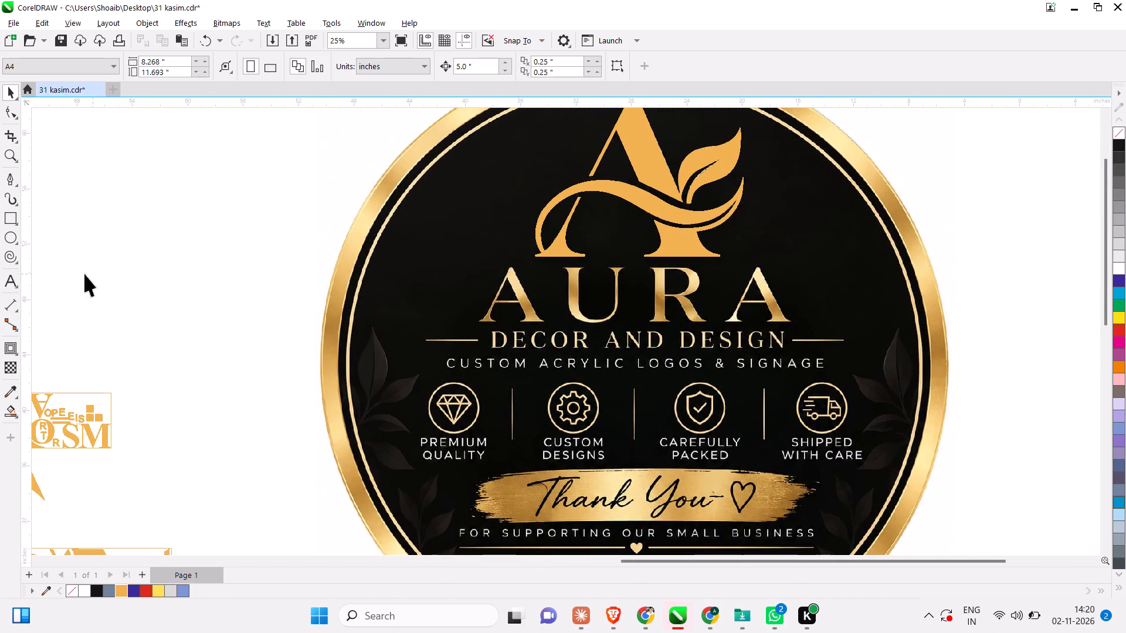
{"action": "left_click", "coordinate": [8, 278]}
{"action": "left_click", "coordinate": [356, 339]}
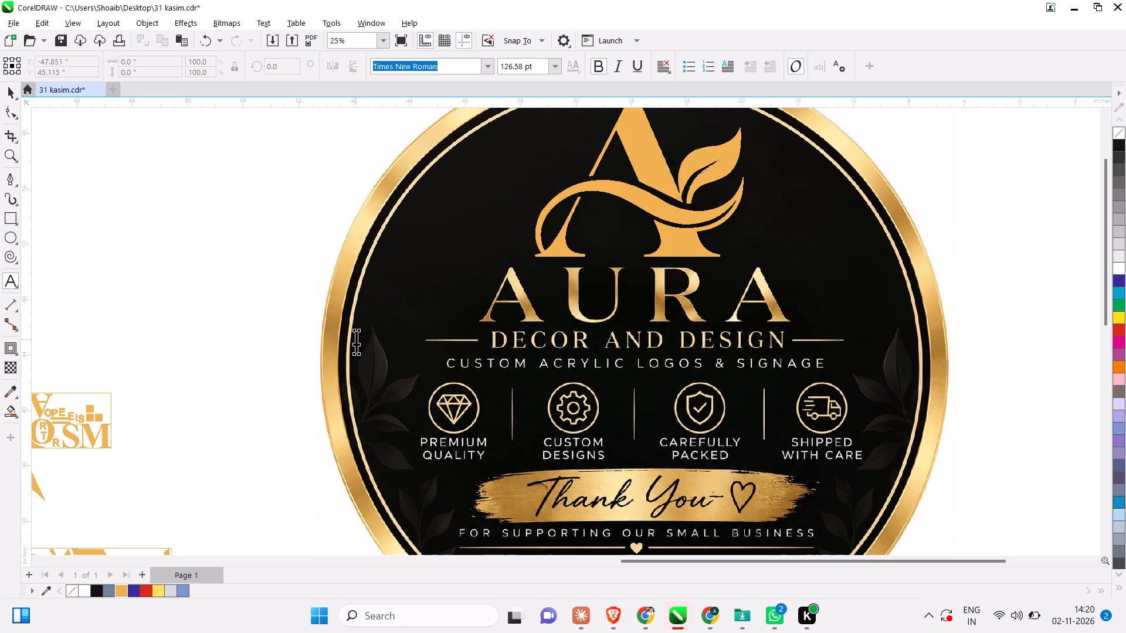
{"action": "key", "text": "a"}
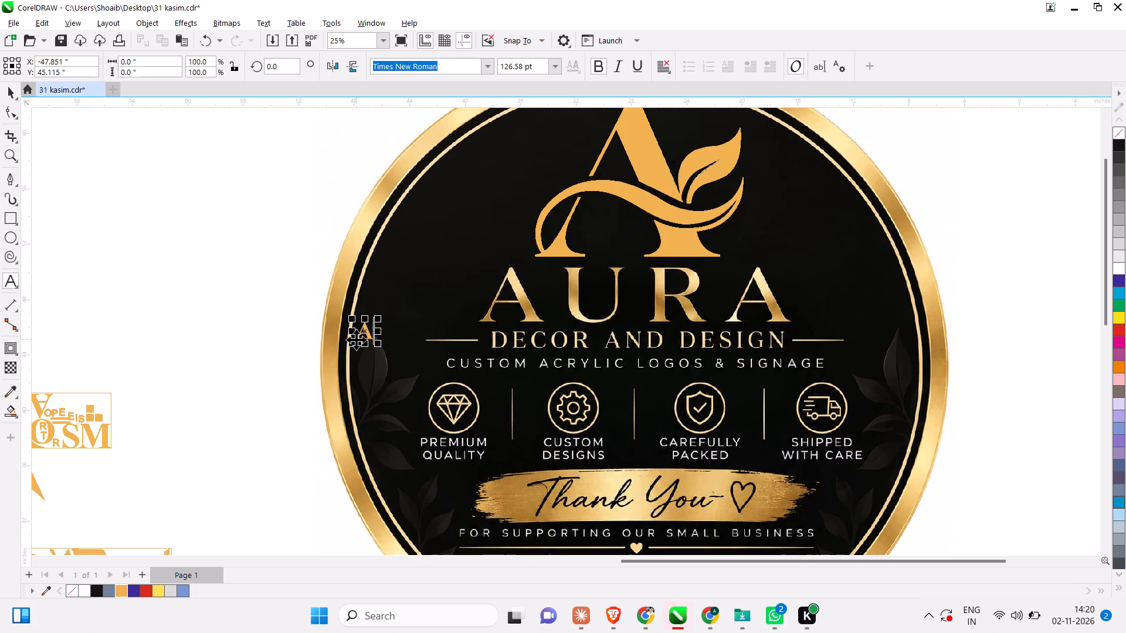
{"action": "key", "text": "u"}
{"action": "key", "text": "r"}
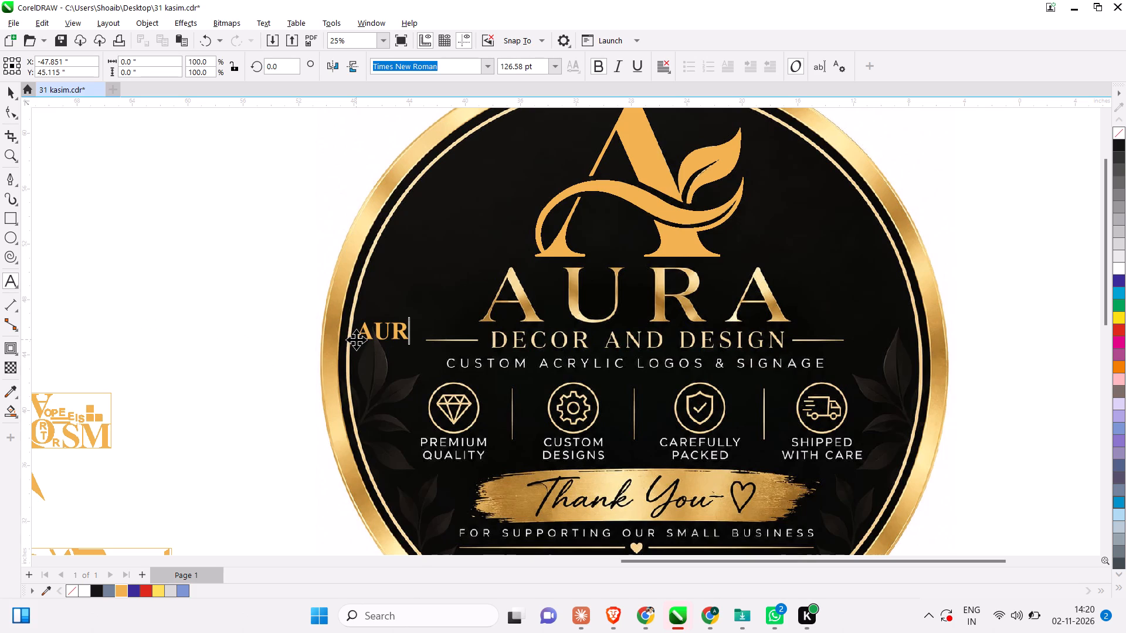
{"action": "key", "text": "a"}
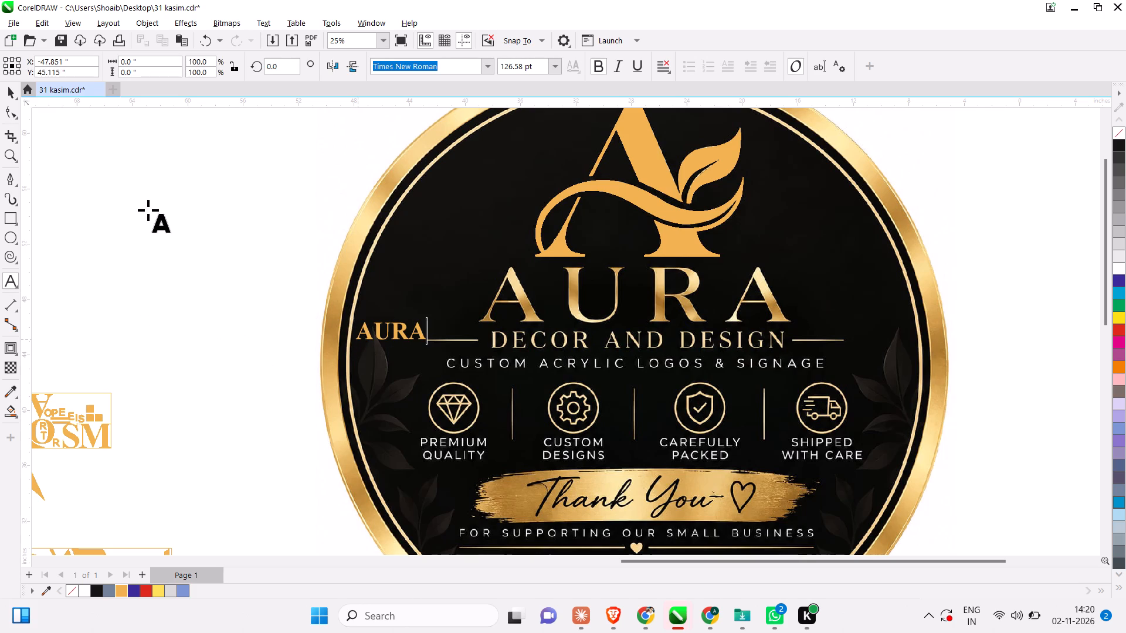
Enlarge the AURA text to about 433 pt and align its first letter over the first A of the reference word.
{"action": "left_click_drag", "start_coordinate": [394, 330], "coordinate": [518, 301]}
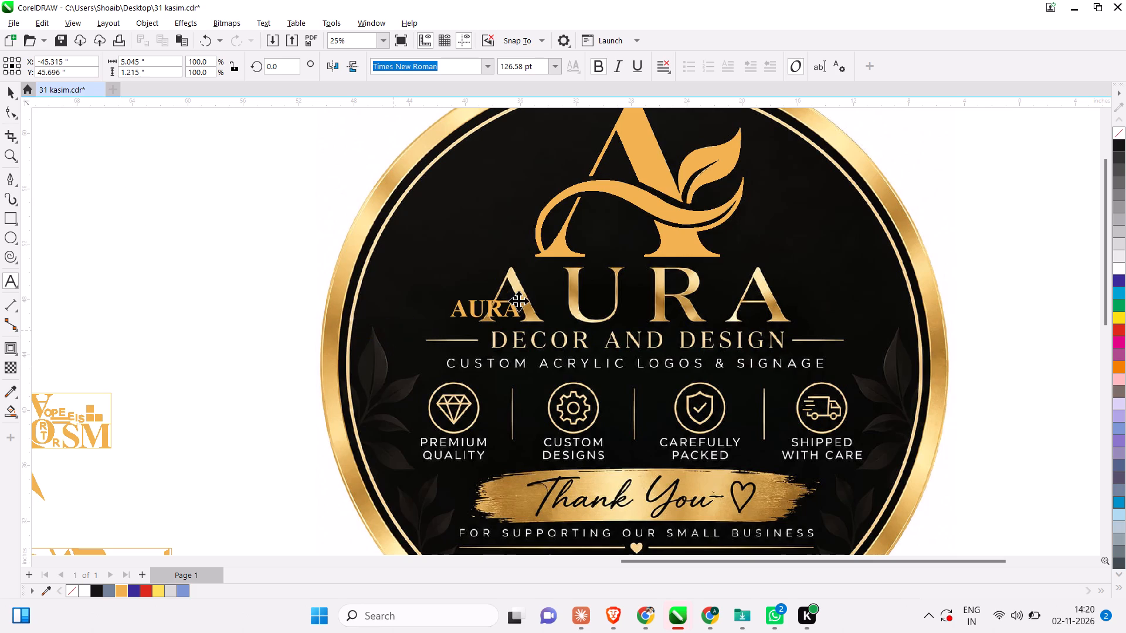
{"action": "left_click_drag", "start_coordinate": [518, 301], "coordinate": [538, 283]}
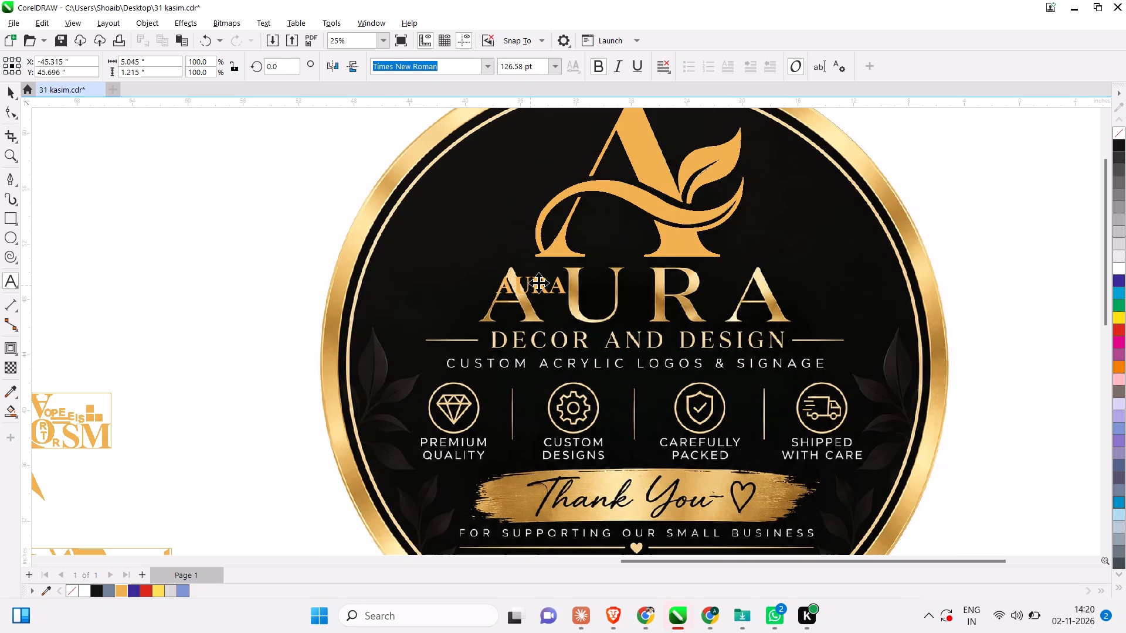
{"action": "left_click_drag", "start_coordinate": [538, 283], "coordinate": [540, 277]}
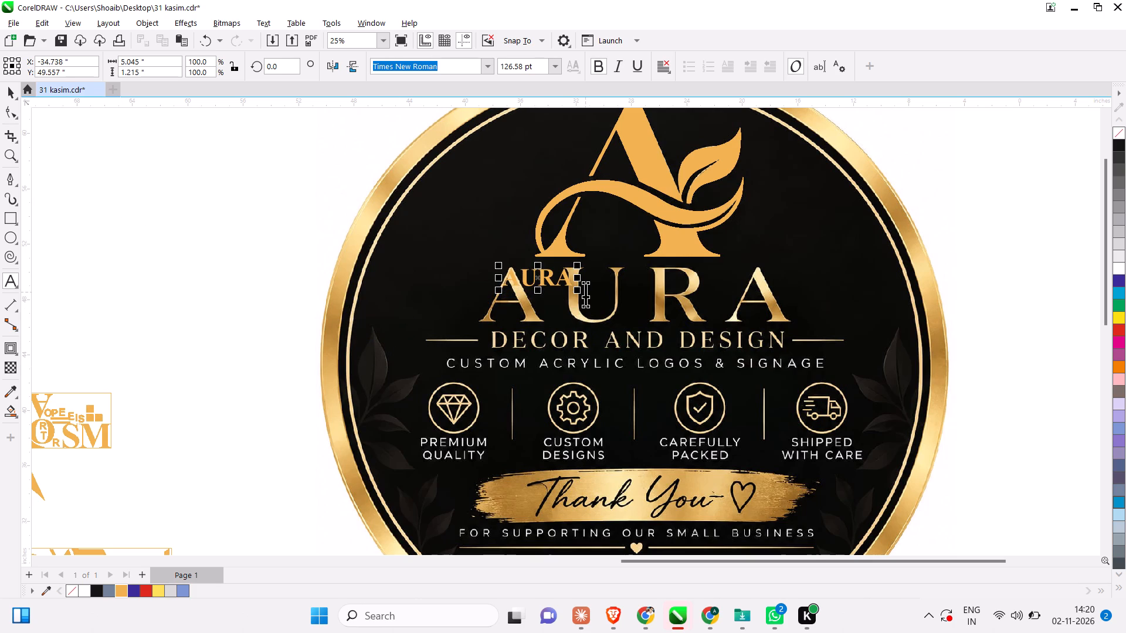
{"action": "left_click_drag", "start_coordinate": [579, 290], "coordinate": [784, 367]}
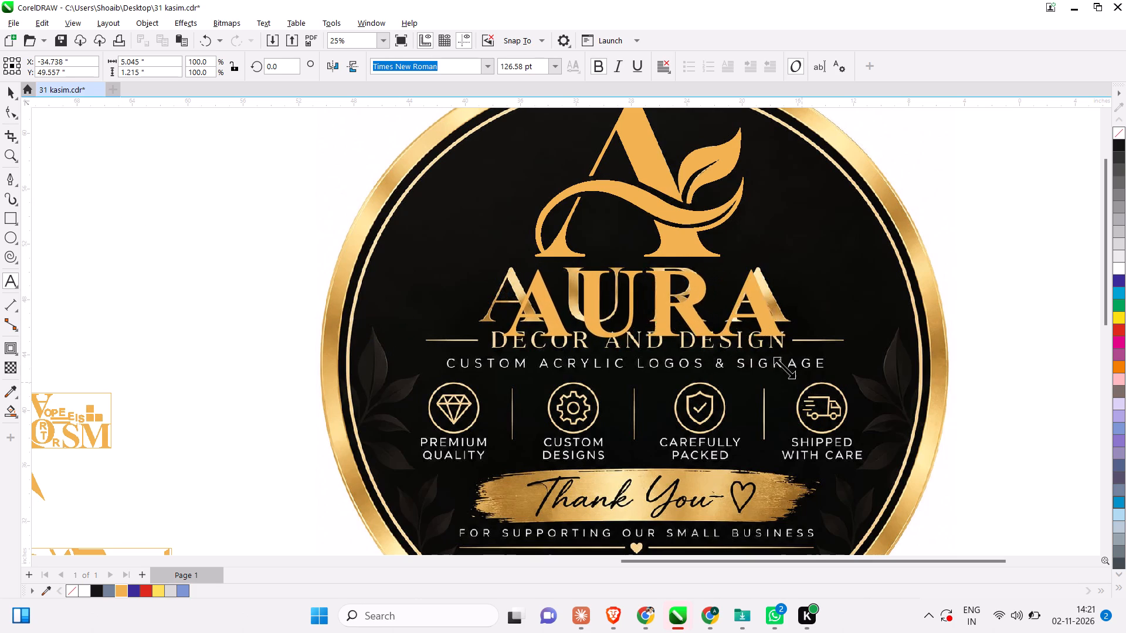
{"action": "left_click_drag", "start_coordinate": [784, 367], "coordinate": [723, 333]}
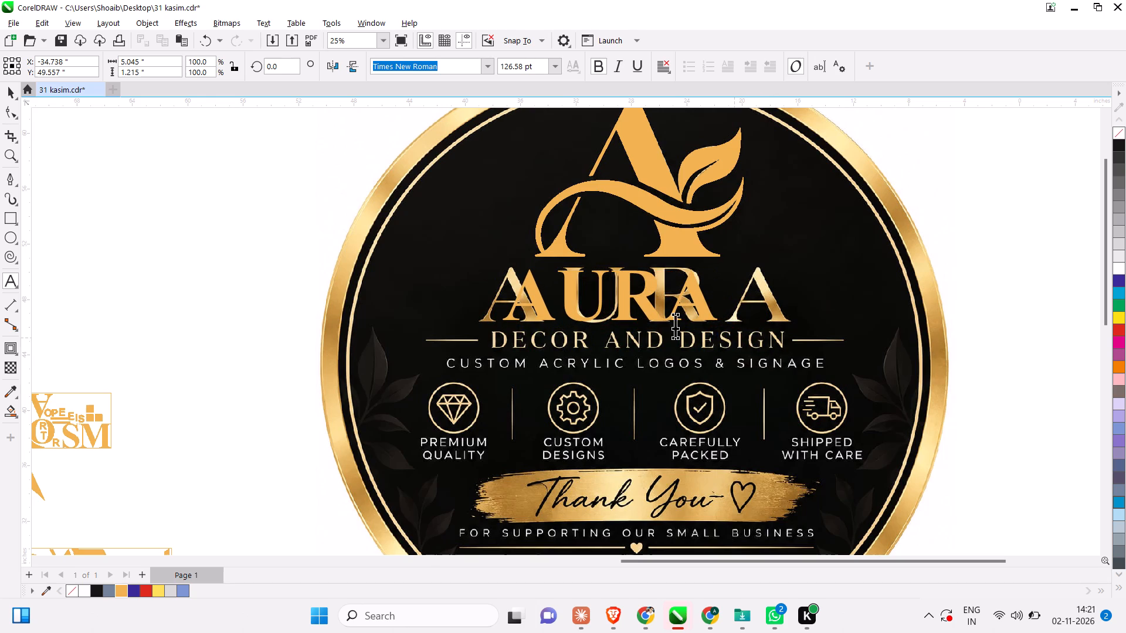
{"action": "scroll", "coordinate": [601, 281], "scroll_direction": "up", "scroll_amount": 3}
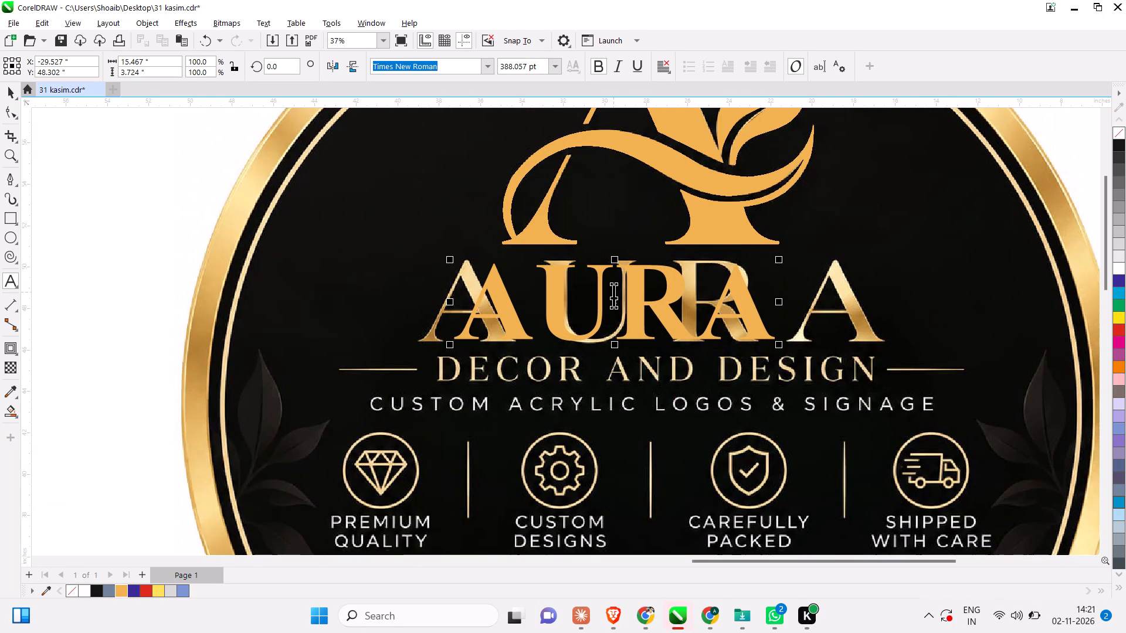
{"action": "left_click_drag", "start_coordinate": [618, 299], "coordinate": [589, 298]}
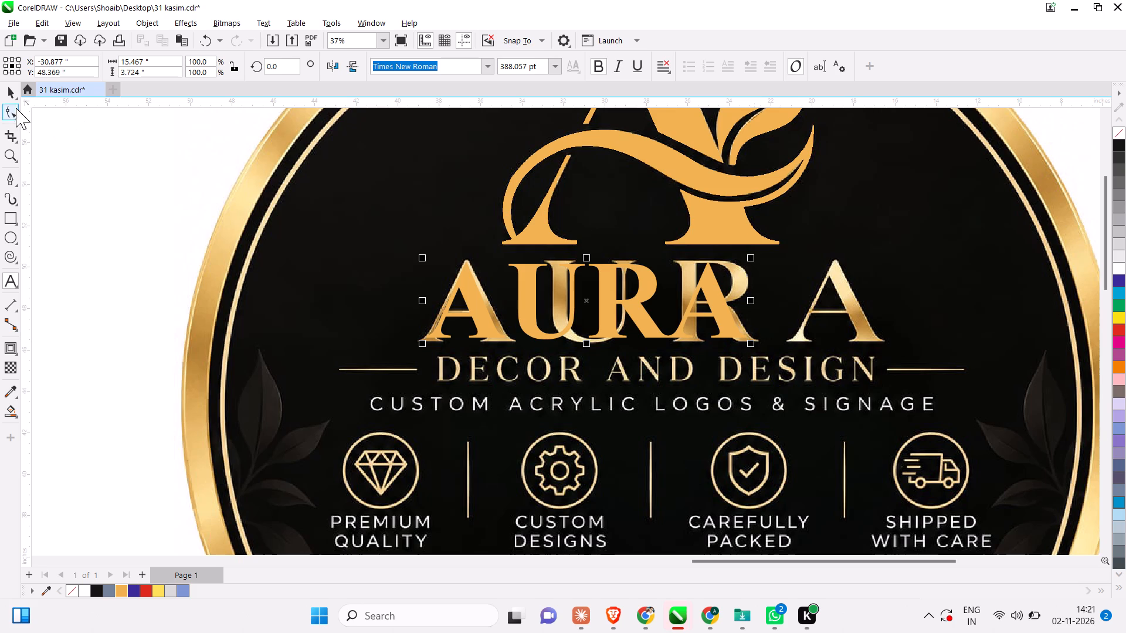
{"action": "left_click", "coordinate": [9, 94]}
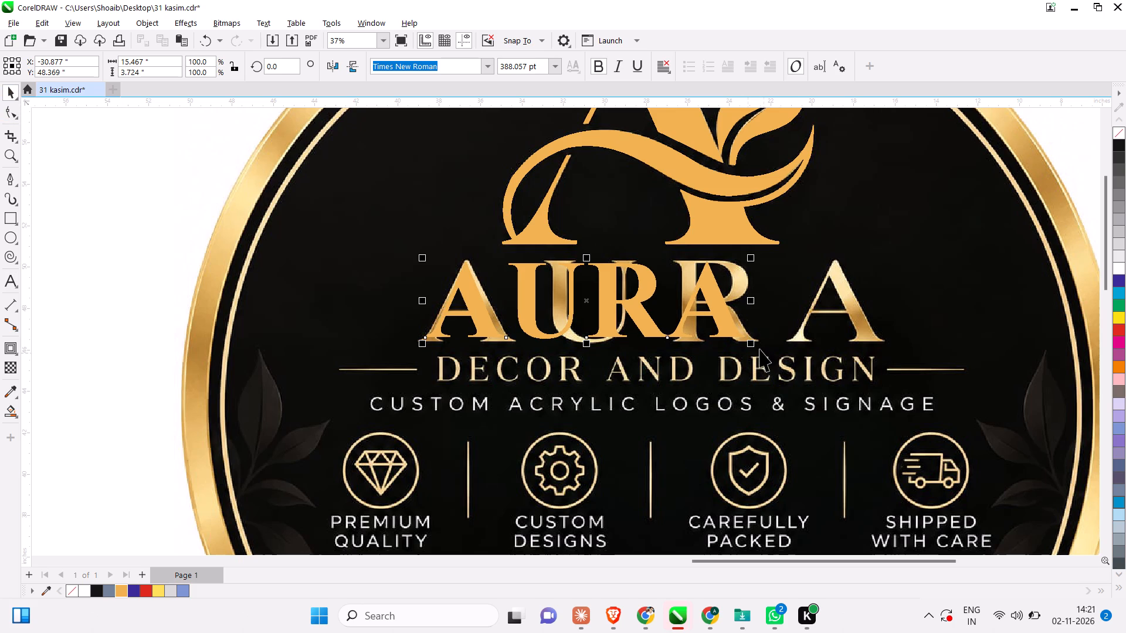
{"action": "left_click_drag", "start_coordinate": [752, 345], "coordinate": [789, 370]}
{"action": "scroll", "coordinate": [399, 342], "scroll_direction": "up", "scroll_amount": 1}
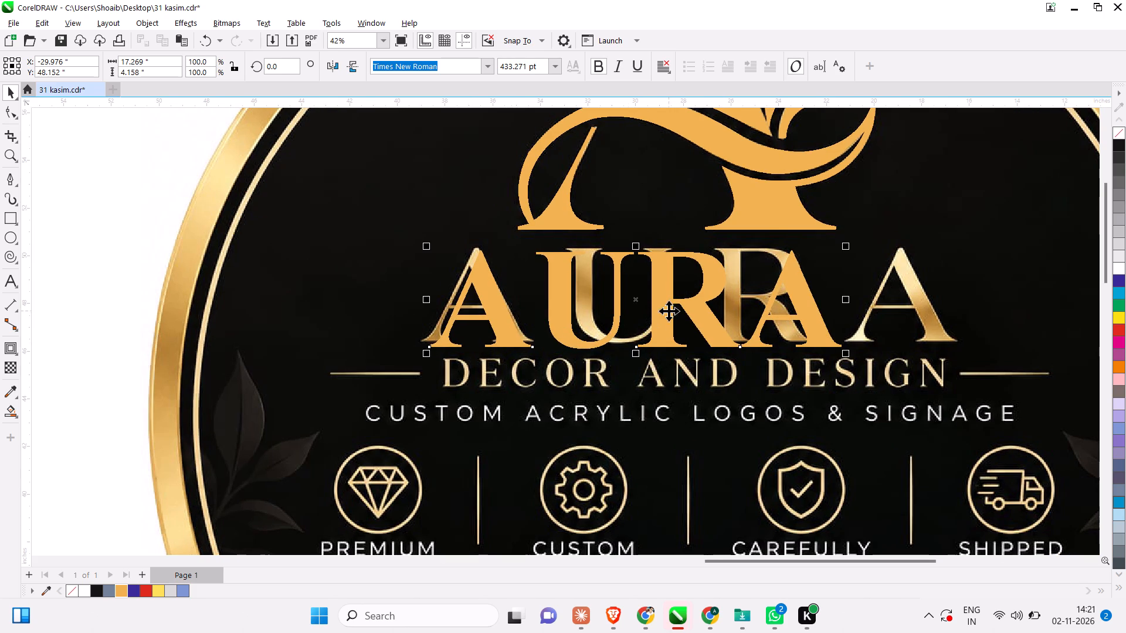
{"action": "left_click_drag", "start_coordinate": [635, 299], "coordinate": [628, 294]}
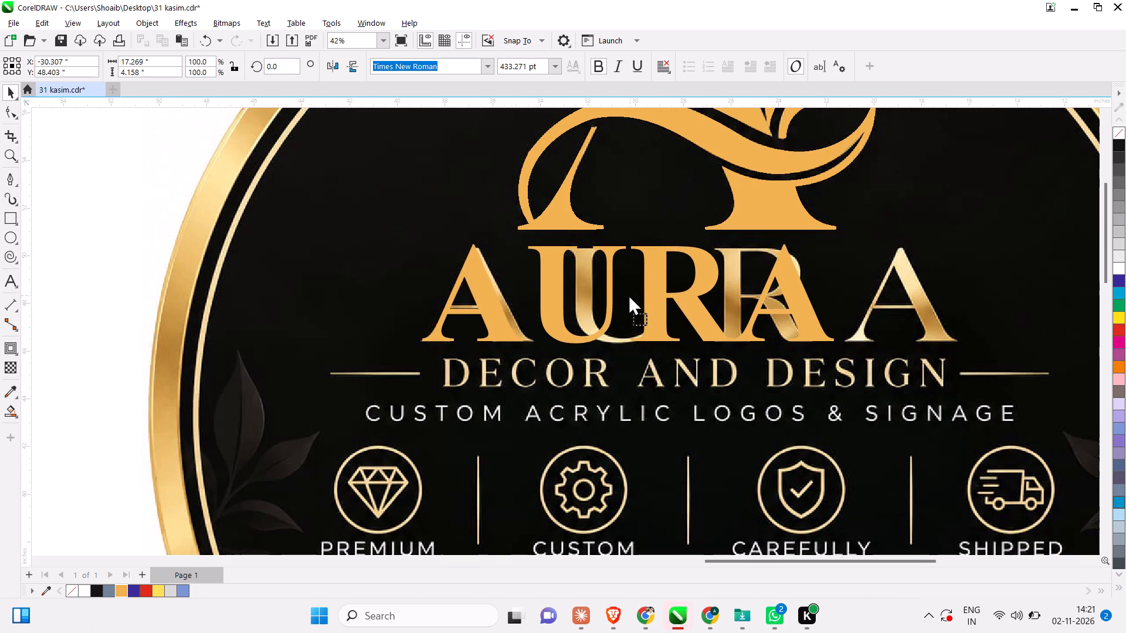
{"action": "left_click_drag", "start_coordinate": [628, 294], "coordinate": [629, 295]}
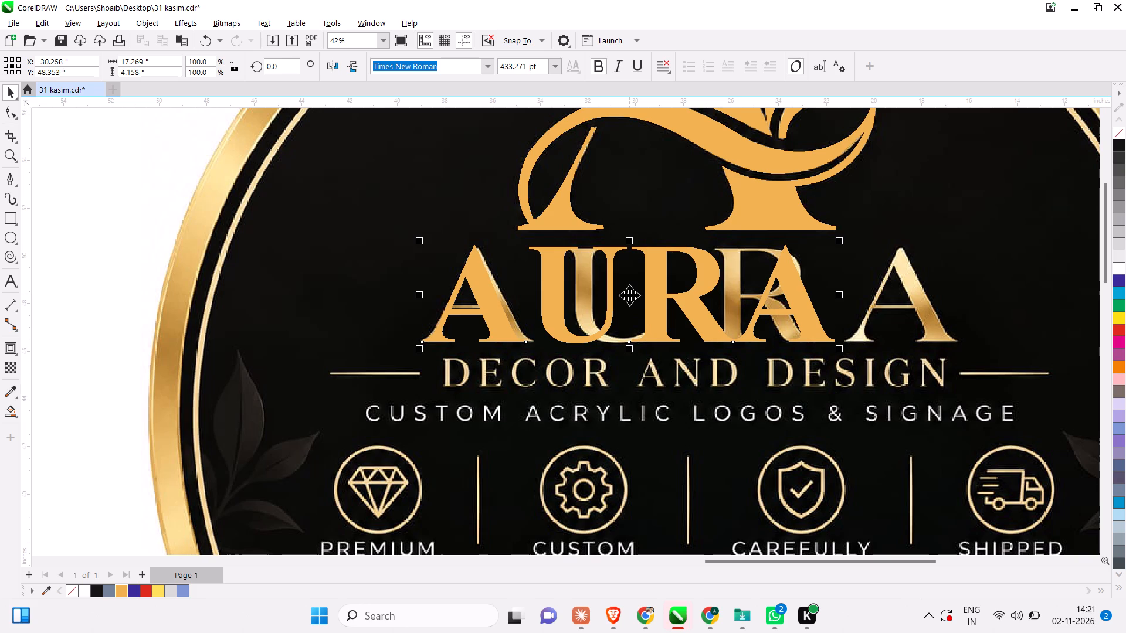
Widen the AURA text's letter spacing until its last A lies over the last A of the reference word.
{"action": "key", "text": "F10"}
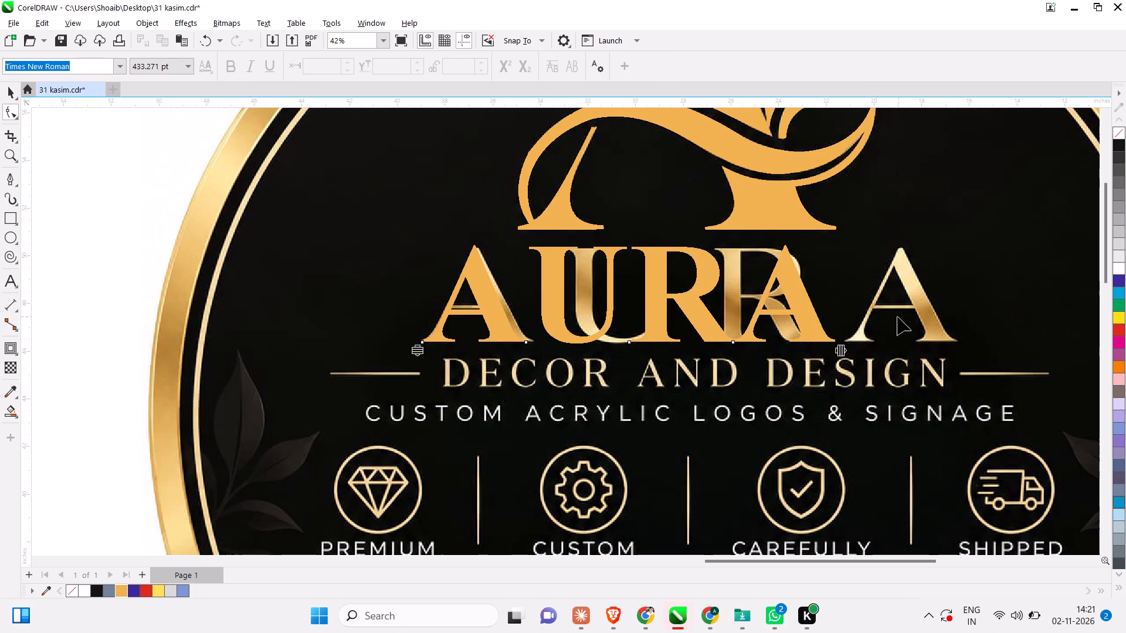
{"action": "left_click_drag", "start_coordinate": [841, 349], "coordinate": [946, 350]}
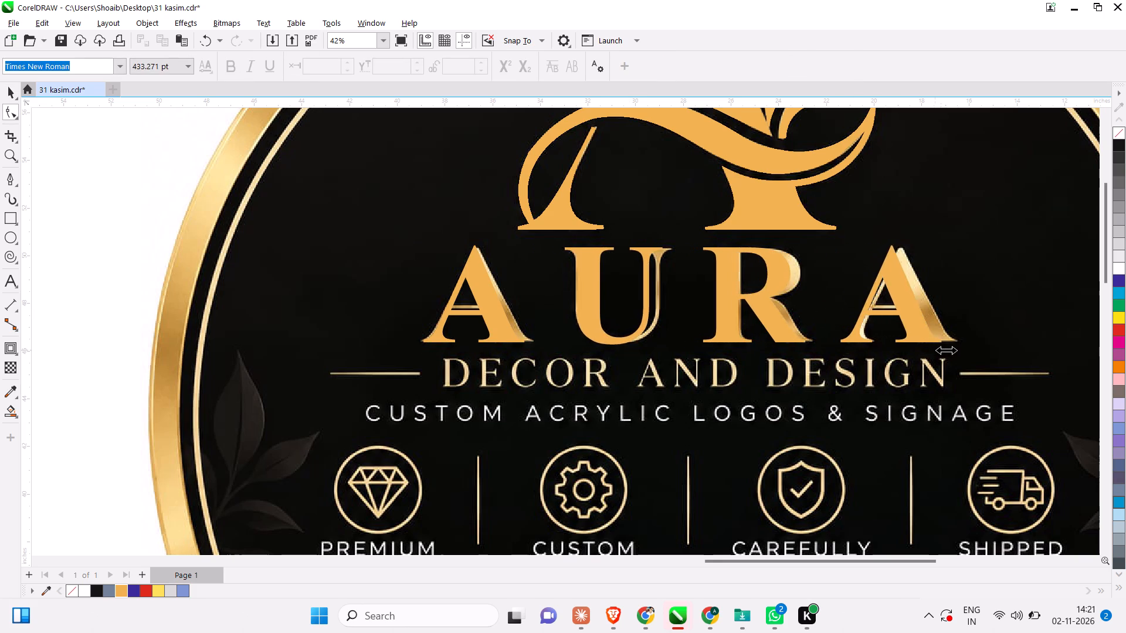
{"action": "left_click_drag", "start_coordinate": [946, 350], "coordinate": [951, 349]}
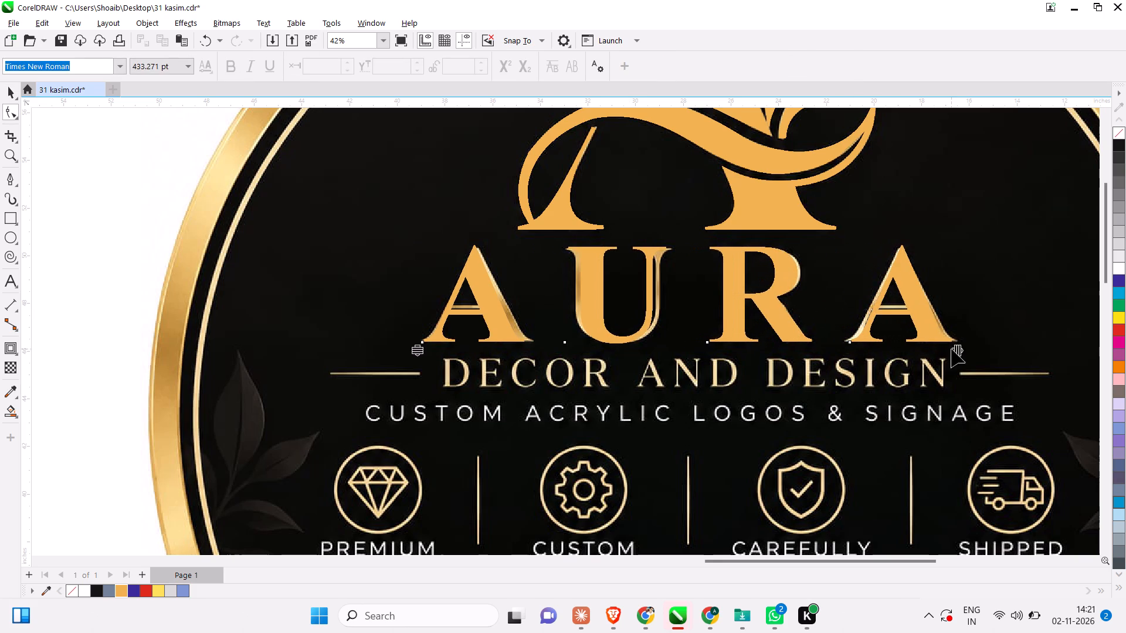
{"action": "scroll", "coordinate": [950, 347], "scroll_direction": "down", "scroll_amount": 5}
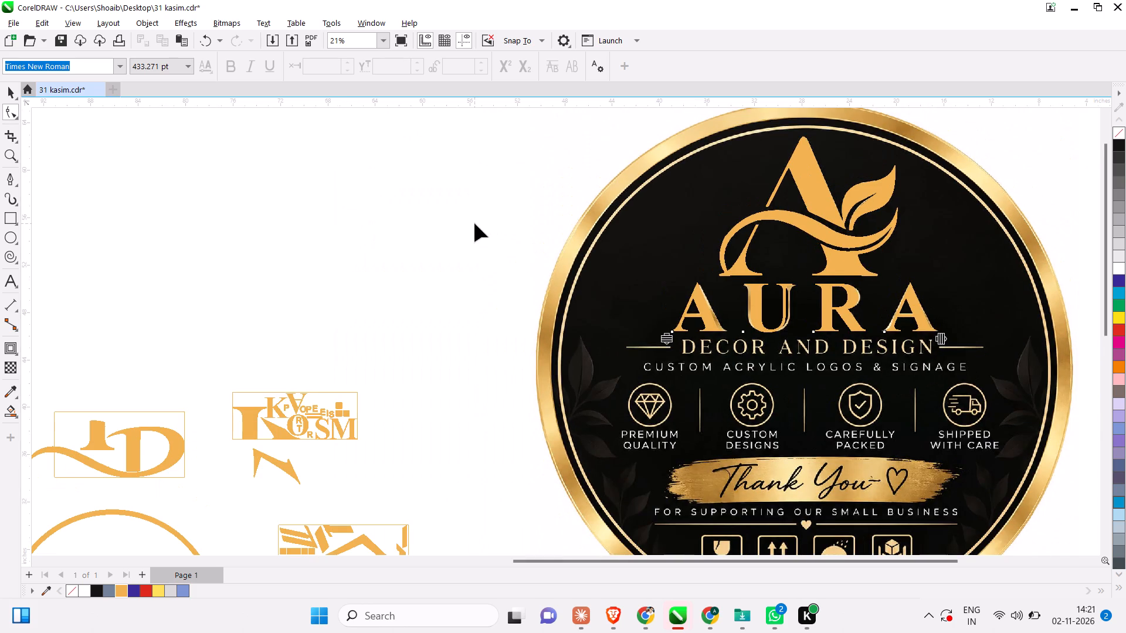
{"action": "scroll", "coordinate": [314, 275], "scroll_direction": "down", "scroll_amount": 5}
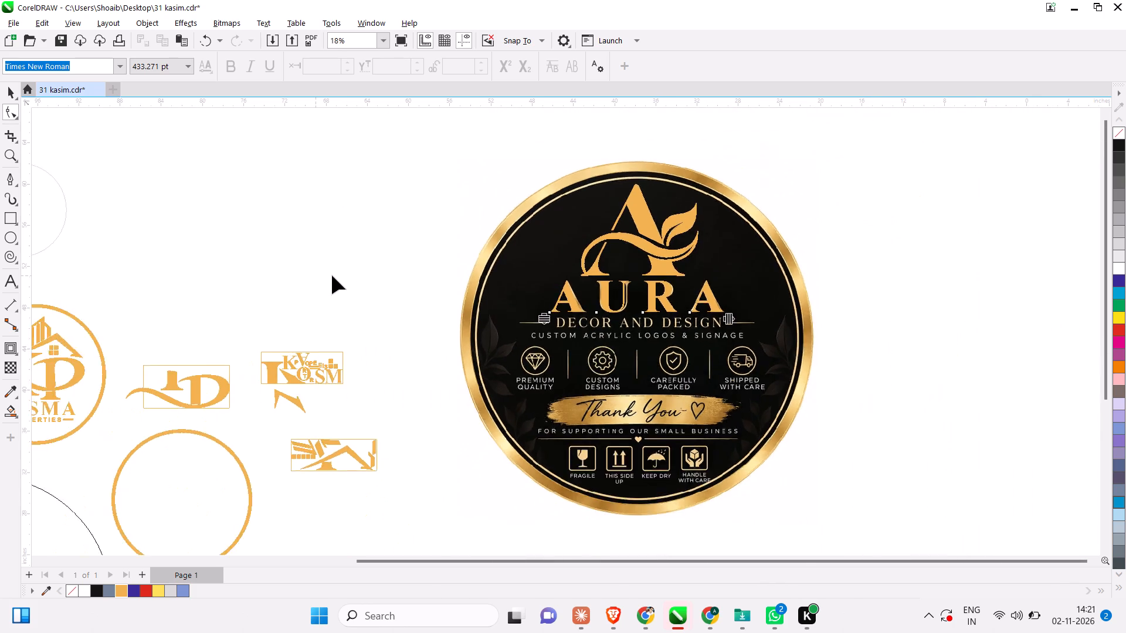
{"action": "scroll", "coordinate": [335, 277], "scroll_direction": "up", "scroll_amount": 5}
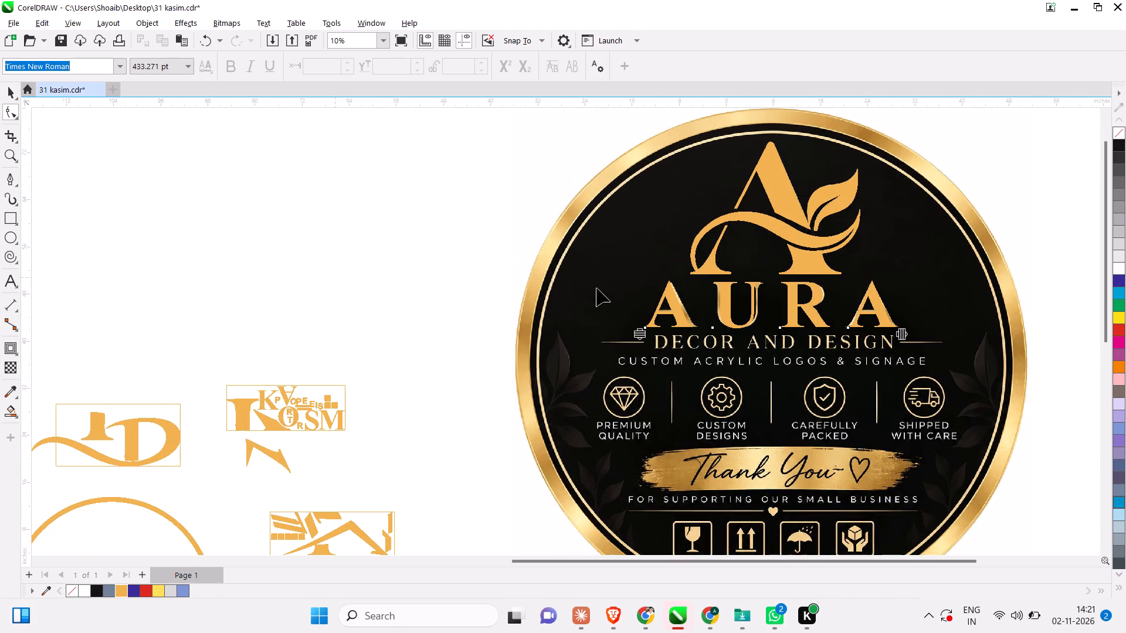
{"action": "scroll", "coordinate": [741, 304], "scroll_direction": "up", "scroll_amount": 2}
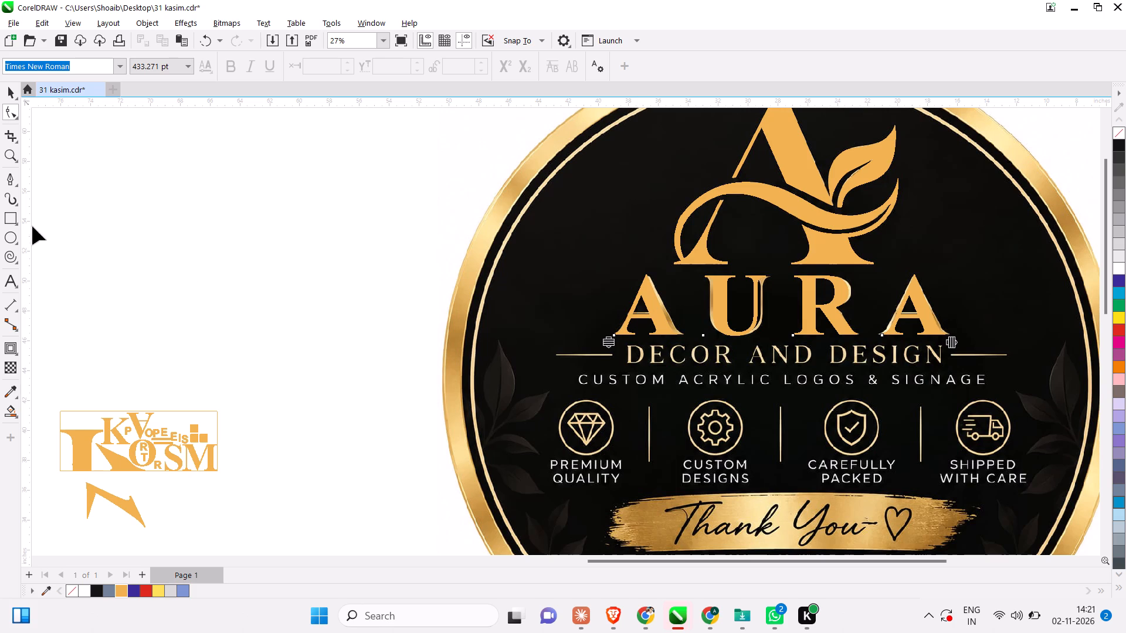
Add DECOR AND DESIGN as a separate artistic text line, starting just outside the badge's edge below the AURA lettering.
{"action": "left_click", "coordinate": [5, 279]}
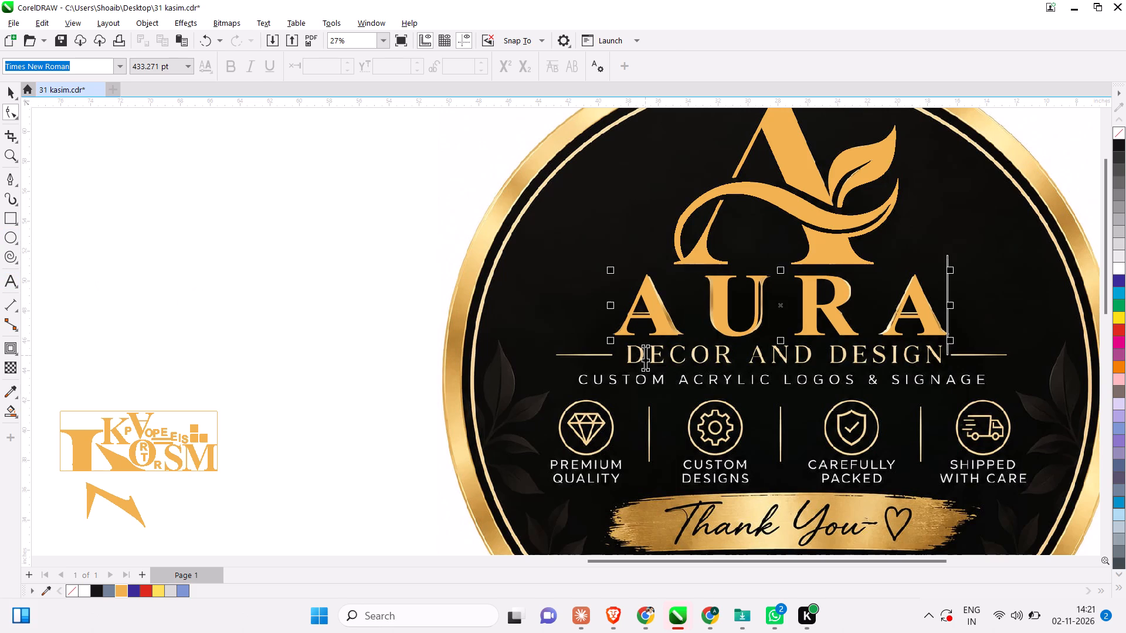
{"action": "left_click", "coordinate": [645, 355]}
{"action": "left_click", "coordinate": [632, 353]}
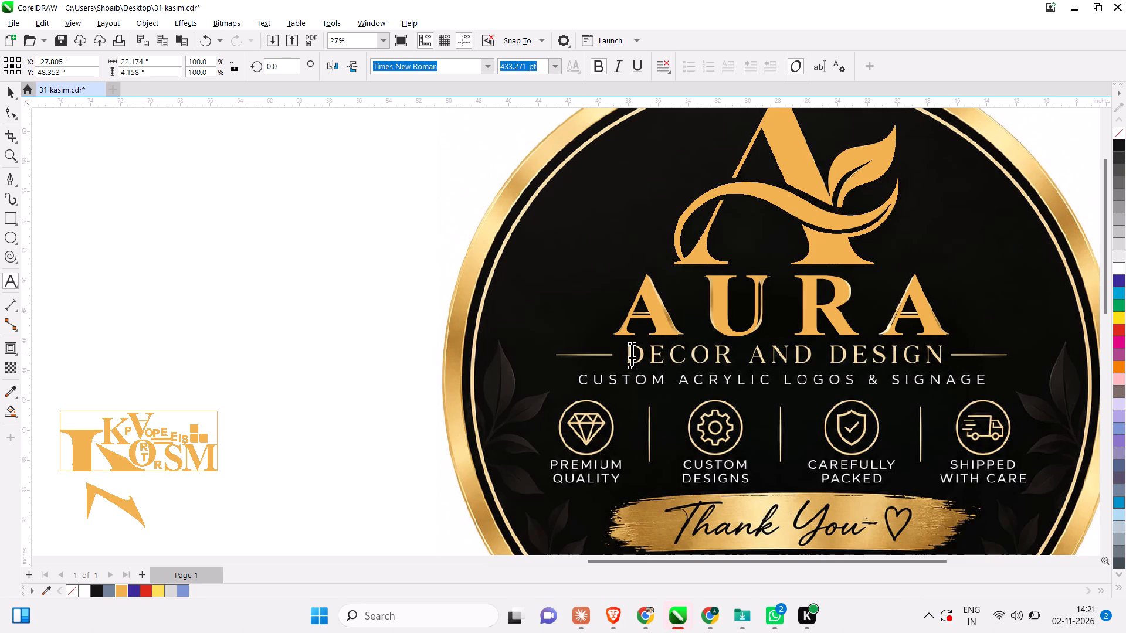
{"action": "key", "text": "f"}
{"action": "key", "text": "BackSpace"}
{"action": "left_click", "coordinate": [422, 436]}
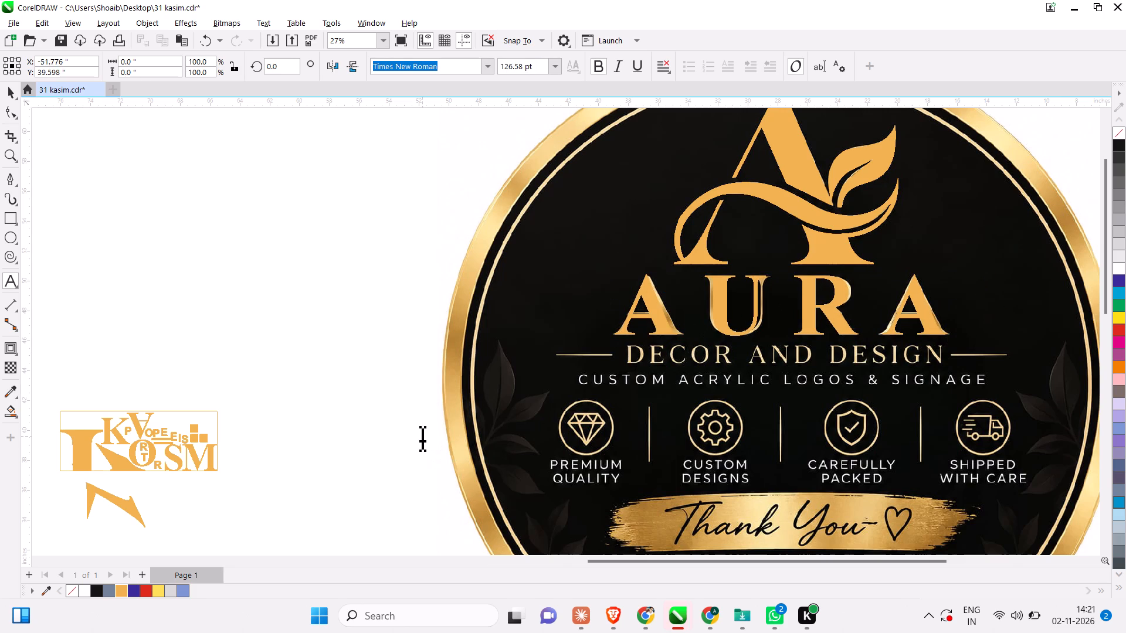
{"action": "key", "text": "d"}
{"action": "type", "text": "ECOR"}
{"action": "key", "text": "space"}
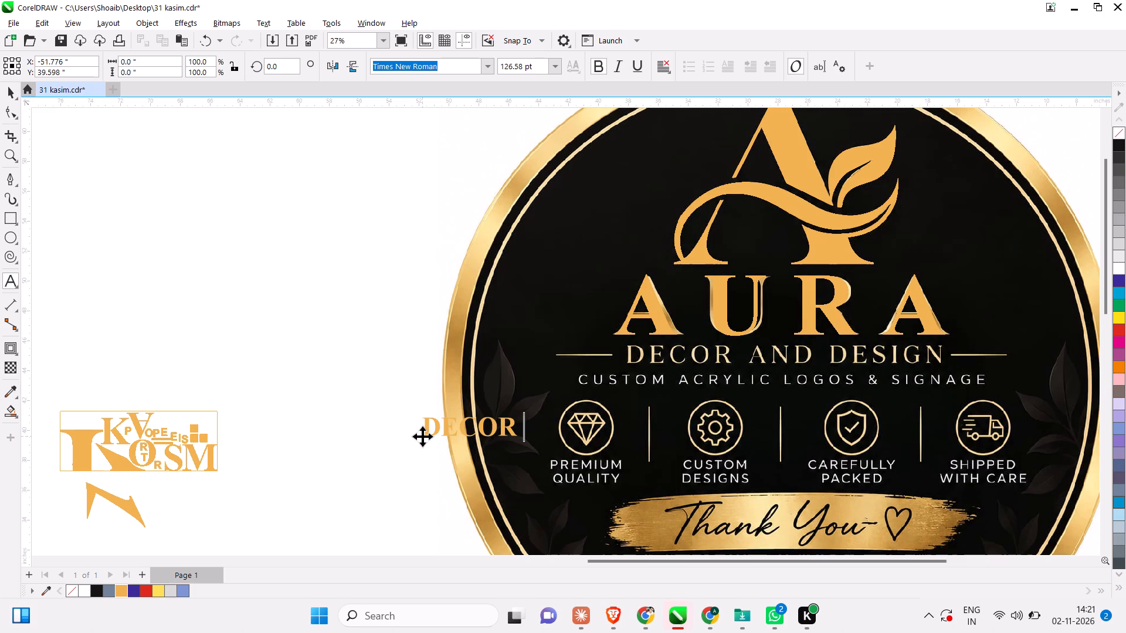
{"action": "type", "text": "AND"}
{"action": "key", "text": "space"}
{"action": "type", "text": "DESIGN"}
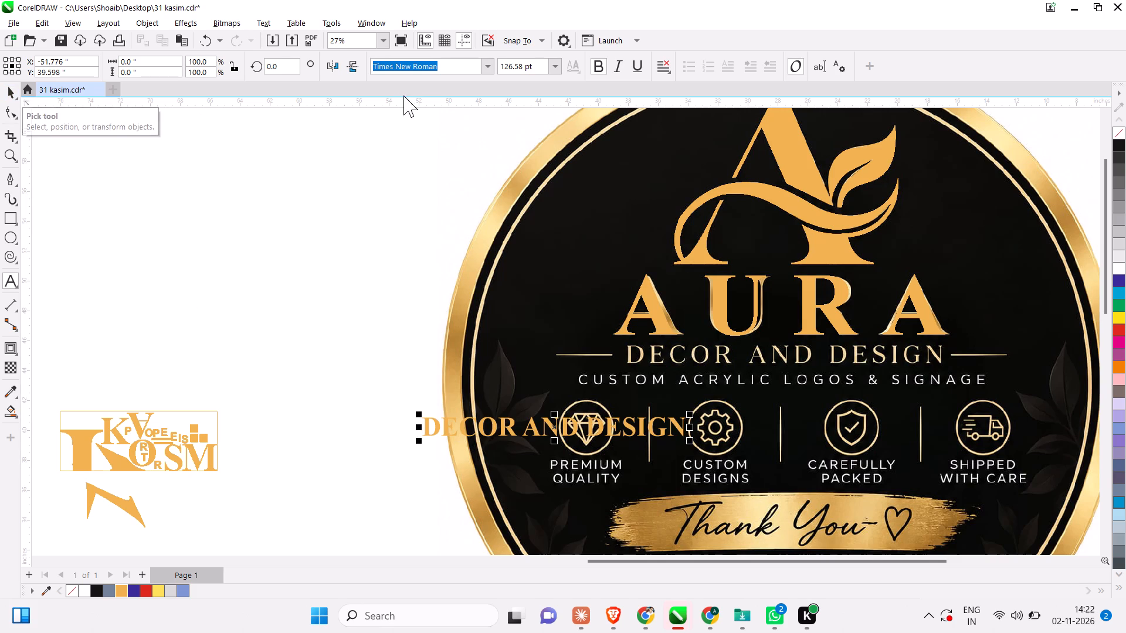
Remove the bold style from the DECOR AND DESIGN text, keeping it in Times New Roman.
{"action": "left_click", "coordinate": [601, 63]}
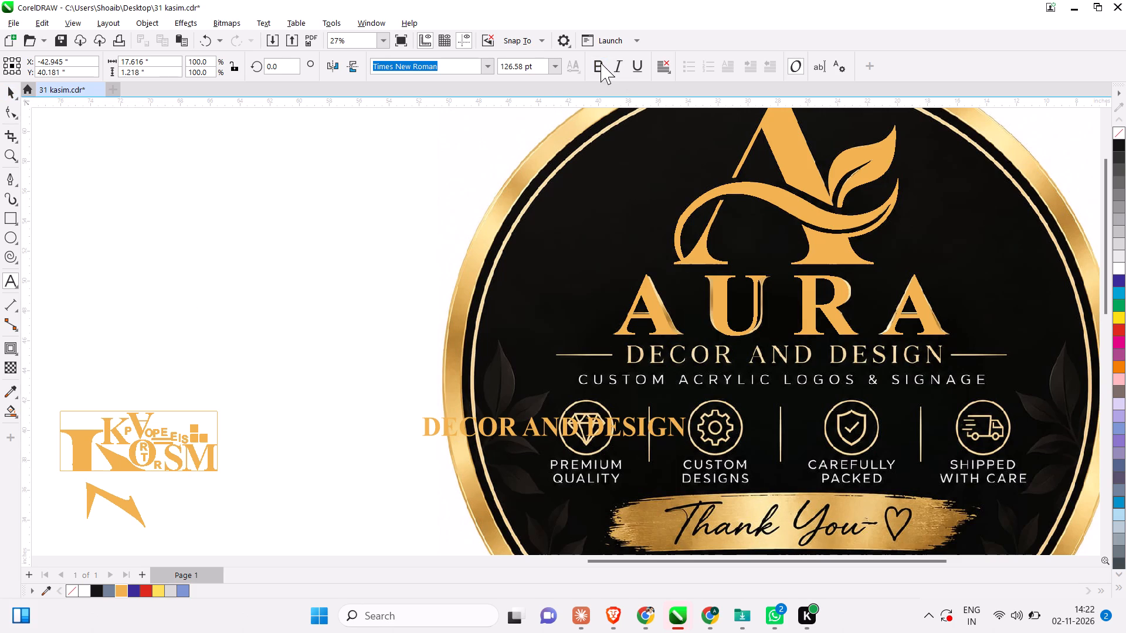
{"action": "left_click", "coordinate": [8, 93]}
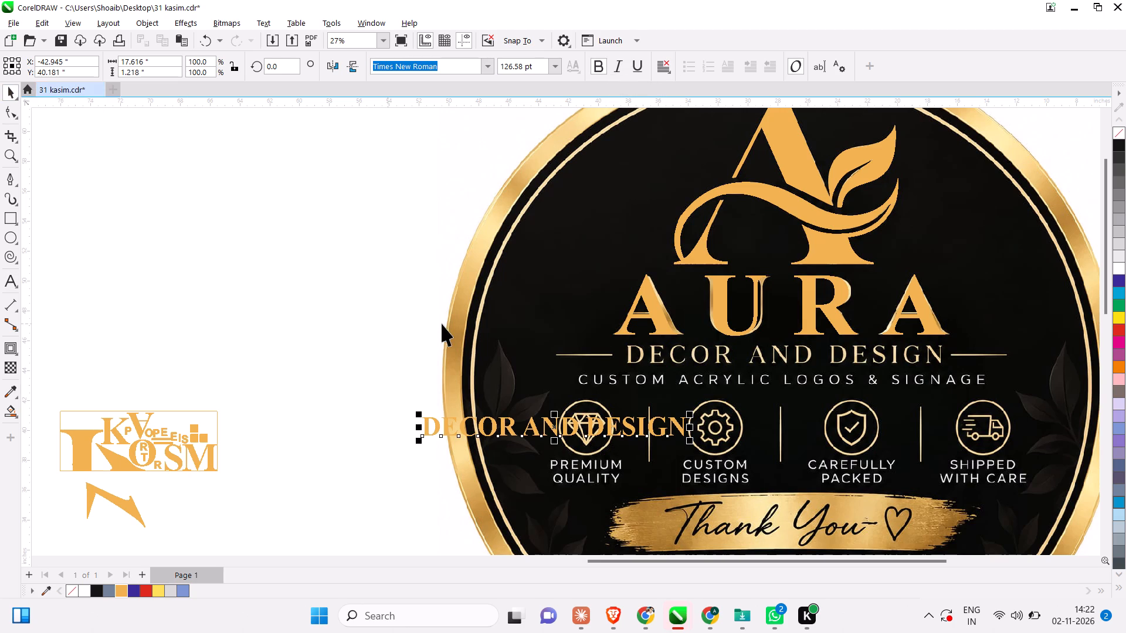
{"action": "left_click", "coordinate": [591, 66]}
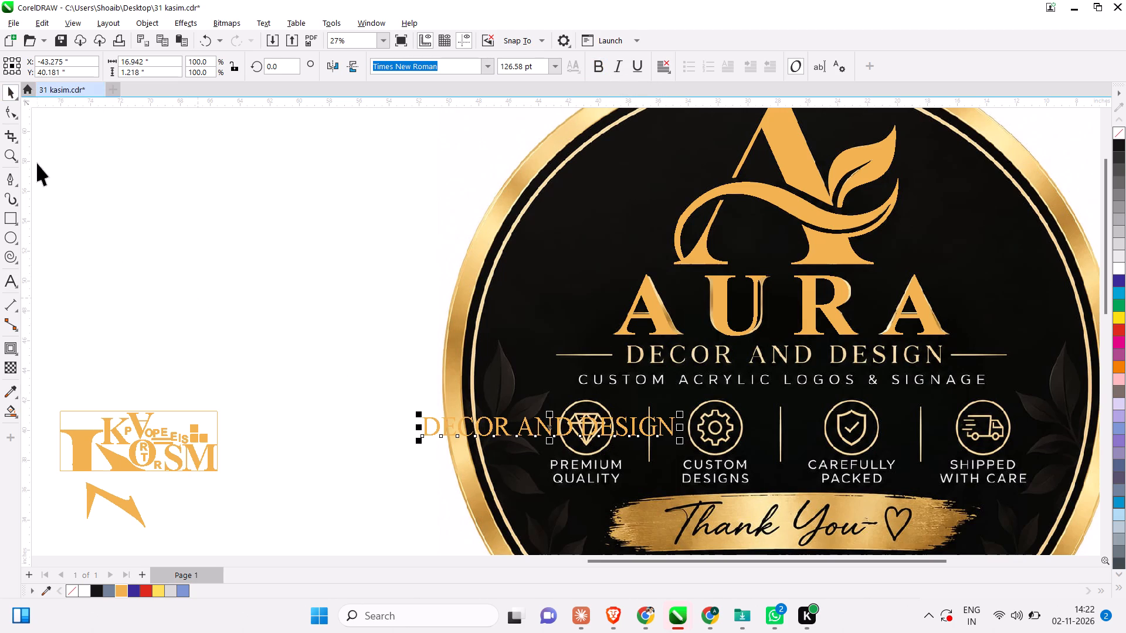
{"action": "left_click", "coordinate": [270, 355]}
Move the DECOR AND DESIGN text over the matching reference line, aligning the first D, and resize it to about 117 pt.
{"action": "left_click_drag", "start_coordinate": [504, 428], "coordinate": [683, 387]}
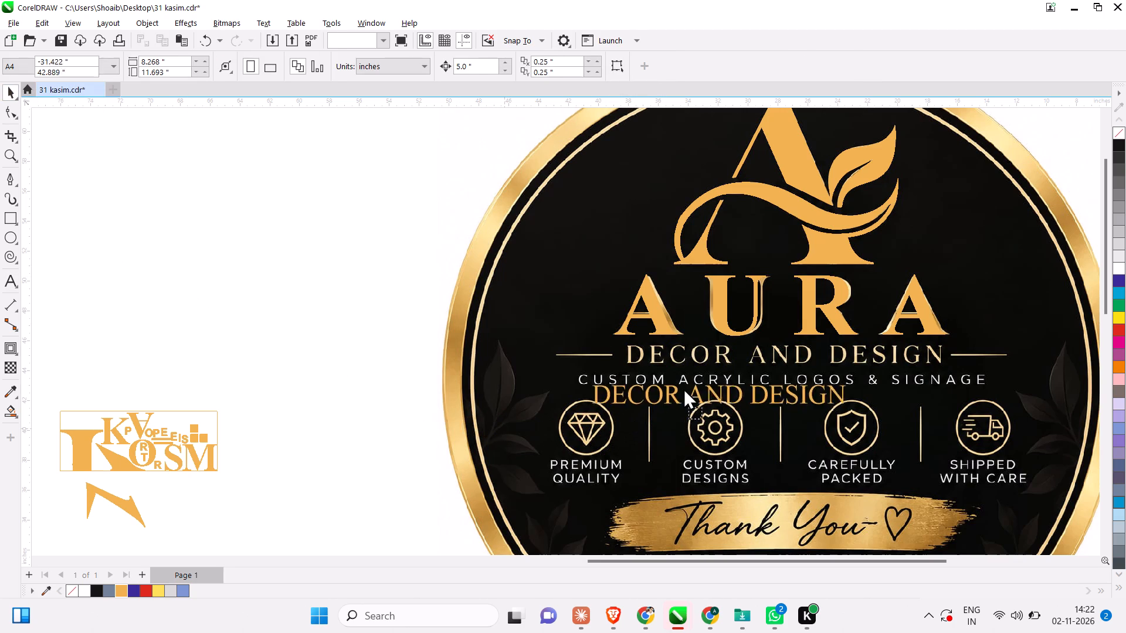
{"action": "left_click_drag", "start_coordinate": [683, 387], "coordinate": [707, 359]}
{"action": "scroll", "coordinate": [778, 322], "scroll_direction": "up", "scroll_amount": 2}
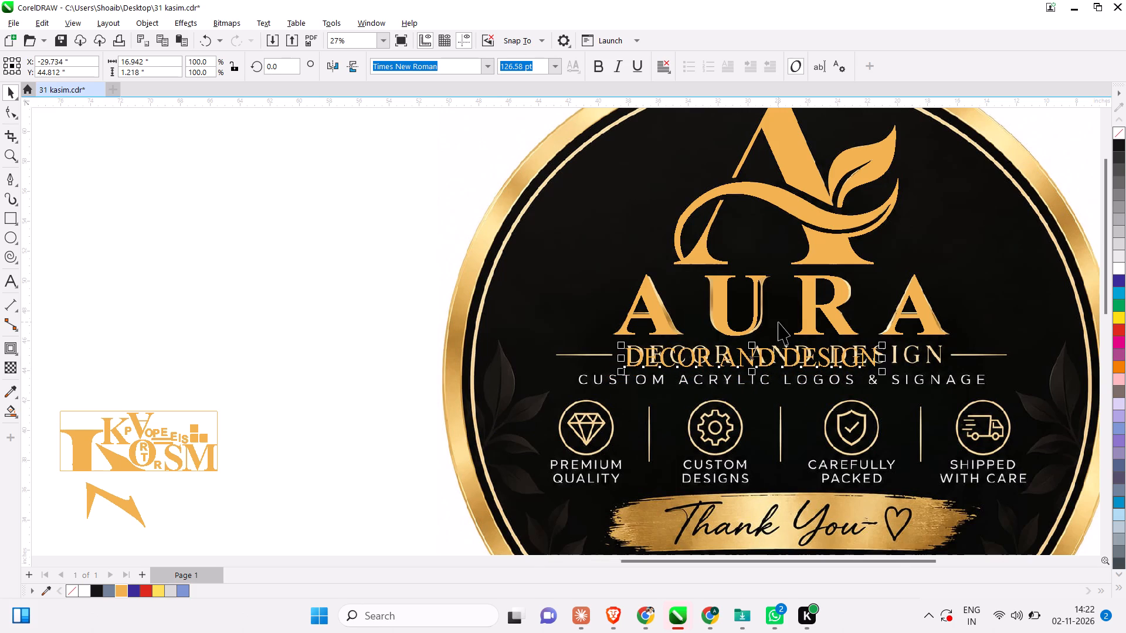
{"action": "scroll", "coordinate": [778, 322], "scroll_direction": "up", "scroll_amount": 5}
{"action": "scroll", "coordinate": [461, 445], "scroll_direction": "down", "scroll_amount": 3}
{"action": "scroll", "coordinate": [838, 484], "scroll_direction": "up", "scroll_amount": 1}
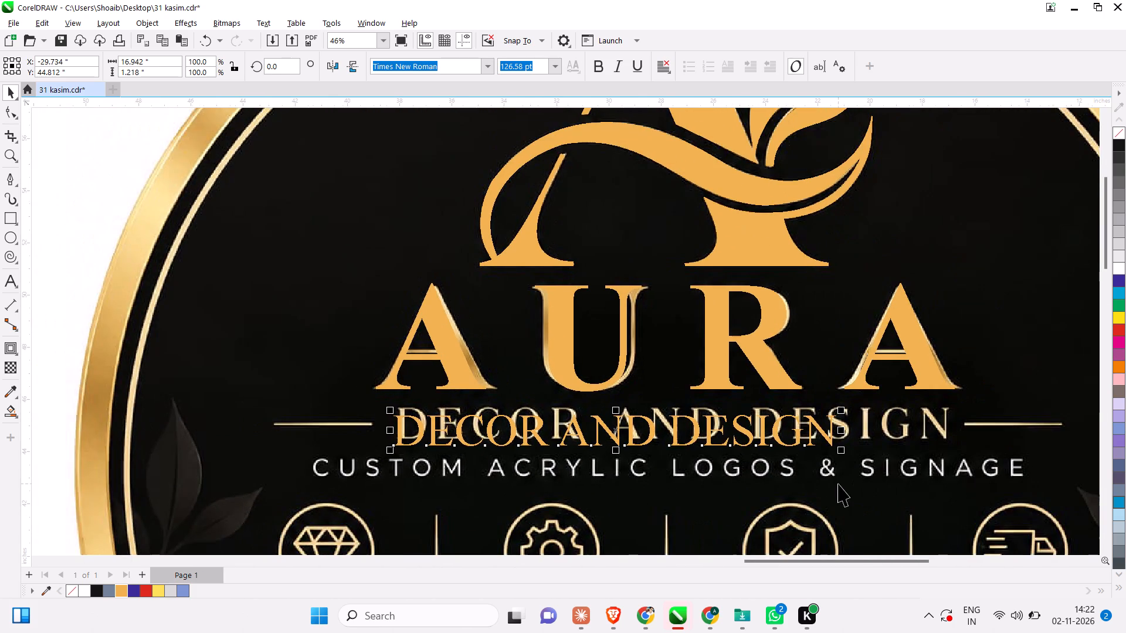
{"action": "left_click_drag", "start_coordinate": [845, 448], "coordinate": [833, 443]}
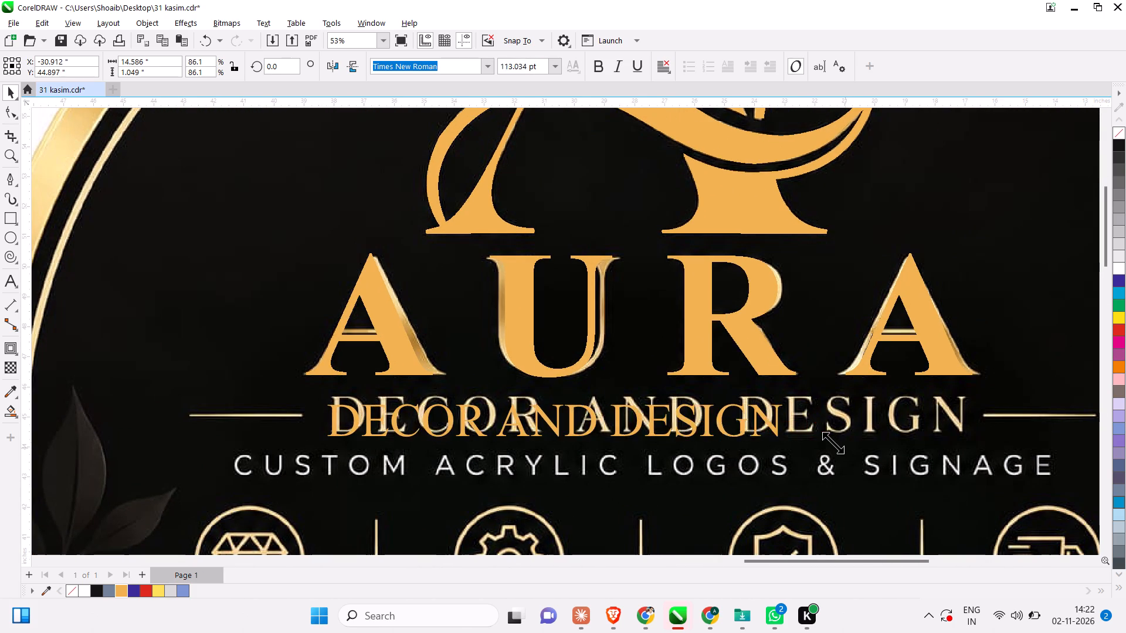
{"action": "left_click_drag", "start_coordinate": [833, 443], "coordinate": [823, 443]}
{"action": "scroll", "coordinate": [456, 426], "scroll_direction": "up", "scroll_amount": 2}
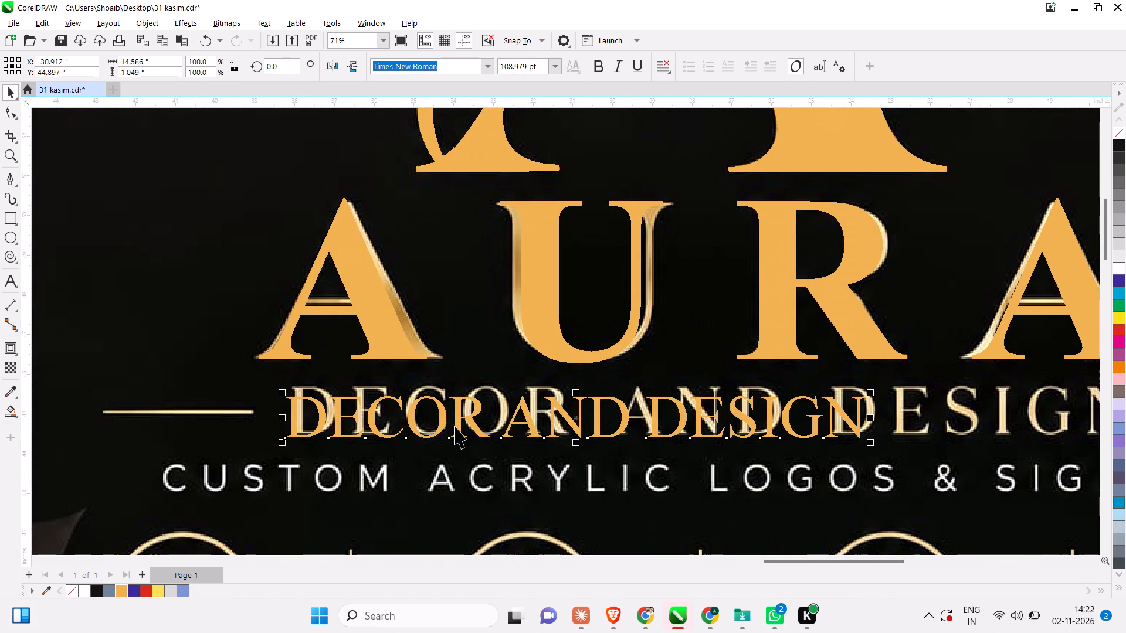
{"action": "left_click_drag", "start_coordinate": [459, 417], "coordinate": [475, 411]}
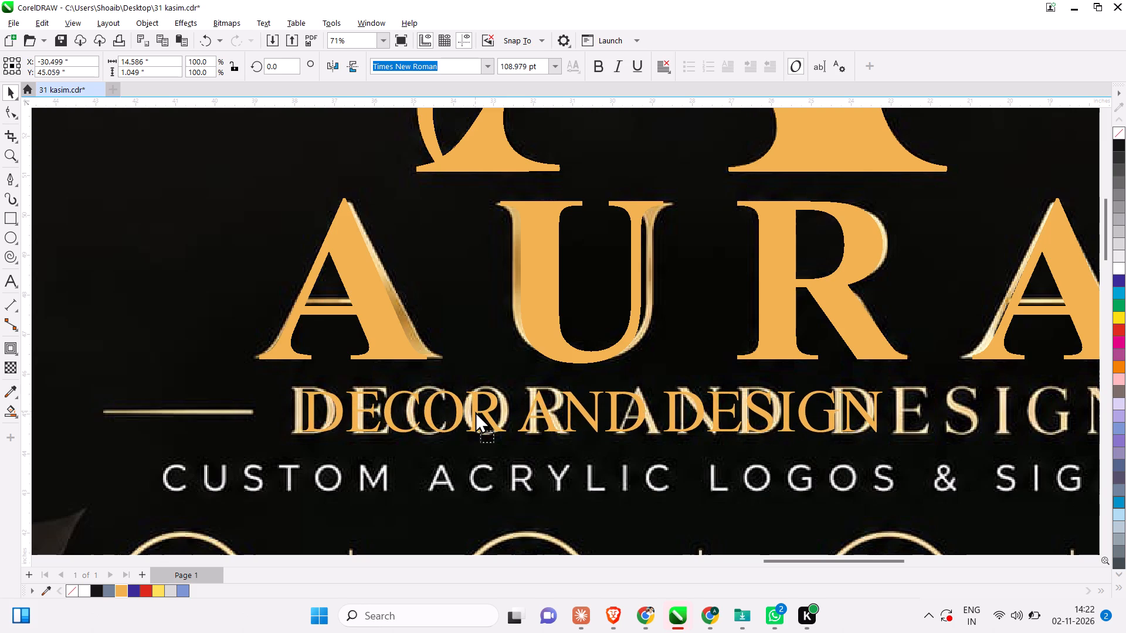
{"action": "left_click_drag", "start_coordinate": [475, 411], "coordinate": [464, 408]}
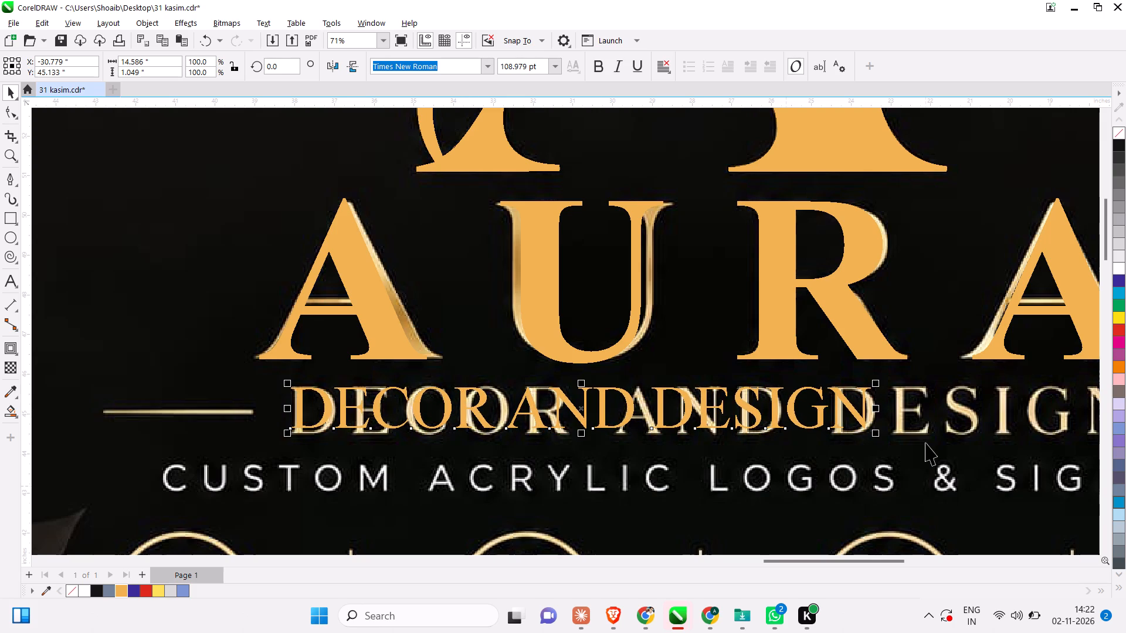
{"action": "left_click_drag", "start_coordinate": [879, 433], "coordinate": [903, 450]}
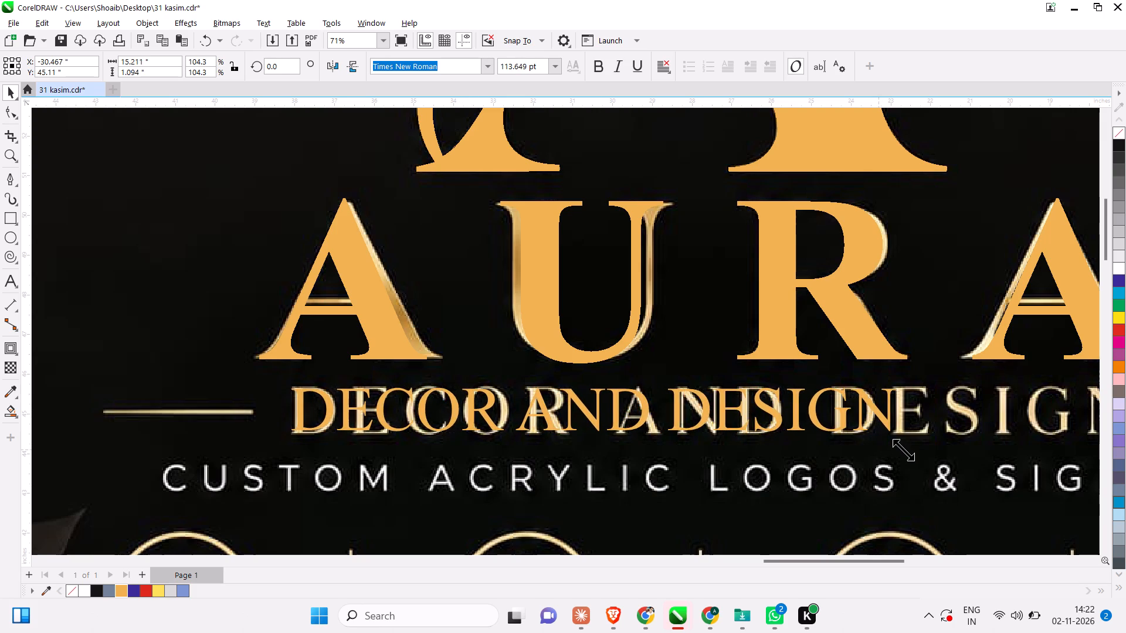
{"action": "left_click_drag", "start_coordinate": [903, 450], "coordinate": [921, 461]}
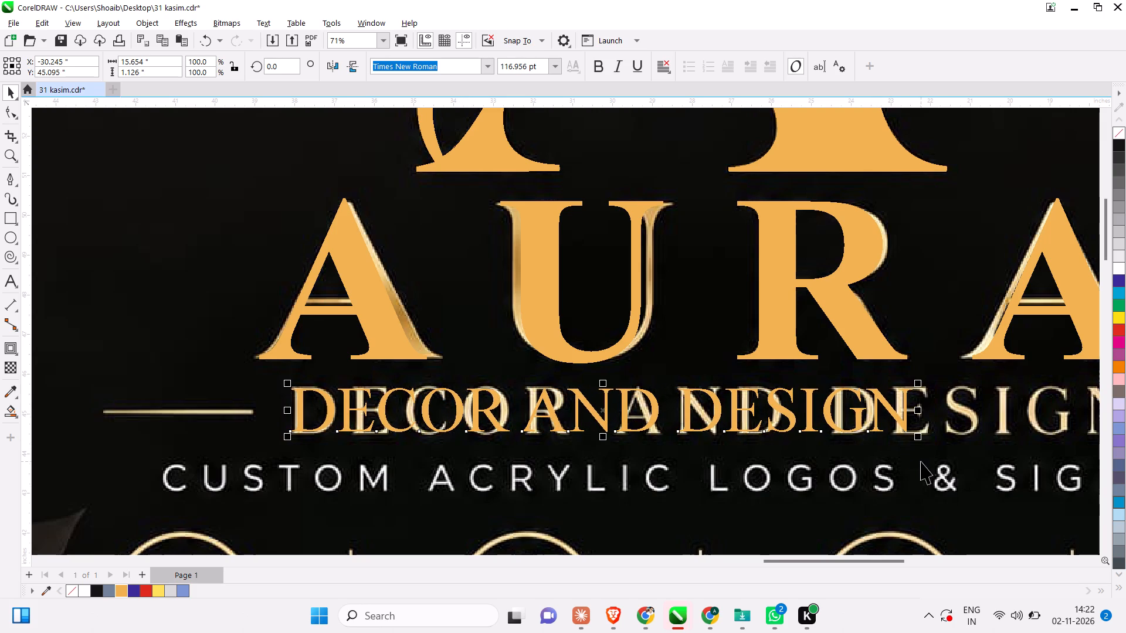
Widen the DECOR AND DESIGN text's letter spacing until its final N lies over the final N of the reference line.
{"action": "key", "text": "F10"}
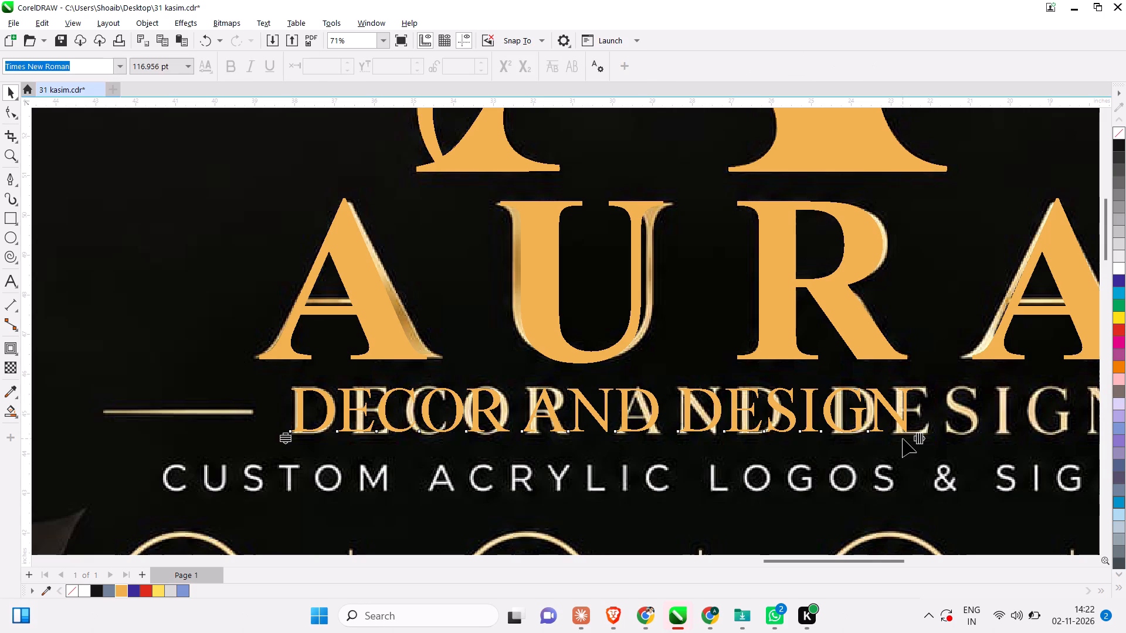
{"action": "scroll", "coordinate": [812, 409], "scroll_direction": "down", "scroll_amount": 4}
{"action": "scroll", "coordinate": [910, 382], "scroll_direction": "up", "scroll_amount": 2}
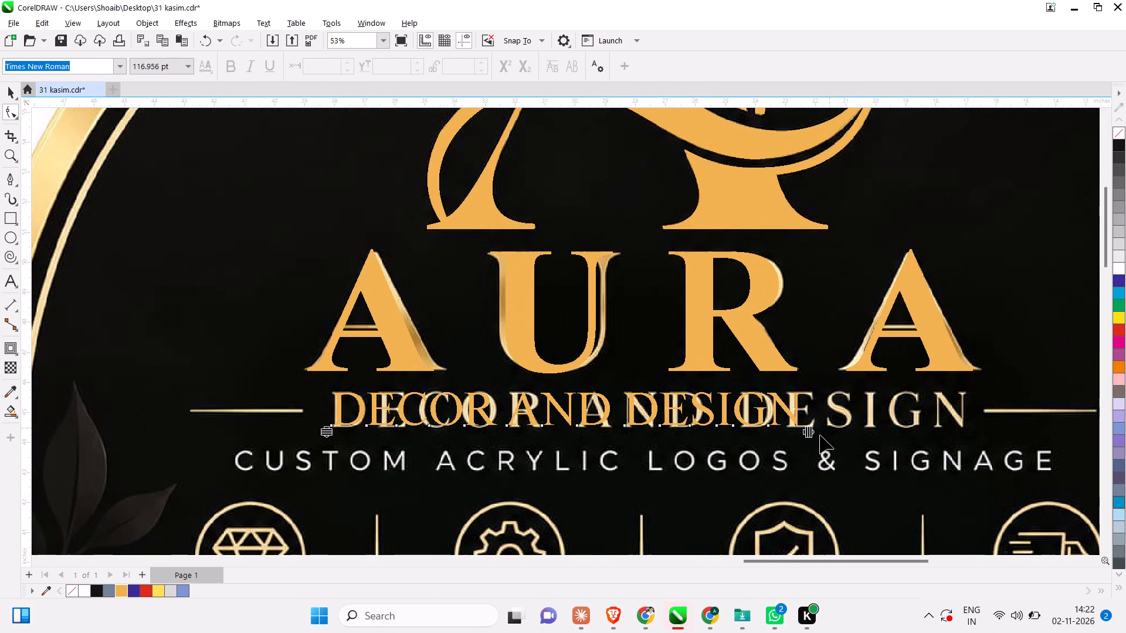
{"action": "left_click_drag", "start_coordinate": [810, 433], "coordinate": [1012, 453]}
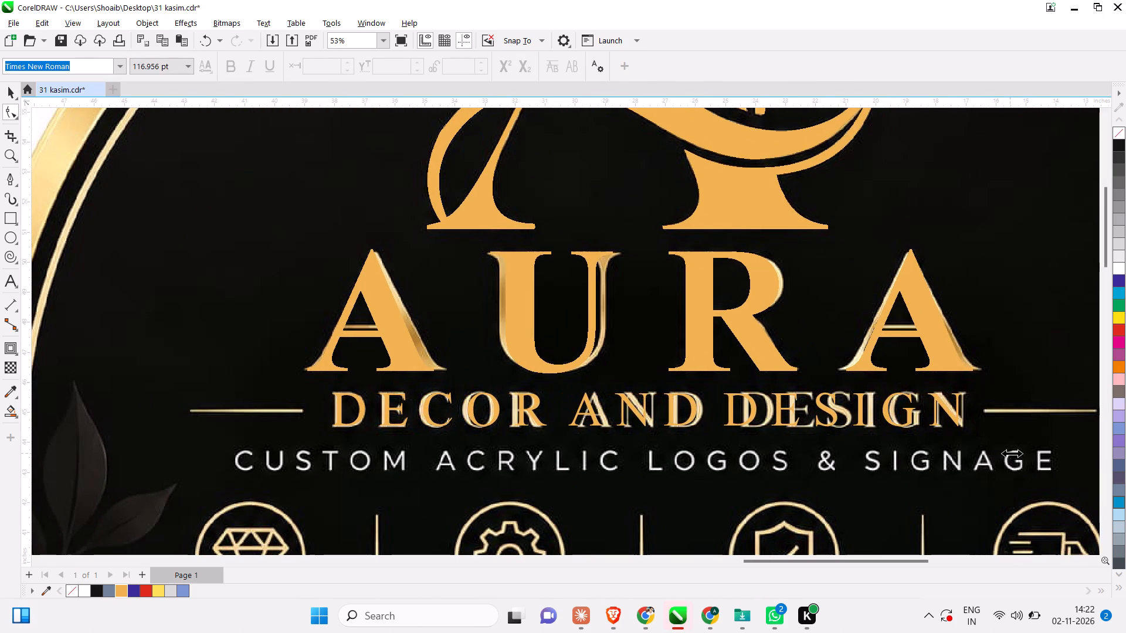
{"action": "left_click_drag", "start_coordinate": [1012, 453], "coordinate": [1015, 452]}
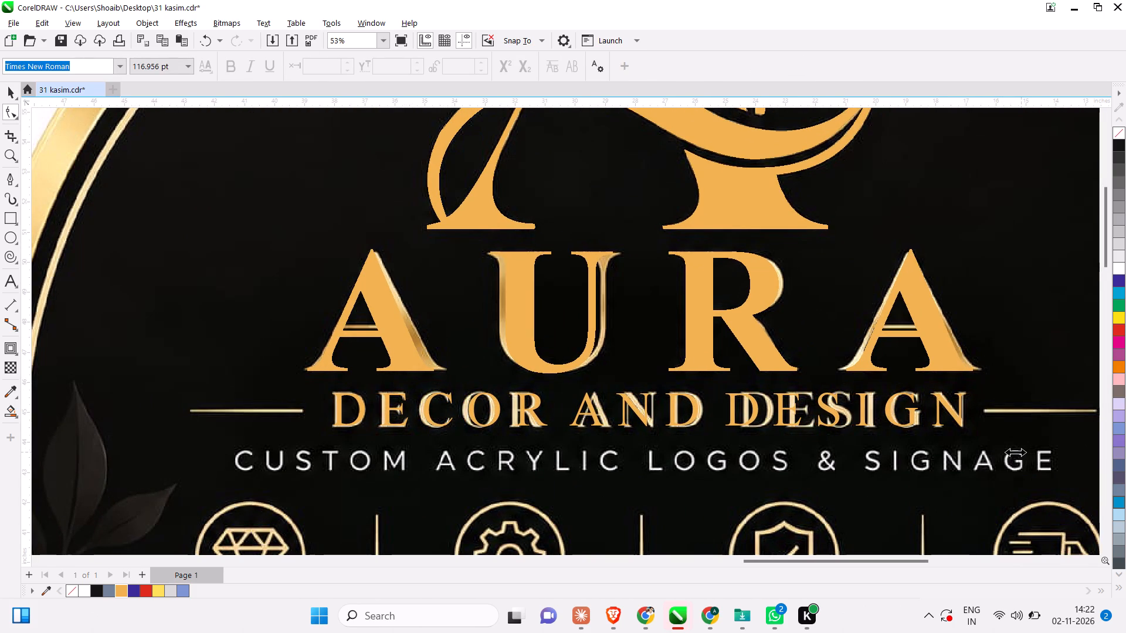
{"action": "left_click_drag", "start_coordinate": [1015, 452], "coordinate": [1021, 452]}
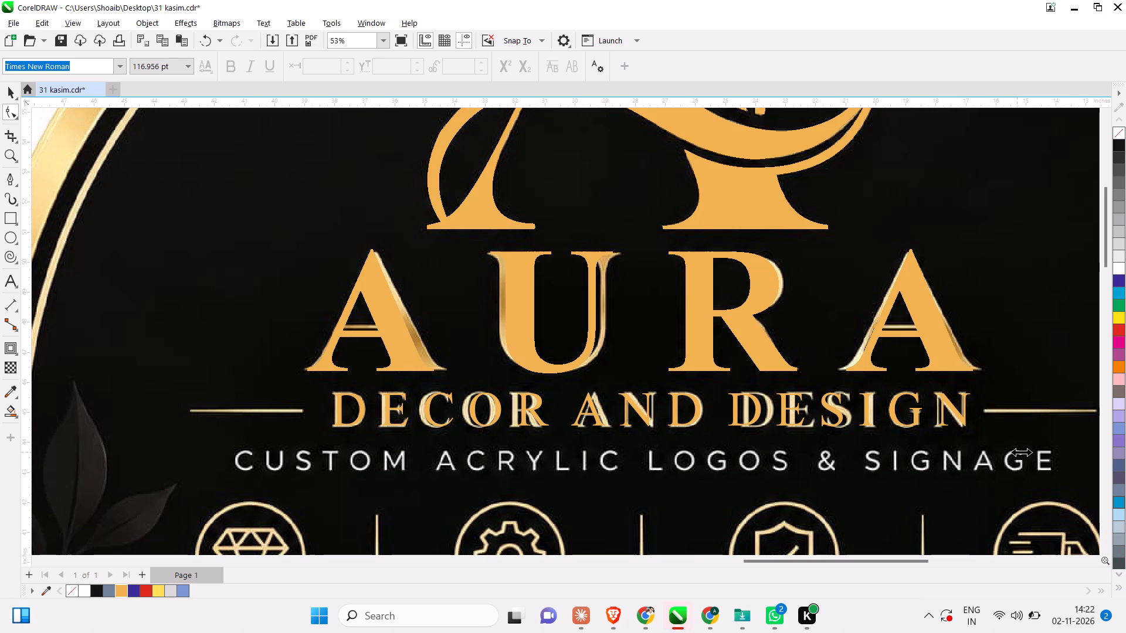
{"action": "left_click_drag", "start_coordinate": [1021, 452], "coordinate": [1018, 452]}
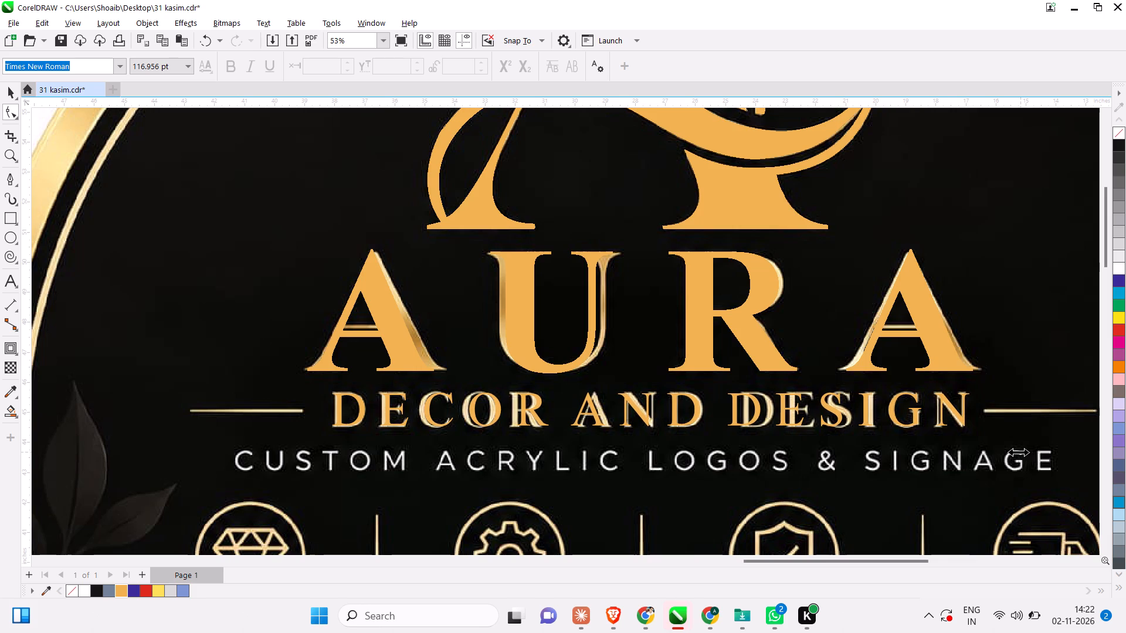
{"action": "left_click_drag", "start_coordinate": [1018, 452], "coordinate": [1016, 452]}
Place a copy of the traced emblem, AURA and DECOR AND DESIGN text together on the blank area to the right of the badge.
{"action": "scroll", "coordinate": [497, 383], "scroll_direction": "down", "scroll_amount": 1}
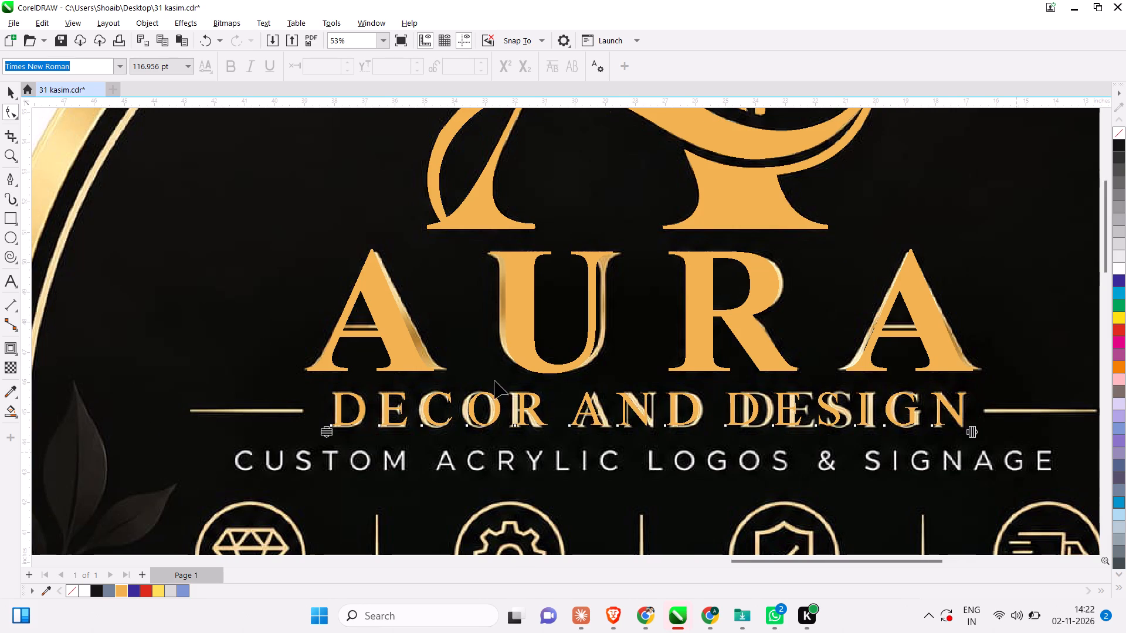
{"action": "scroll", "coordinate": [494, 380], "scroll_direction": "down", "scroll_amount": 1}
{"action": "scroll", "coordinate": [564, 437], "scroll_direction": "down", "scroll_amount": 2}
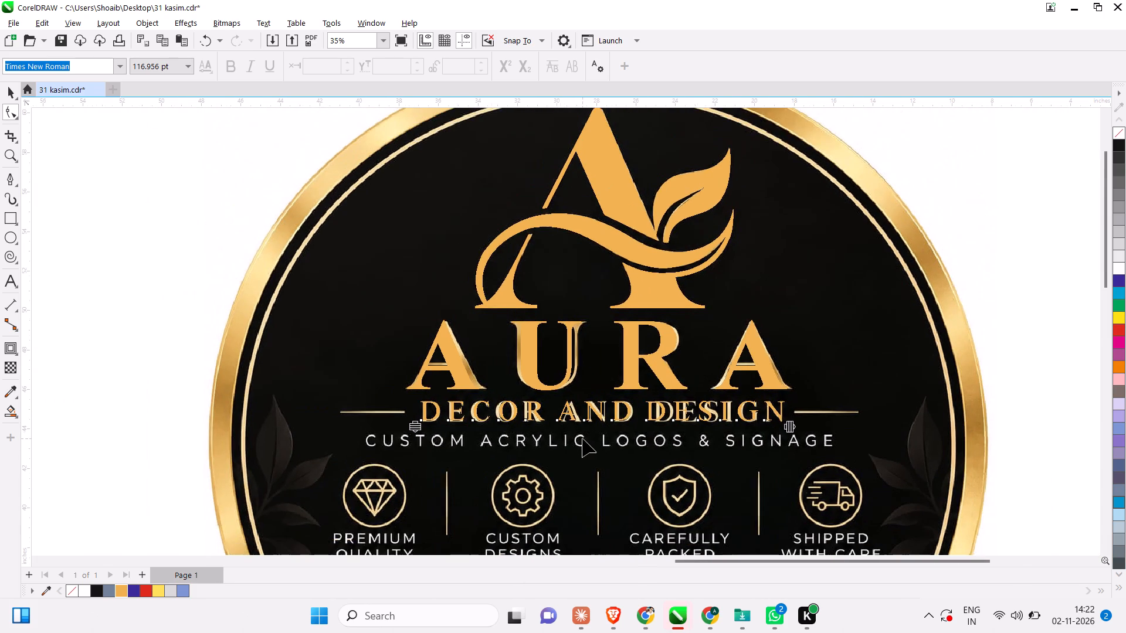
{"action": "scroll", "coordinate": [582, 438], "scroll_direction": "down", "scroll_amount": 1}
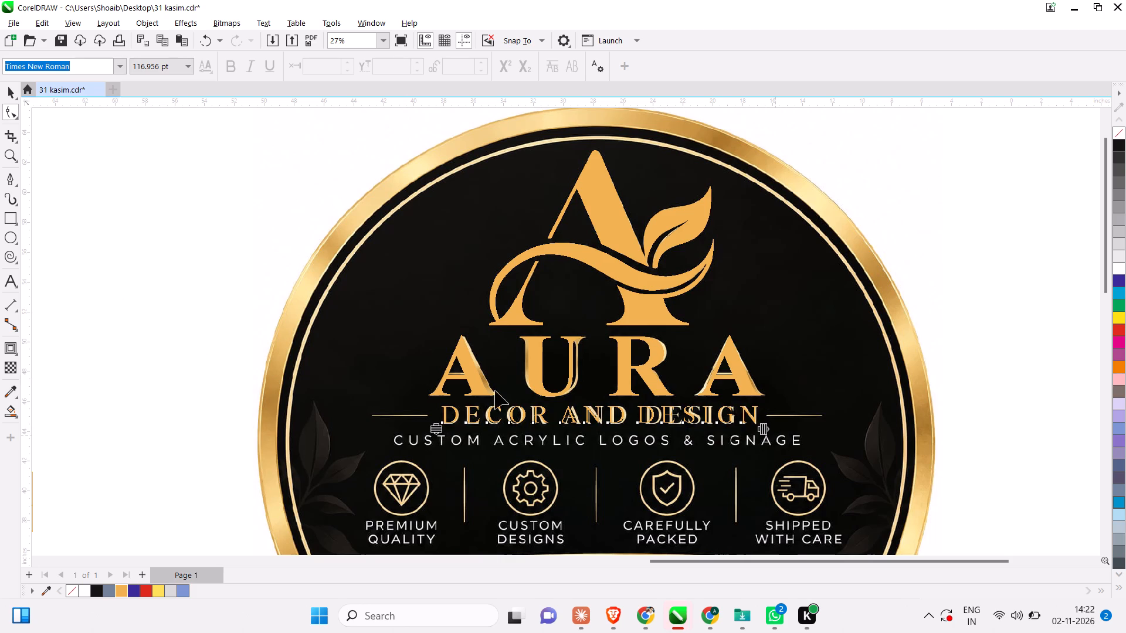
{"action": "left_click", "coordinate": [195, 276]}
{"action": "scroll", "coordinate": [585, 385], "scroll_direction": "down", "scroll_amount": 1}
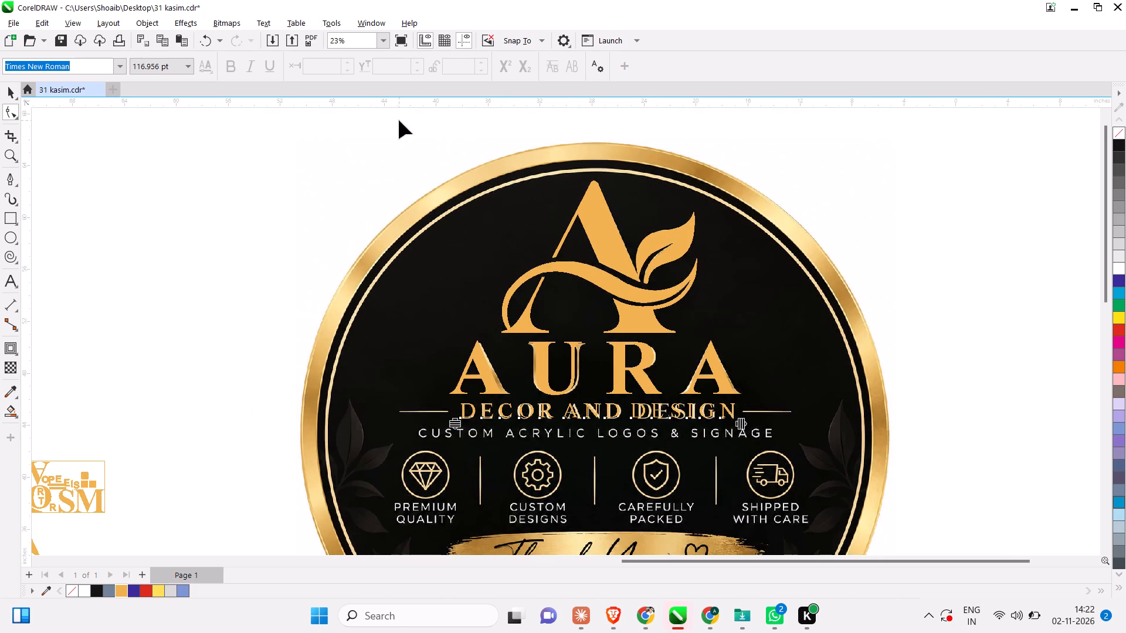
{"action": "left_click_drag", "start_coordinate": [363, 127], "coordinate": [808, 451]}
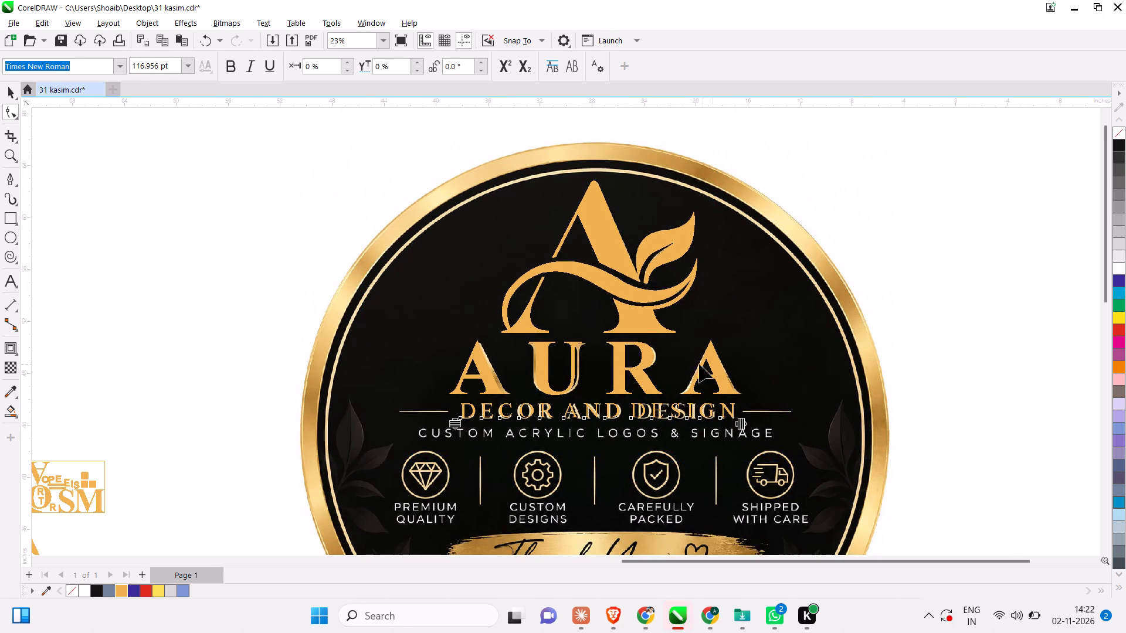
{"action": "key", "text": "space"}
{"action": "left_click_drag", "start_coordinate": [364, 128], "coordinate": [784, 424]}
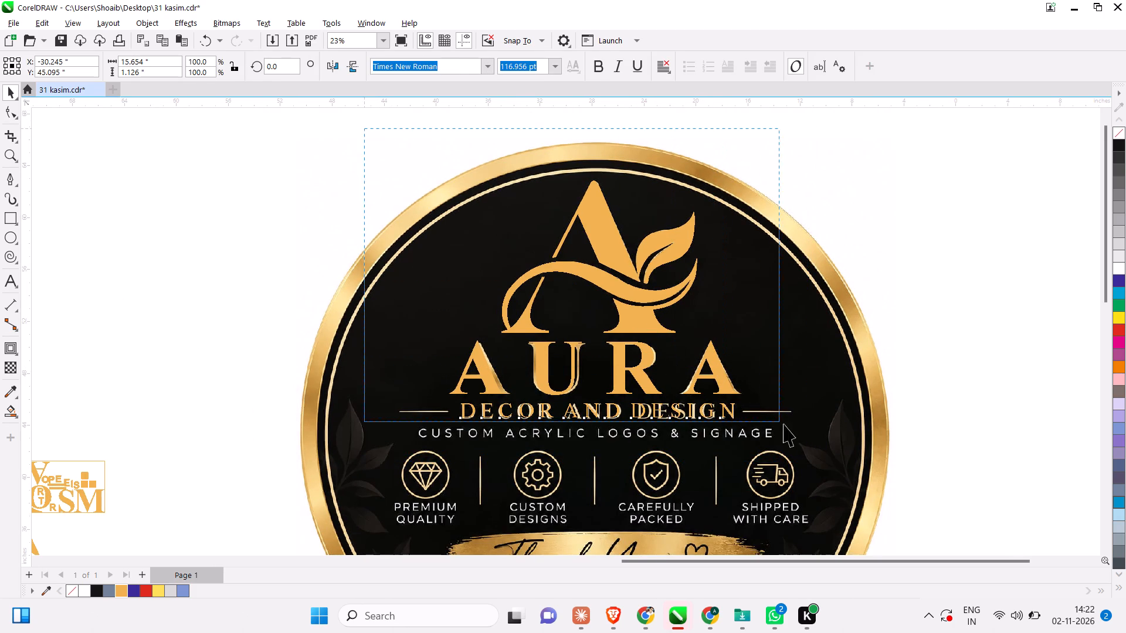
{"action": "left_click_drag", "start_coordinate": [784, 424], "coordinate": [801, 442]}
{"action": "scroll", "coordinate": [579, 324], "scroll_direction": "down", "scroll_amount": 1}
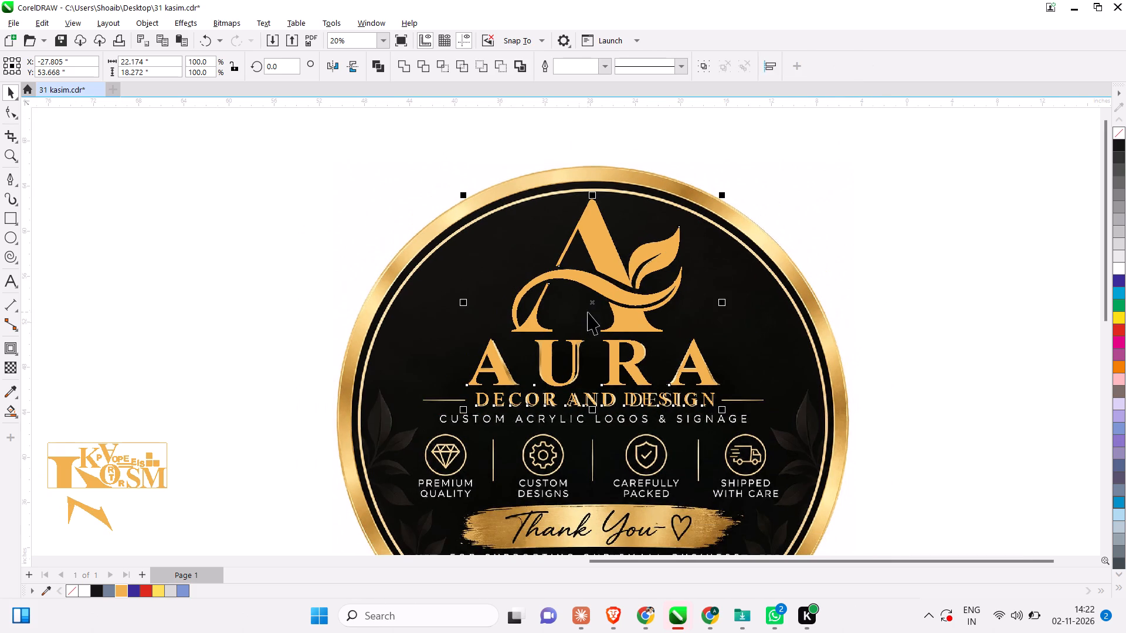
{"action": "left_click_drag", "start_coordinate": [592, 304], "coordinate": [939, 305]}
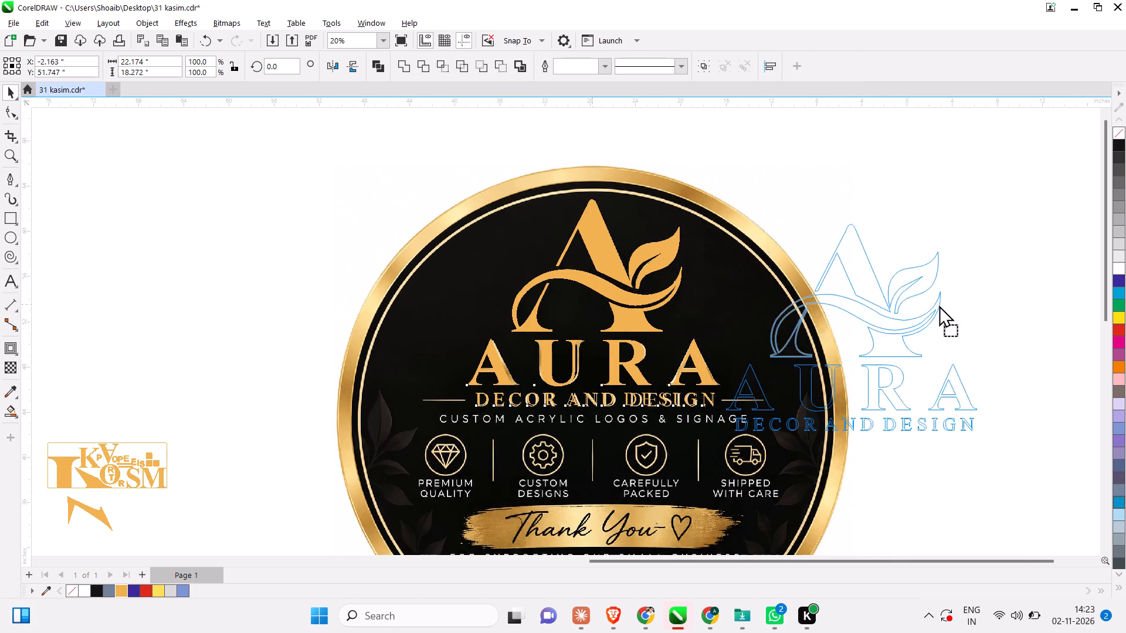
{"action": "left_click_drag", "start_coordinate": [939, 305], "coordinate": [985, 273]}
{"action": "right_click", "coordinate": [985, 273]}
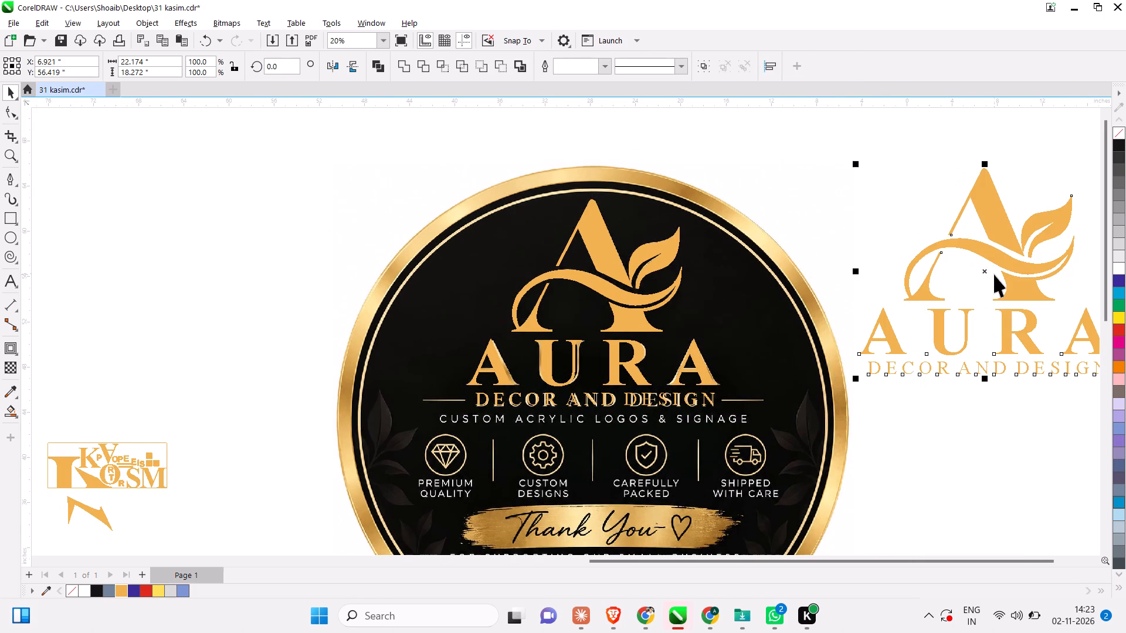
{"action": "left_click", "coordinate": [927, 461]}
{"action": "scroll", "coordinate": [632, 249], "scroll_direction": "down", "scroll_amount": 1}
{"action": "scroll", "coordinate": [981, 143], "scroll_direction": "up", "scroll_amount": 1}
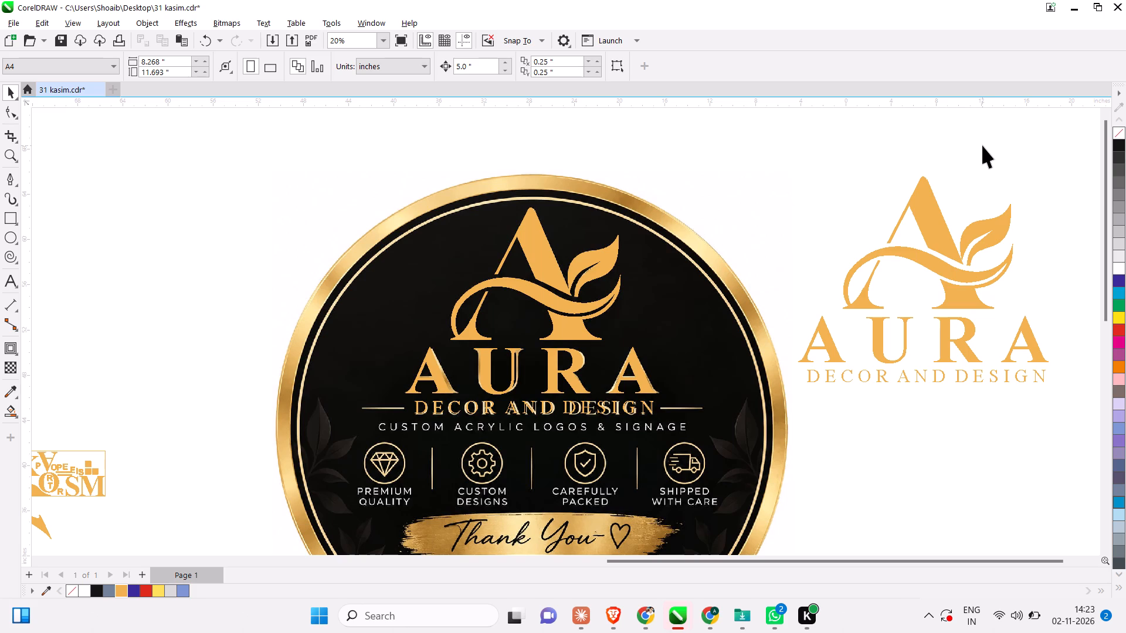
Save the 31 kasim.cdr drawing in version 24.0 (2022) file format.
{"action": "key", "text": "ctrl+s"}
{"action": "key", "text": "ctrl+s"}
{"action": "key", "text": "ctrl+s"}
{"action": "key", "text": "ctrl+s"}
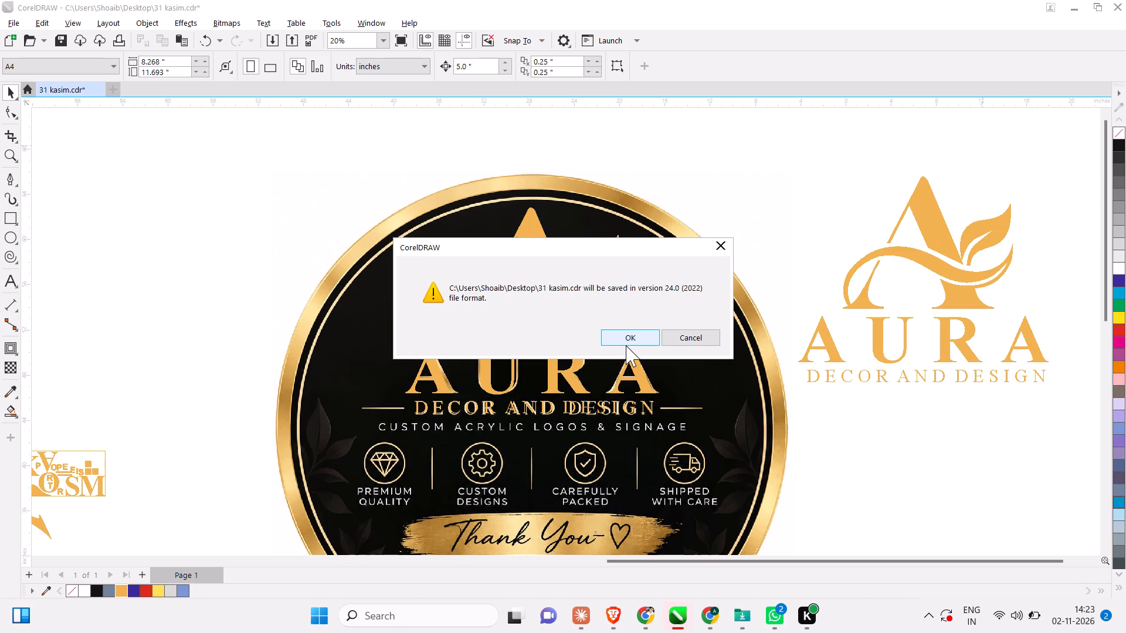
{"action": "left_click", "coordinate": [626, 345]}
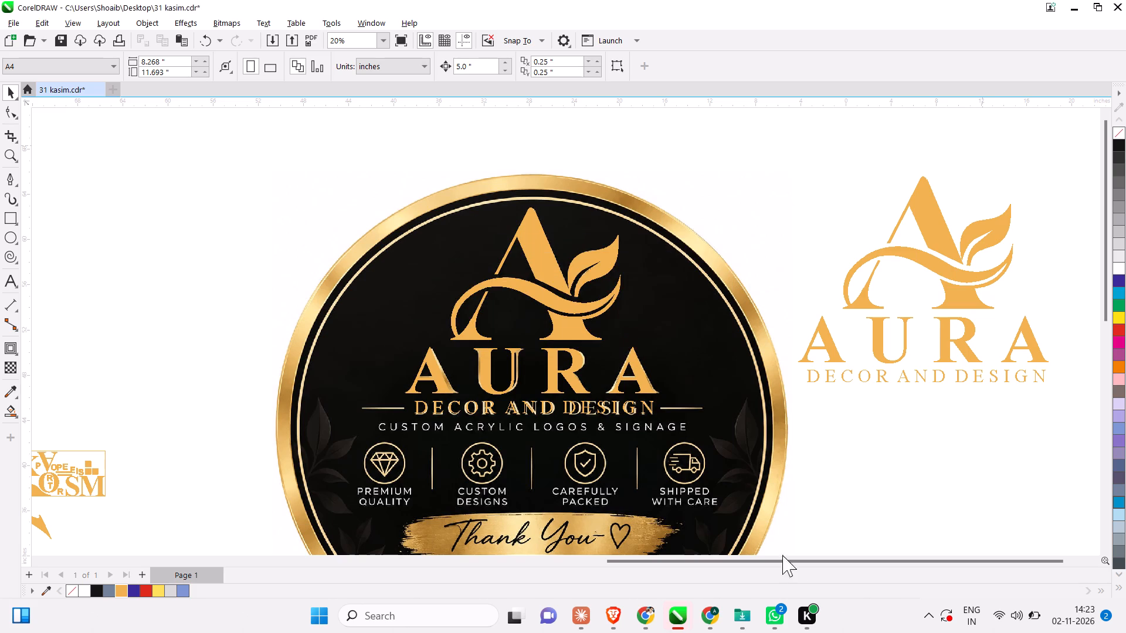
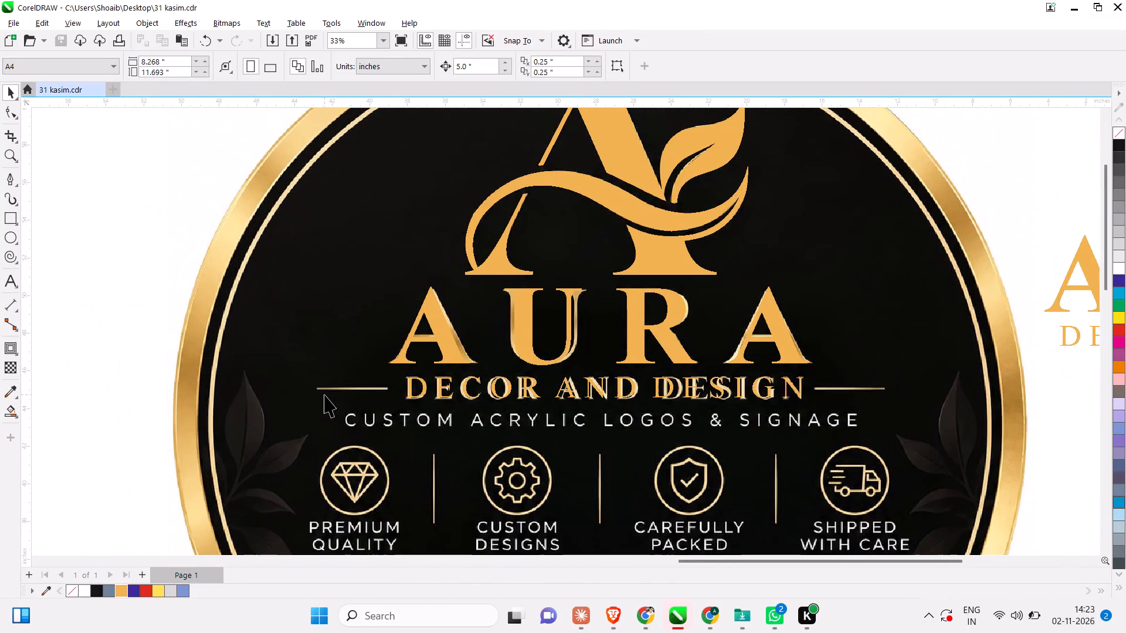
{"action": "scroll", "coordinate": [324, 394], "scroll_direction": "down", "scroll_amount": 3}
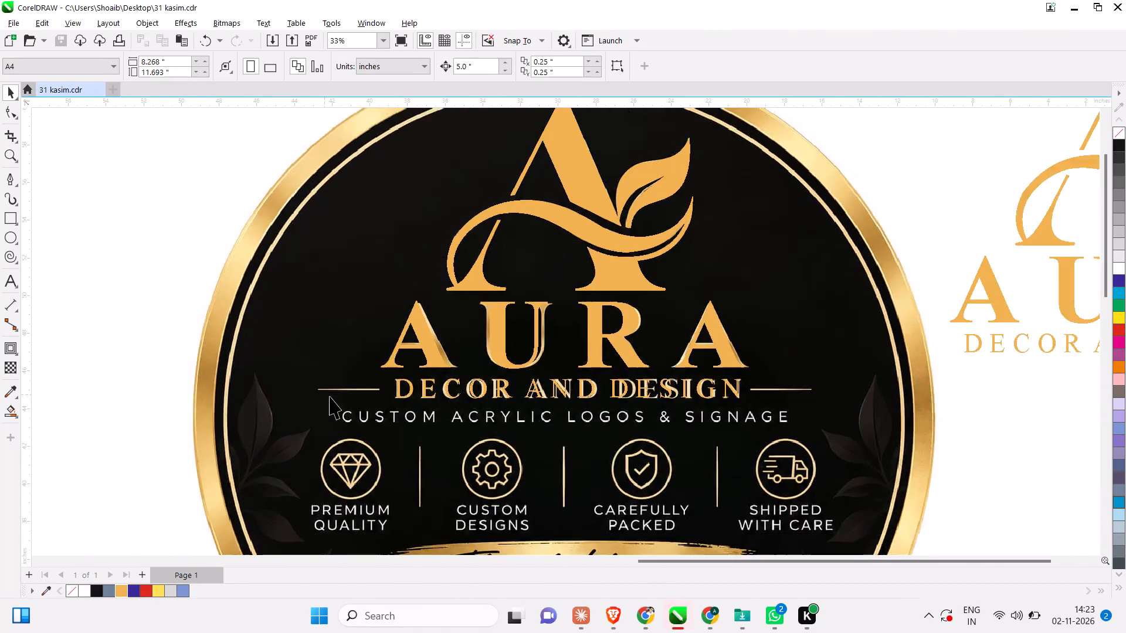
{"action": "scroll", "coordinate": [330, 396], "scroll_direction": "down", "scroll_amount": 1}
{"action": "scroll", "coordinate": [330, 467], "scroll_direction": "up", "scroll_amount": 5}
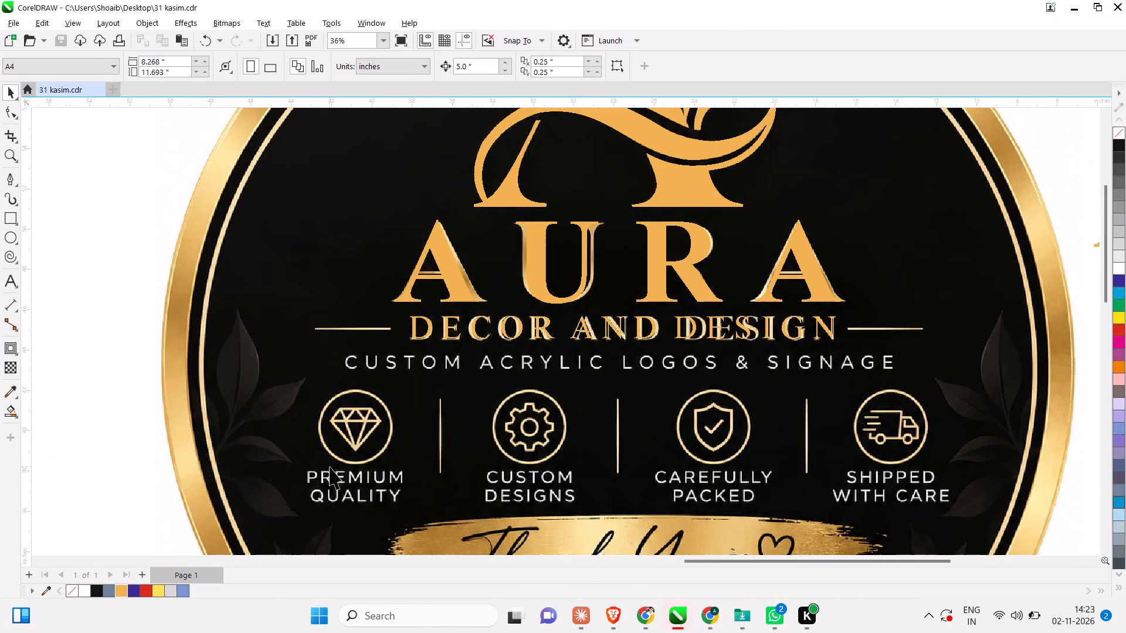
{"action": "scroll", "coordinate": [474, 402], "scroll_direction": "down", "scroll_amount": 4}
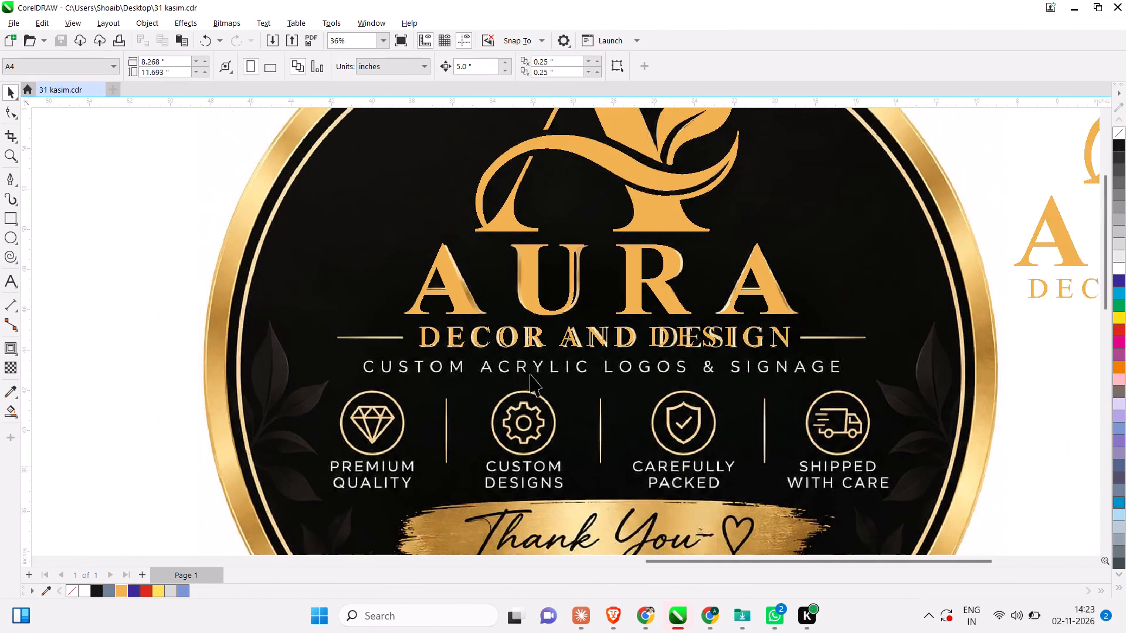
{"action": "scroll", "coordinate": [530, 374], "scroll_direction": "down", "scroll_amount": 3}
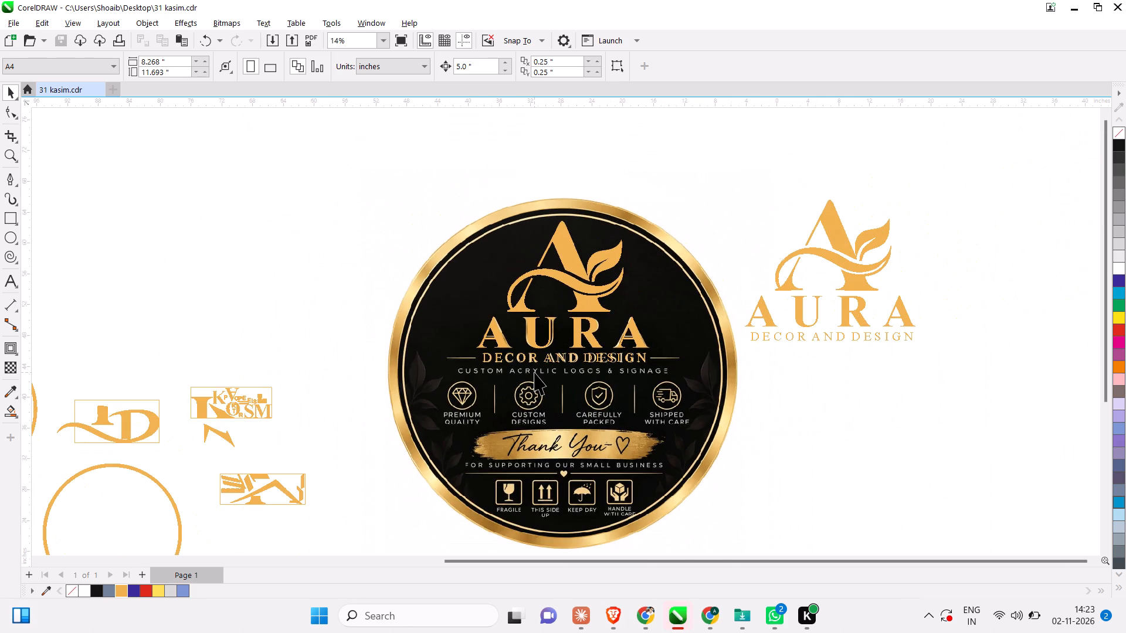
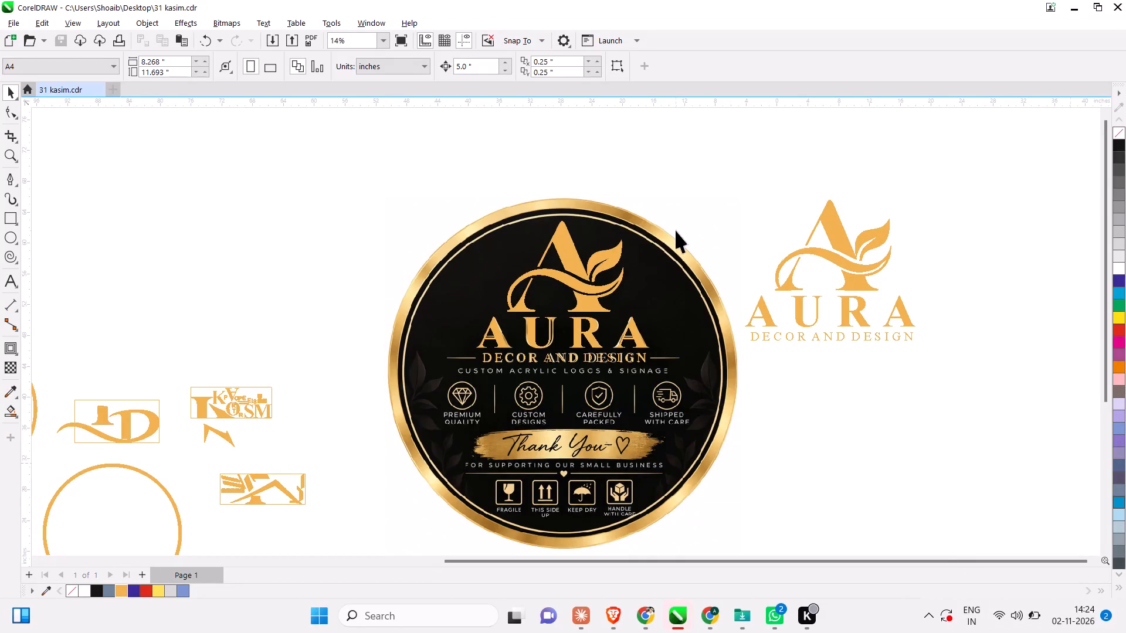
Add the artistic text line "CUSTOM ACRYLIC LOGOS & SIGNAGE" over the badge's tagline, below DECOR AND DESIGN.
{"action": "scroll", "coordinate": [496, 323], "scroll_direction": "up", "scroll_amount": 3}
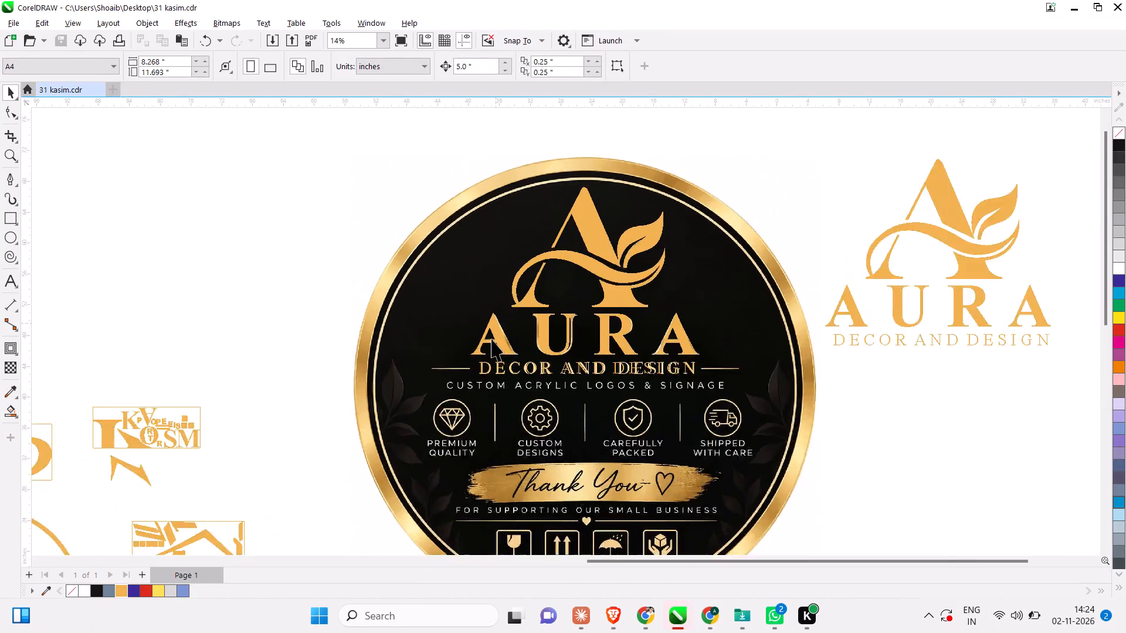
{"action": "scroll", "coordinate": [491, 339], "scroll_direction": "up", "scroll_amount": 2}
{"action": "left_click", "coordinate": [15, 278]}
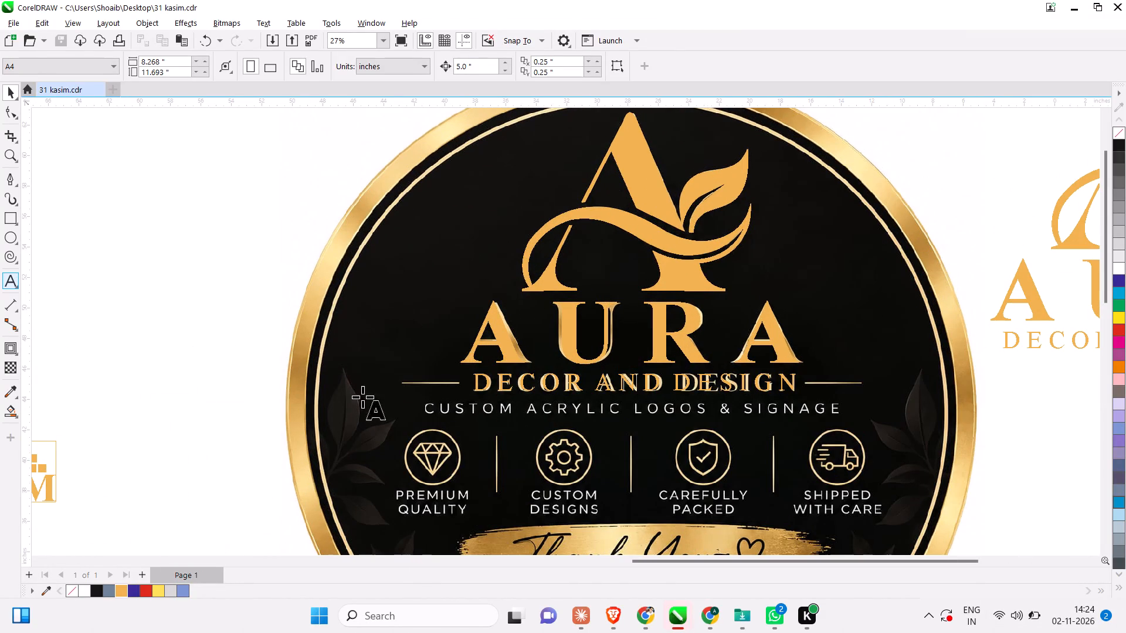
{"action": "scroll", "coordinate": [416, 428], "scroll_direction": "up", "scroll_amount": 4}
{"action": "left_click", "coordinate": [439, 391]}
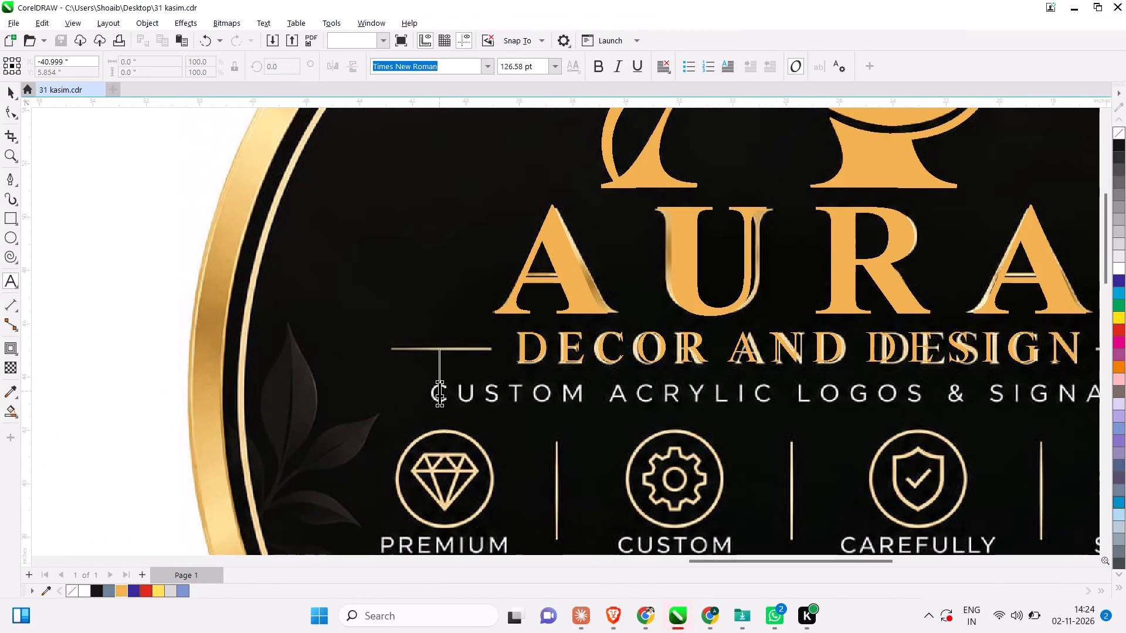
{"action": "key", "text": "c"}
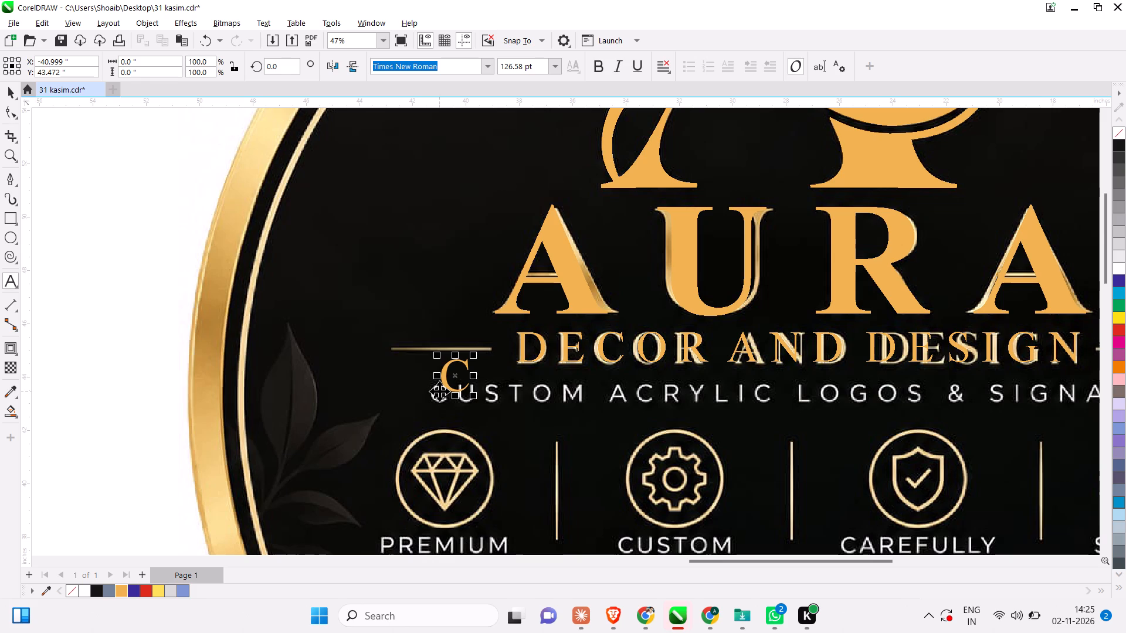
{"action": "type", "text": "USTOM"}
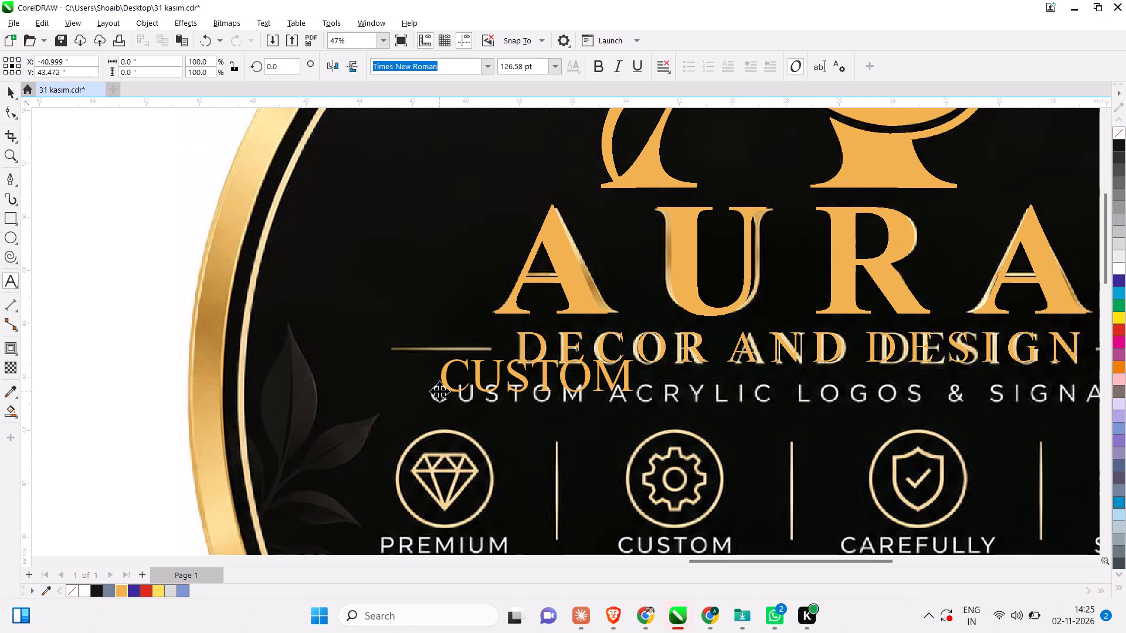
{"action": "key", "text": "space"}
{"action": "key", "text": "space"}
{"action": "key", "text": "a"}
{"action": "type", "text": "CRYLIC"}
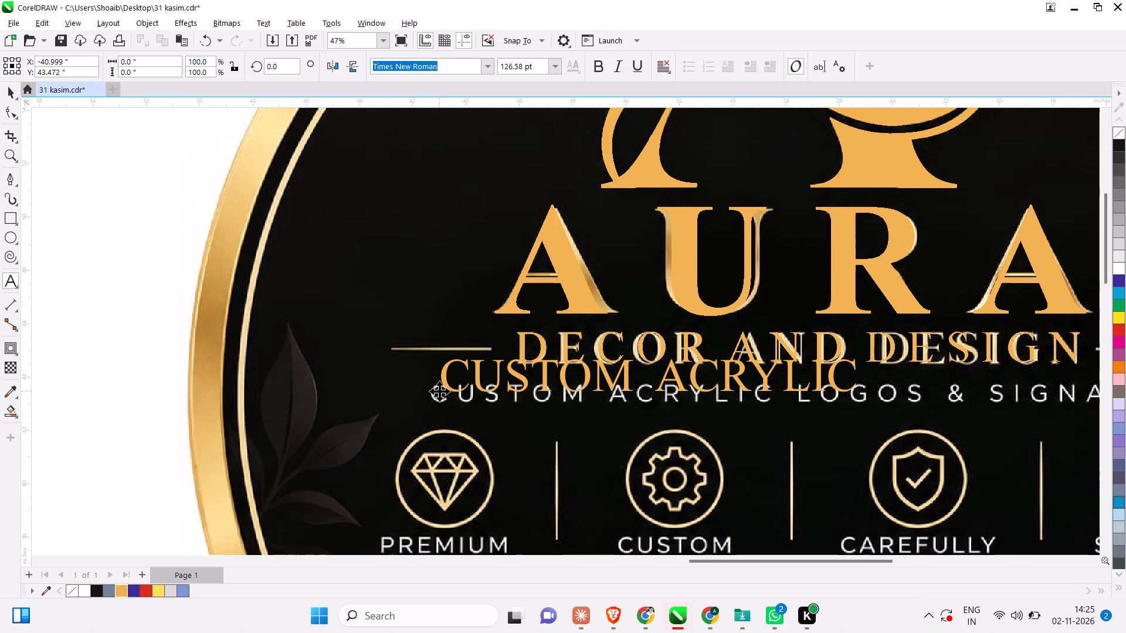
{"action": "key", "text": "space"}
{"action": "key", "text": "space"}
{"action": "type", "text": "LOGO"}
{"action": "key", "text": "s"}
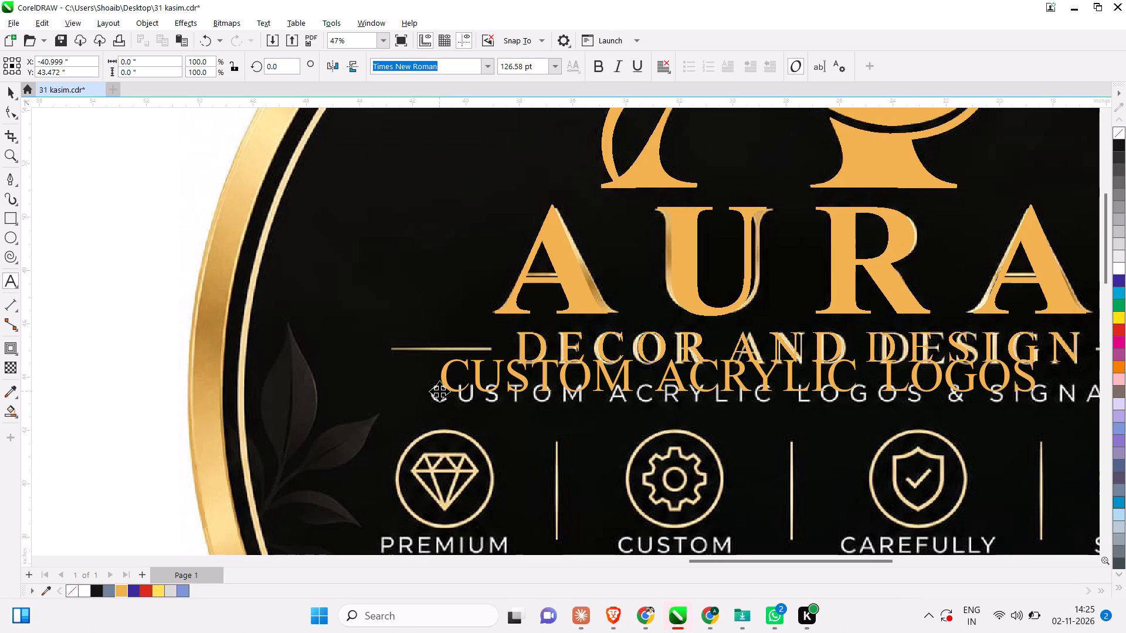
{"action": "key", "text": "space"}
{"action": "key", "text": "shift+ampersand"}
{"action": "key", "text": "space"}
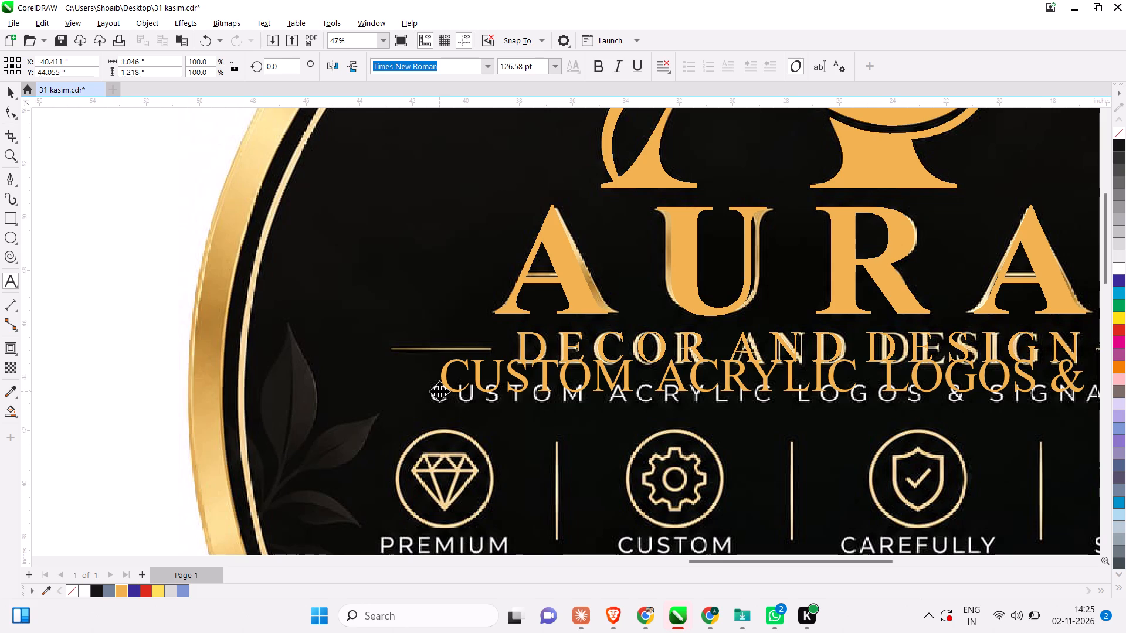
{"action": "key", "text": "BackSpace"}
{"action": "key", "text": "BackSpace"}
{"action": "key", "text": "BackSpace"}
{"action": "key", "text": "space"}
{"action": "key", "text": "space"}
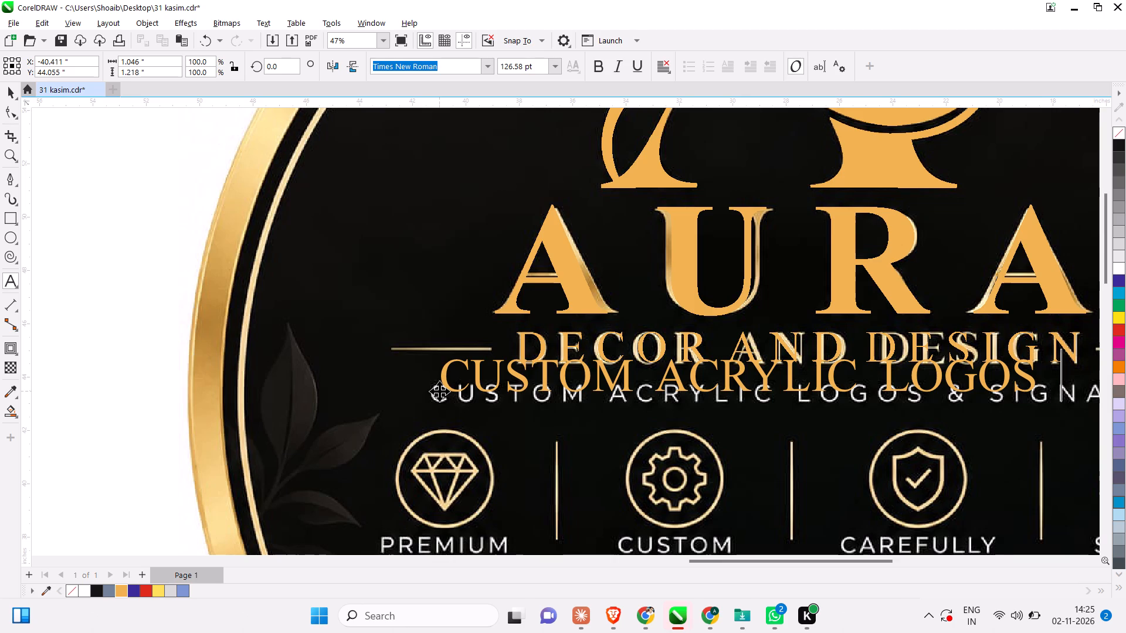
{"action": "type", "text": "&"}
{"action": "key", "text": "space"}
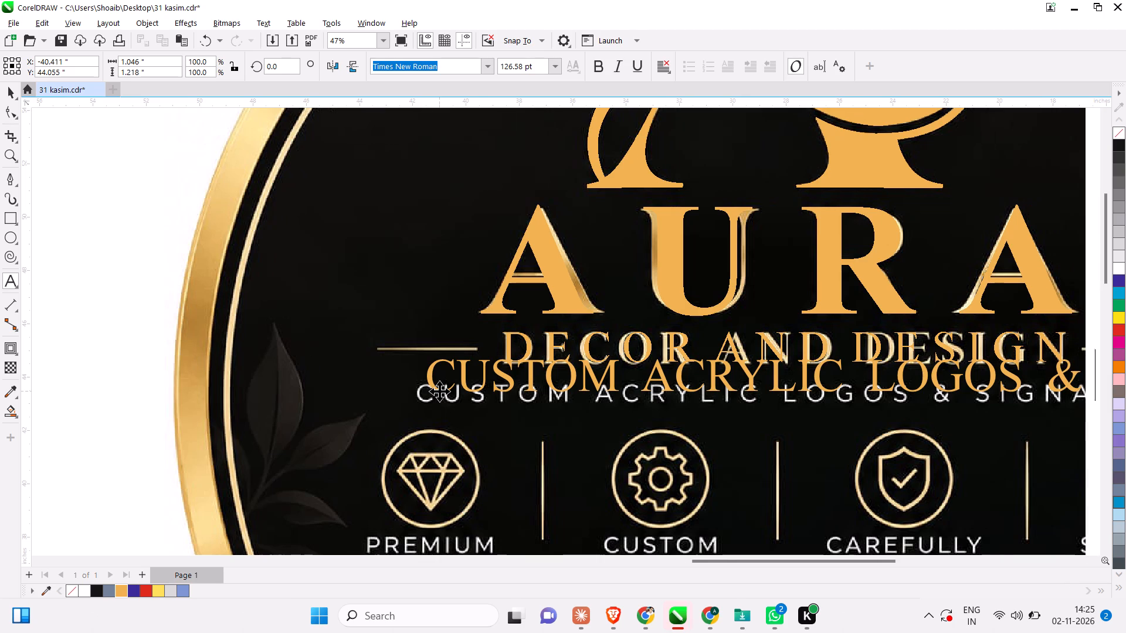
{"action": "key", "text": "space"}
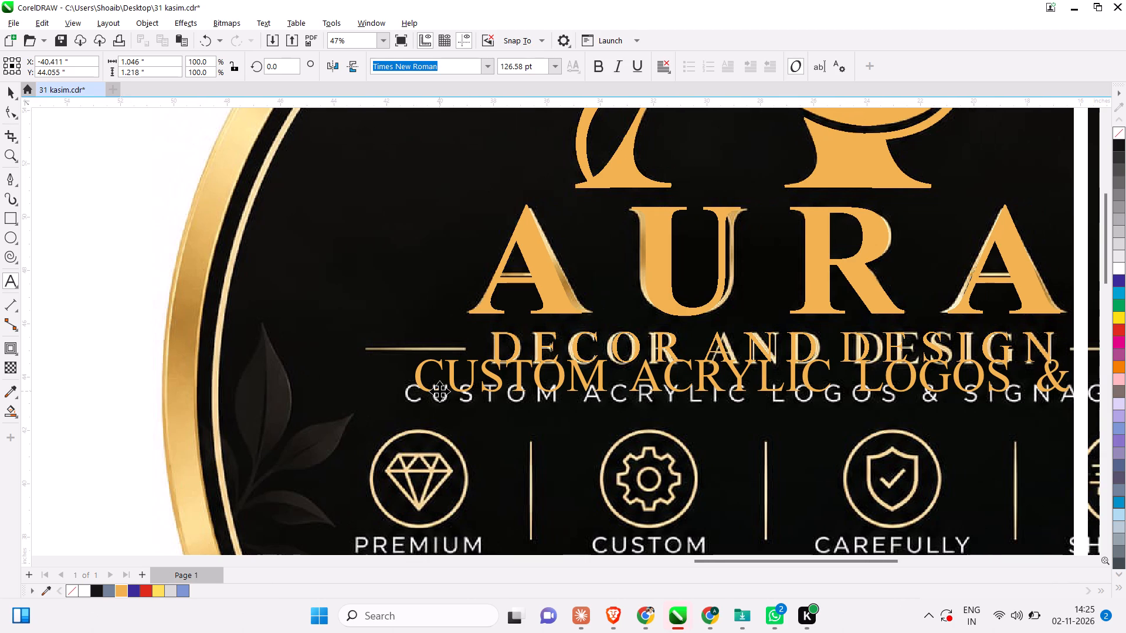
{"action": "type", "text": "SIGNAGE"}
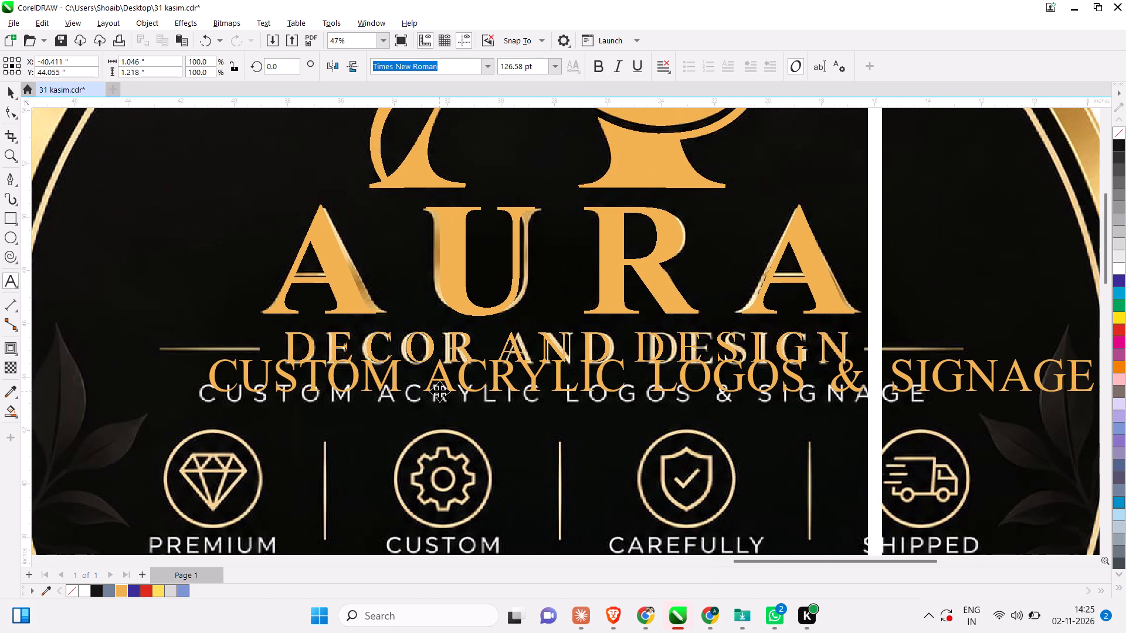
{"action": "left_click", "coordinate": [15, 96]}
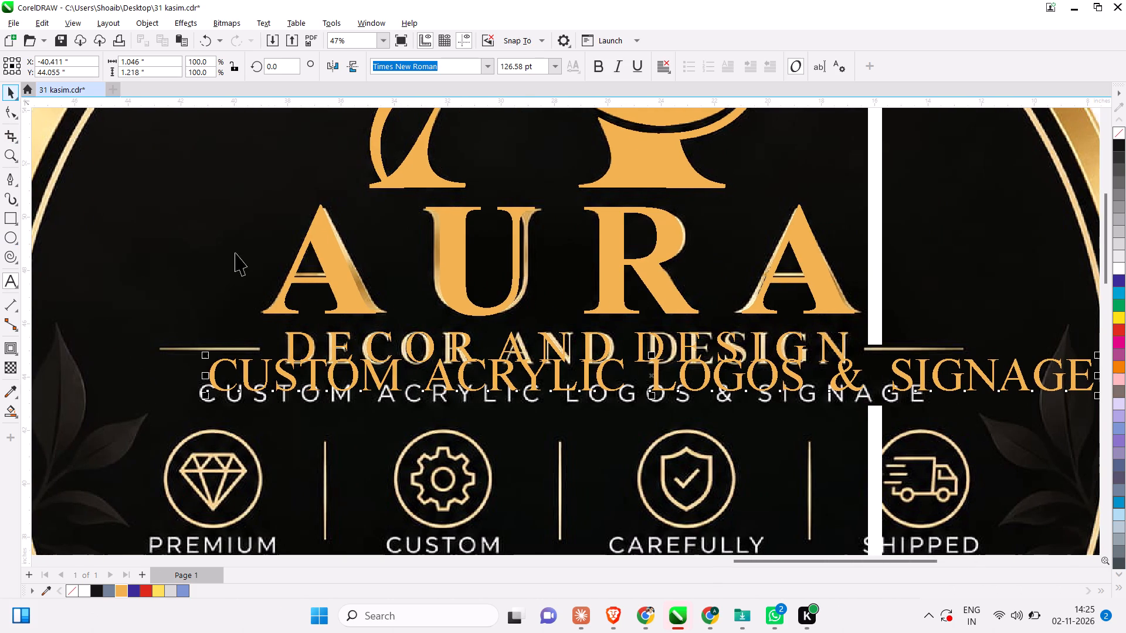
Scale the new tagline text down proportionally to about 16.4 inches wide.
{"action": "scroll", "coordinate": [721, 390], "scroll_direction": "down", "scroll_amount": 3}
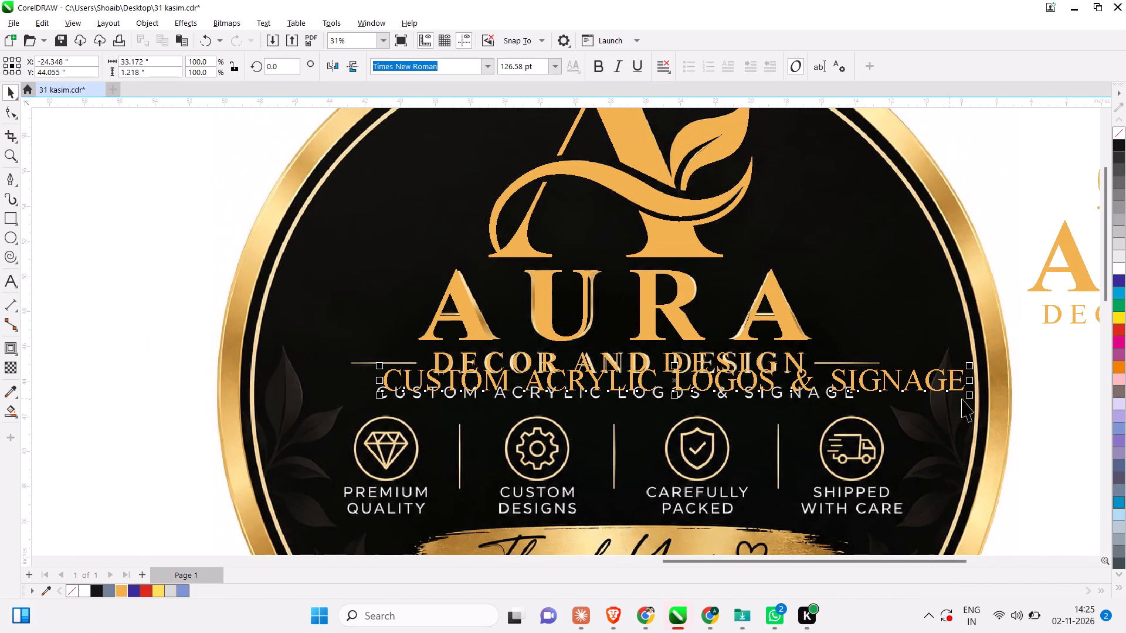
{"action": "left_click_drag", "start_coordinate": [970, 399], "coordinate": [950, 388]}
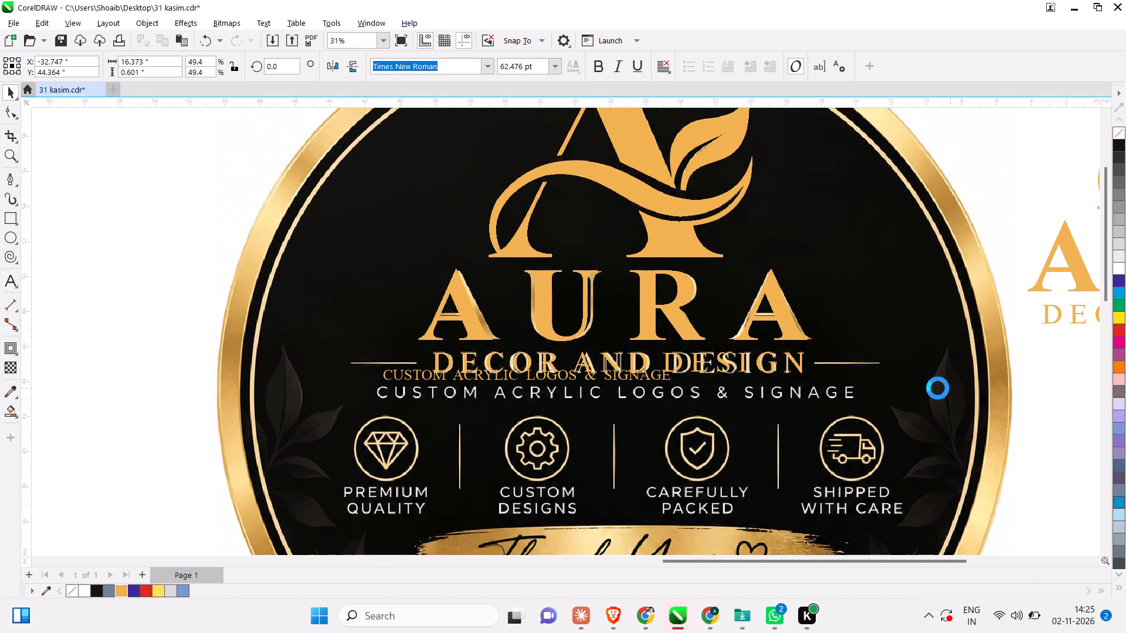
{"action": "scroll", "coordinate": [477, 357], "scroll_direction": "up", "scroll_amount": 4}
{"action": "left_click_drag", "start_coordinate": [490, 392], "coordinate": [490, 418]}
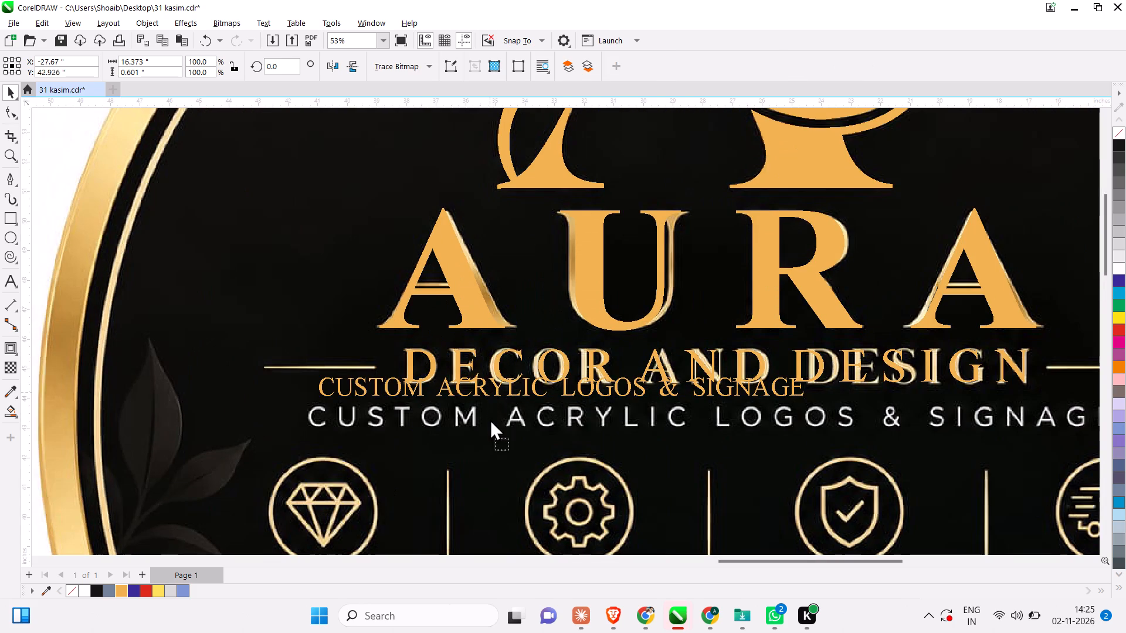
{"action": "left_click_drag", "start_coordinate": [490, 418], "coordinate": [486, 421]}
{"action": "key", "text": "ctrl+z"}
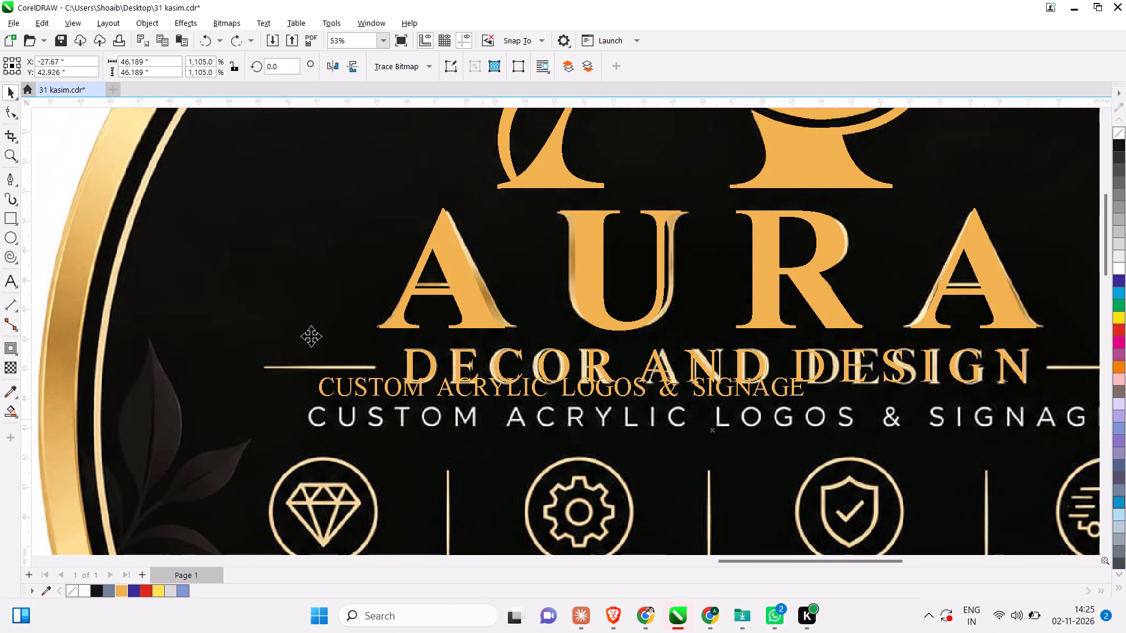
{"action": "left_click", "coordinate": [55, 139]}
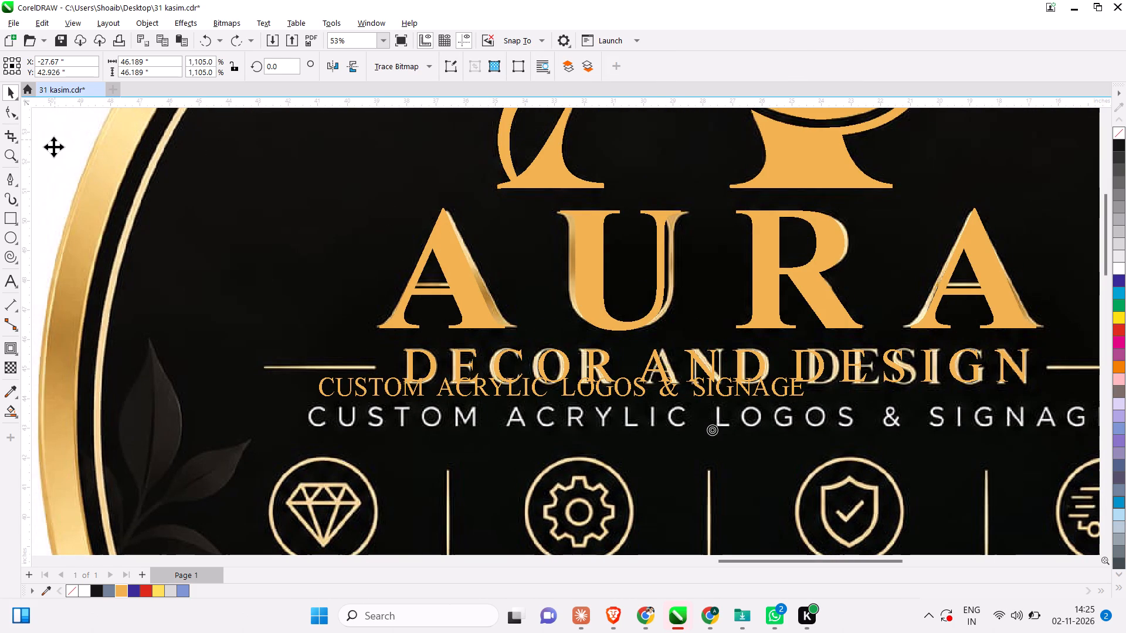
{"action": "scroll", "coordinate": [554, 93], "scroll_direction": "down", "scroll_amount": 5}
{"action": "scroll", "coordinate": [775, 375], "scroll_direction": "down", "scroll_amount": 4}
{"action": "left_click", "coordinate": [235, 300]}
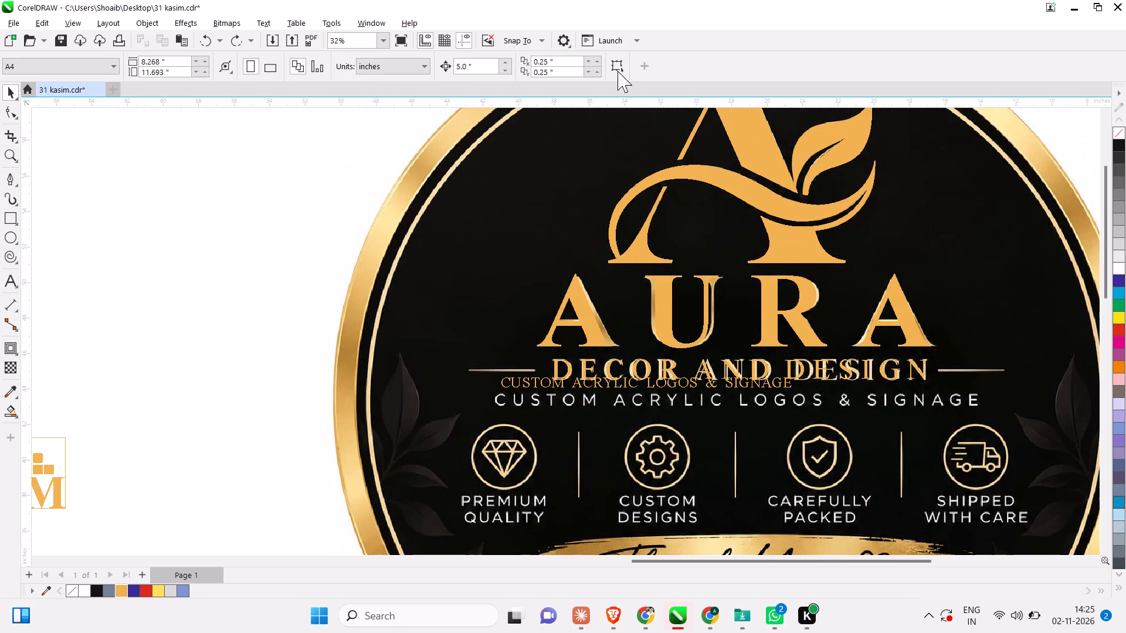
Move the new tagline down onto the reference tagline so that their first letters line up.
{"action": "left_click", "coordinate": [618, 69]}
{"action": "scroll", "coordinate": [671, 411], "scroll_direction": "up", "scroll_amount": 5}
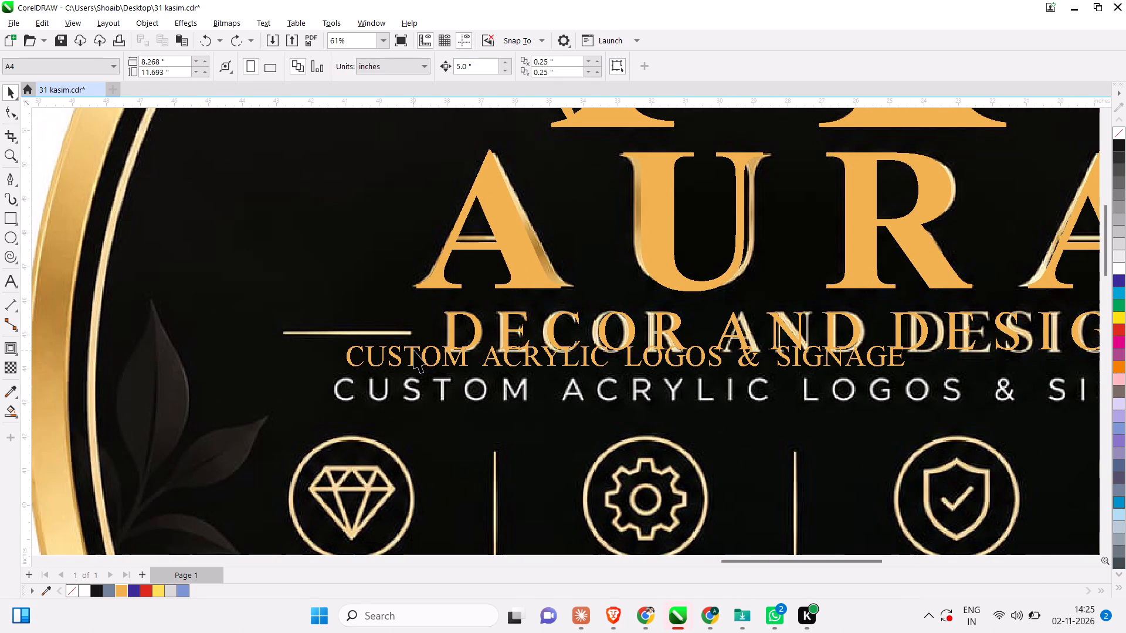
{"action": "left_click_drag", "start_coordinate": [413, 350], "coordinate": [402, 380]}
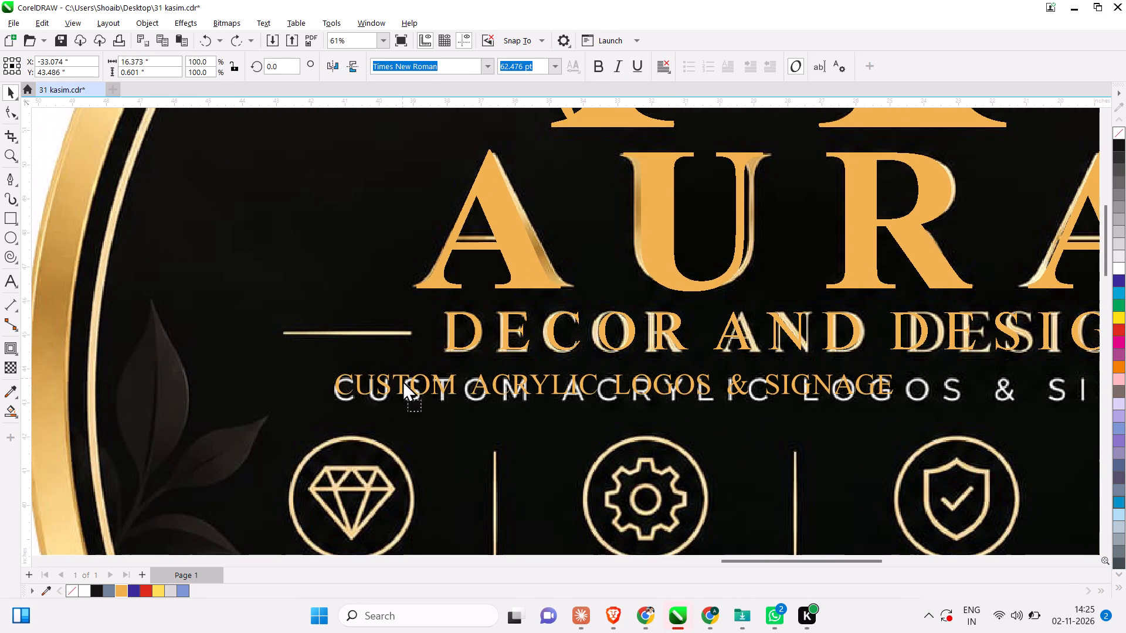
{"action": "left_click_drag", "start_coordinate": [402, 380], "coordinate": [402, 382]}
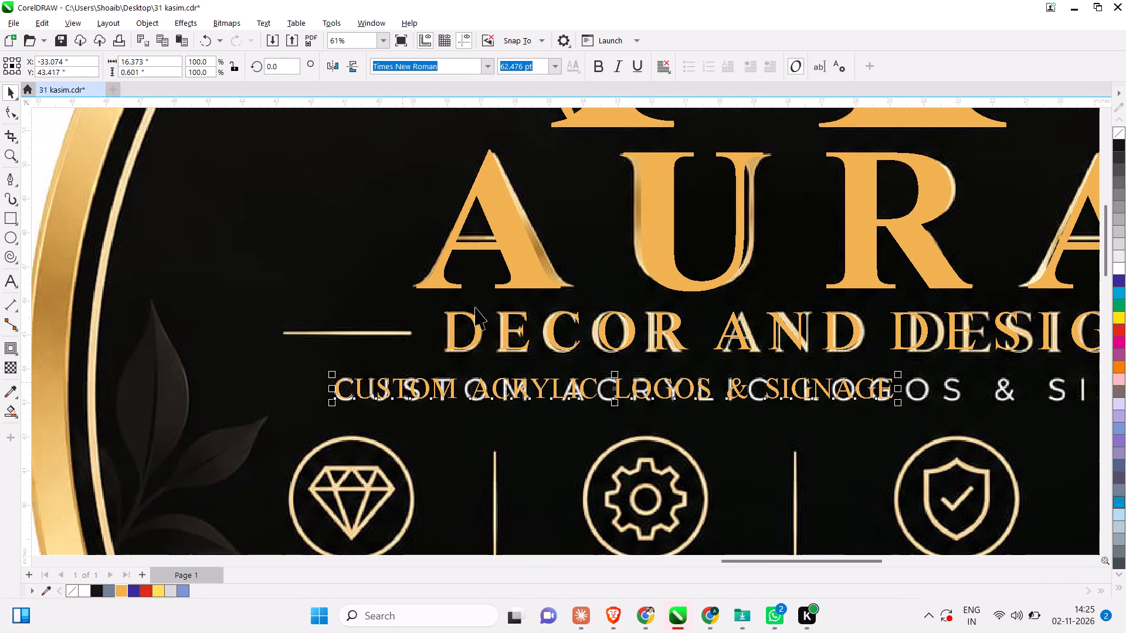
Set the tagline's font to Verdana.
{"action": "left_click", "coordinate": [491, 65]}
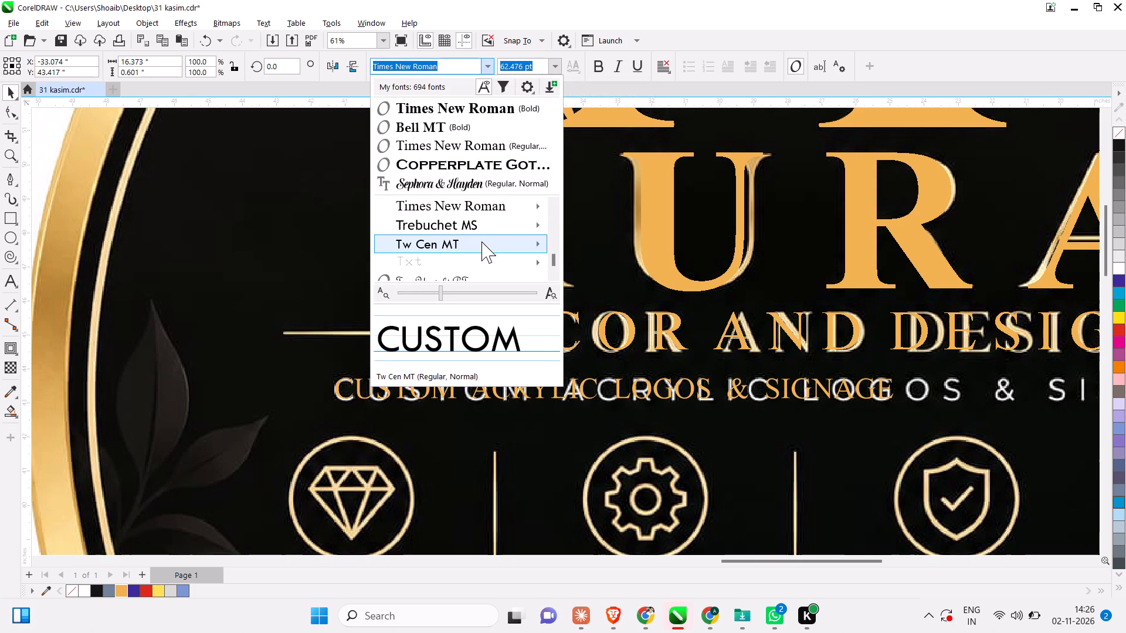
{"action": "scroll", "coordinate": [481, 241], "scroll_direction": "down", "scroll_amount": 1}
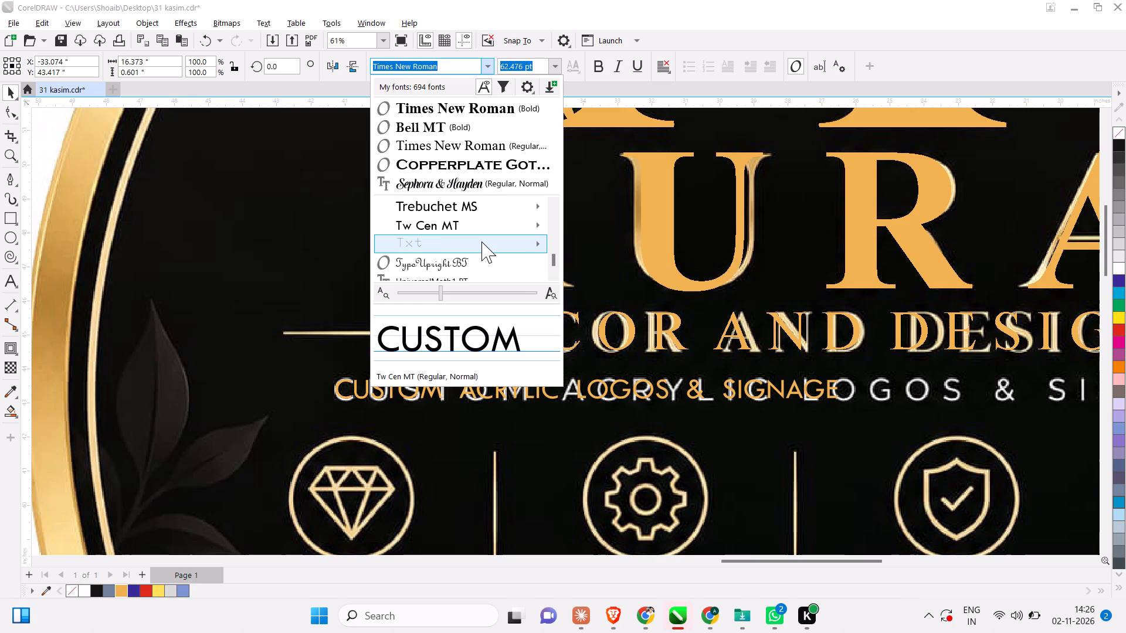
{"action": "scroll", "coordinate": [481, 241], "scroll_direction": "down", "scroll_amount": 2}
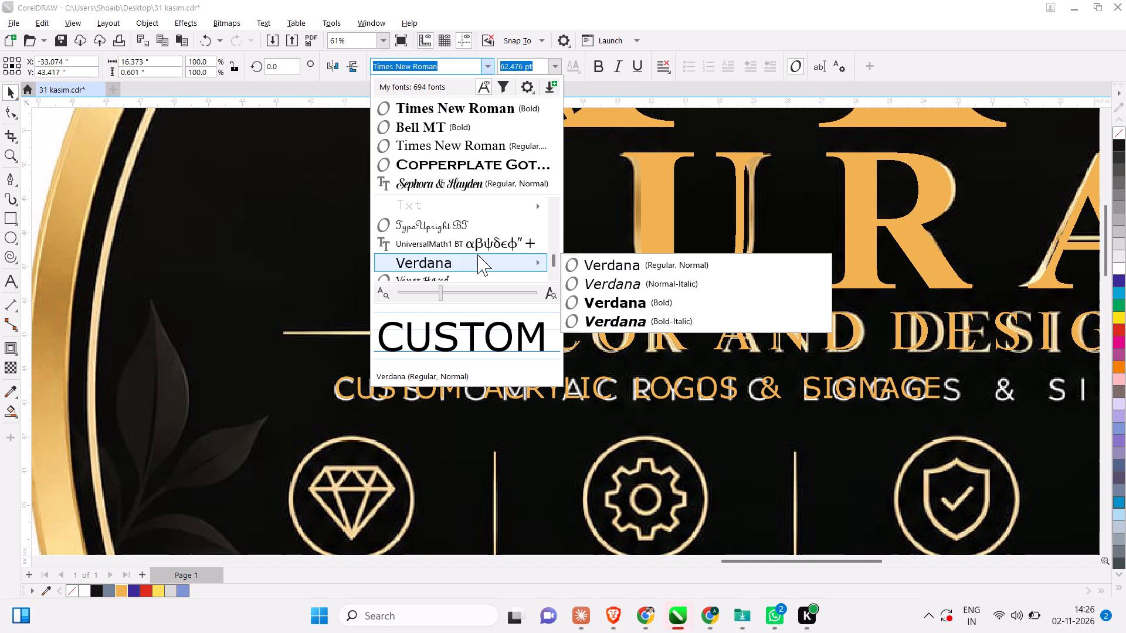
{"action": "scroll", "coordinate": [477, 254], "scroll_direction": "down", "scroll_amount": 1}
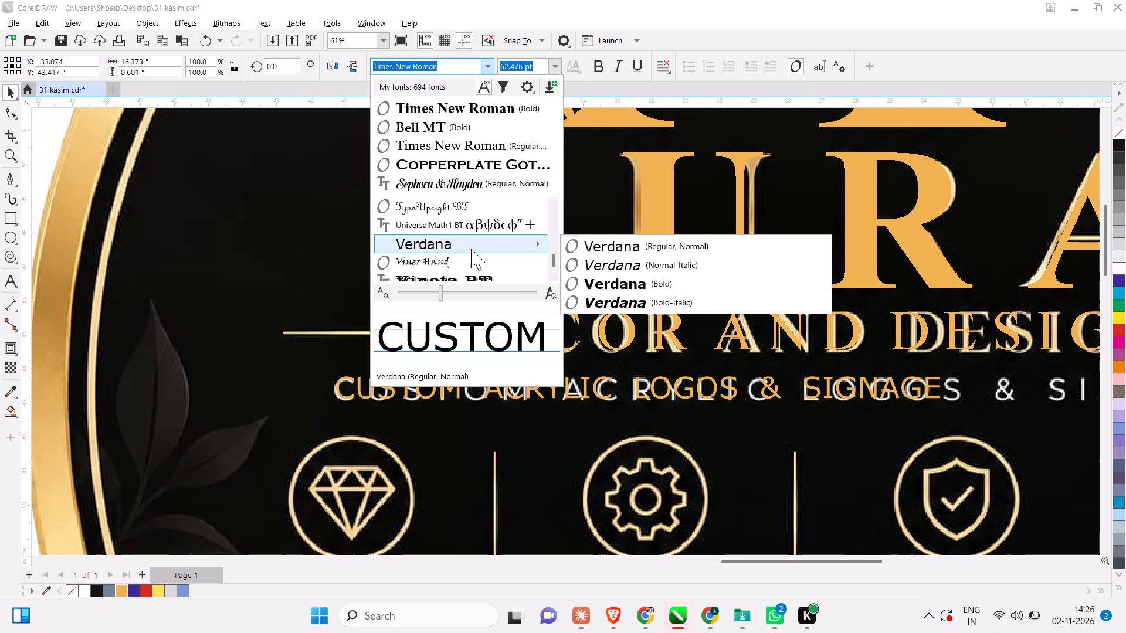
{"action": "left_click", "coordinate": [471, 249]}
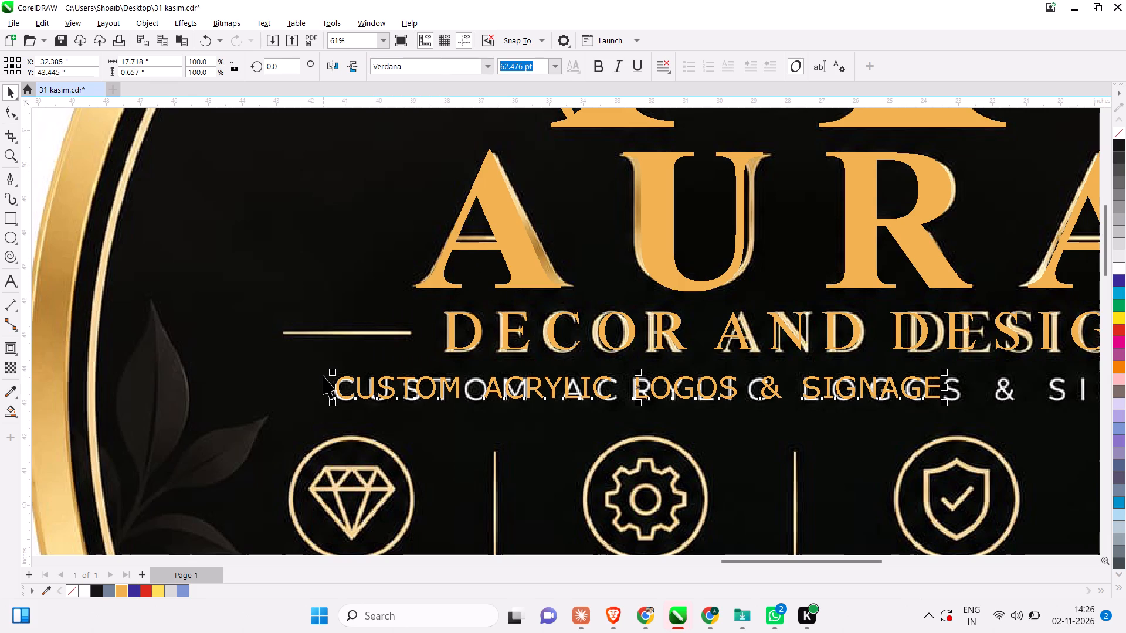
Widen the tagline's letter spacing until it spans the reference tagline, about 27.2 inches wide.
{"action": "key", "text": "F10"}
{"action": "scroll", "coordinate": [278, 366], "scroll_direction": "down", "scroll_amount": 2}
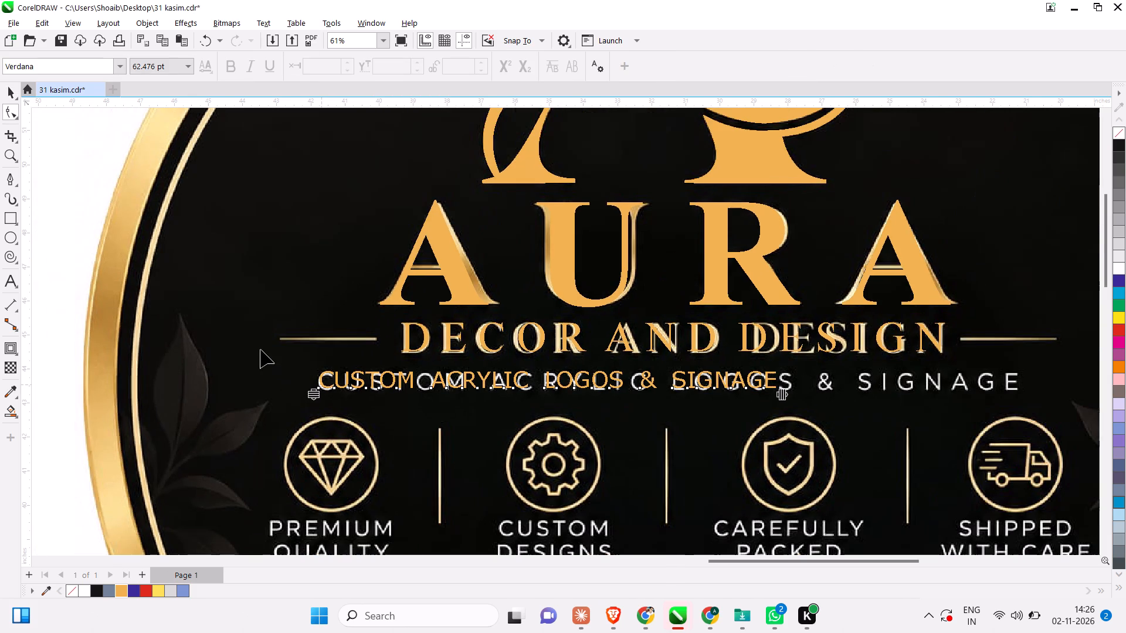
{"action": "scroll", "coordinate": [332, 351], "scroll_direction": "down", "scroll_amount": 1}
{"action": "scroll", "coordinate": [952, 350], "scroll_direction": "down", "scroll_amount": 1}
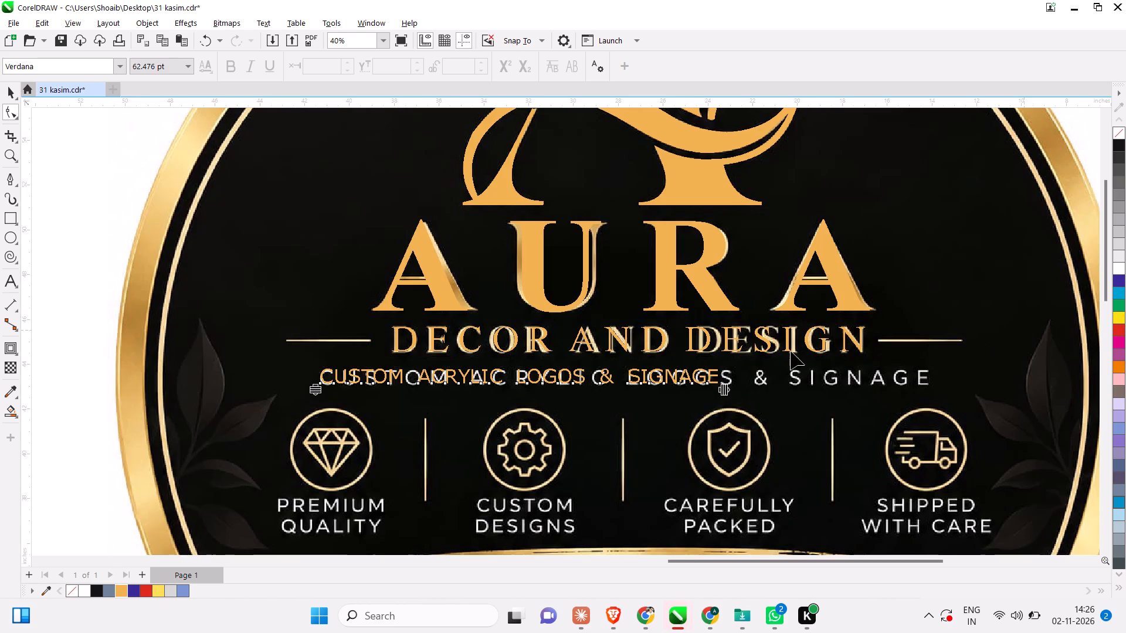
{"action": "scroll", "coordinate": [791, 351], "scroll_direction": "up", "scroll_amount": 3}
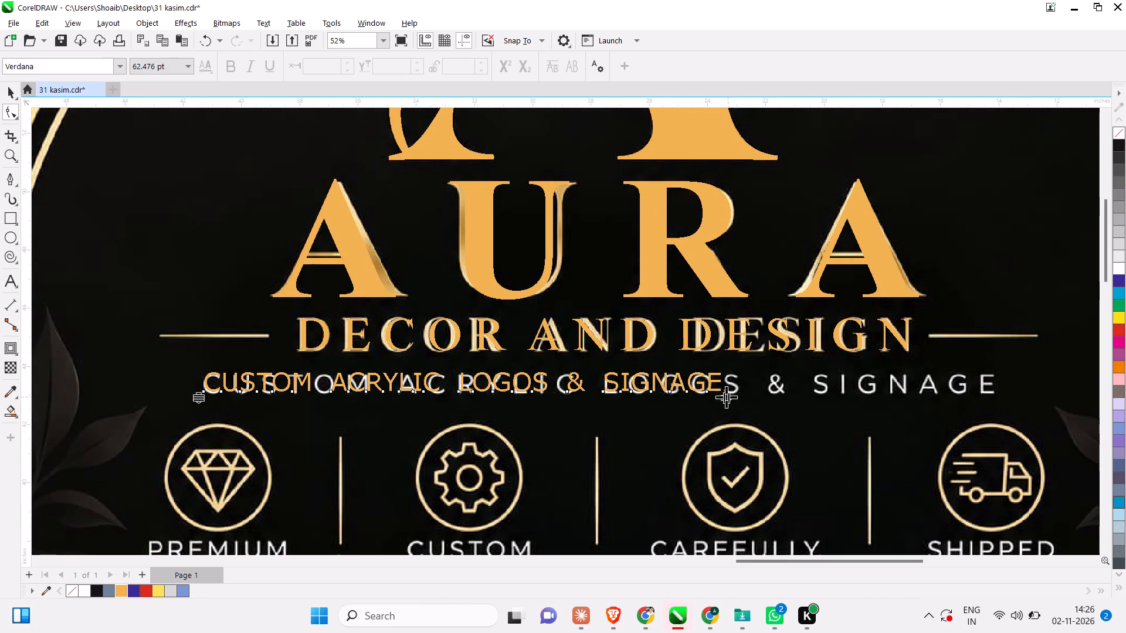
{"action": "left_click_drag", "start_coordinate": [726, 397], "coordinate": [1072, 434]}
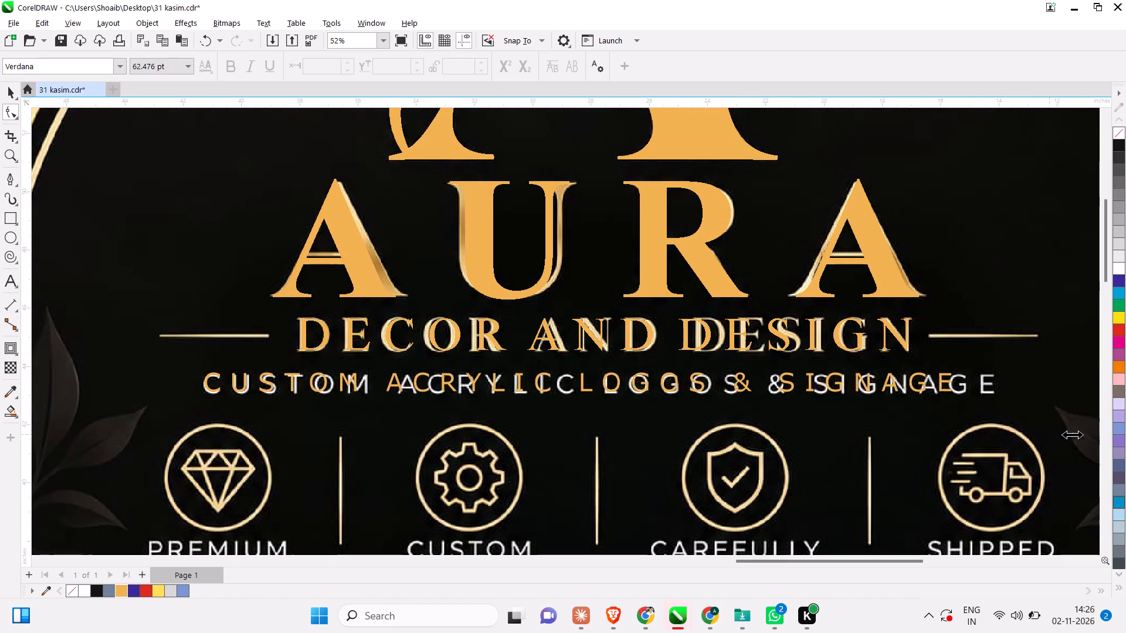
{"action": "left_click_drag", "start_coordinate": [1072, 434], "coordinate": [979, 410]}
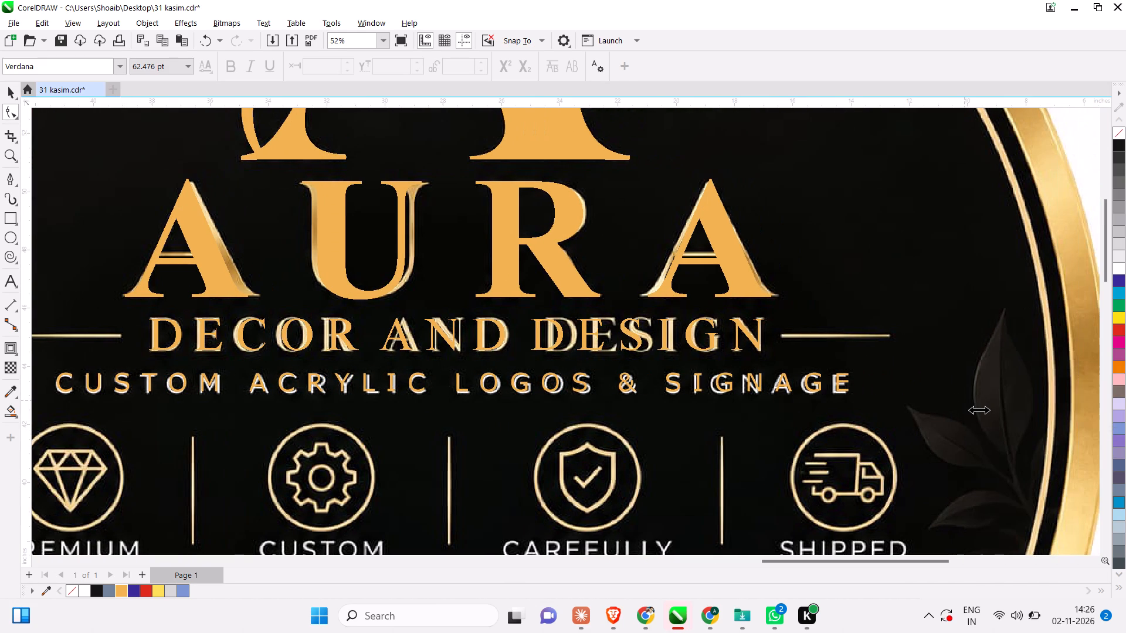
{"action": "left_click_drag", "start_coordinate": [979, 410], "coordinate": [978, 410]}
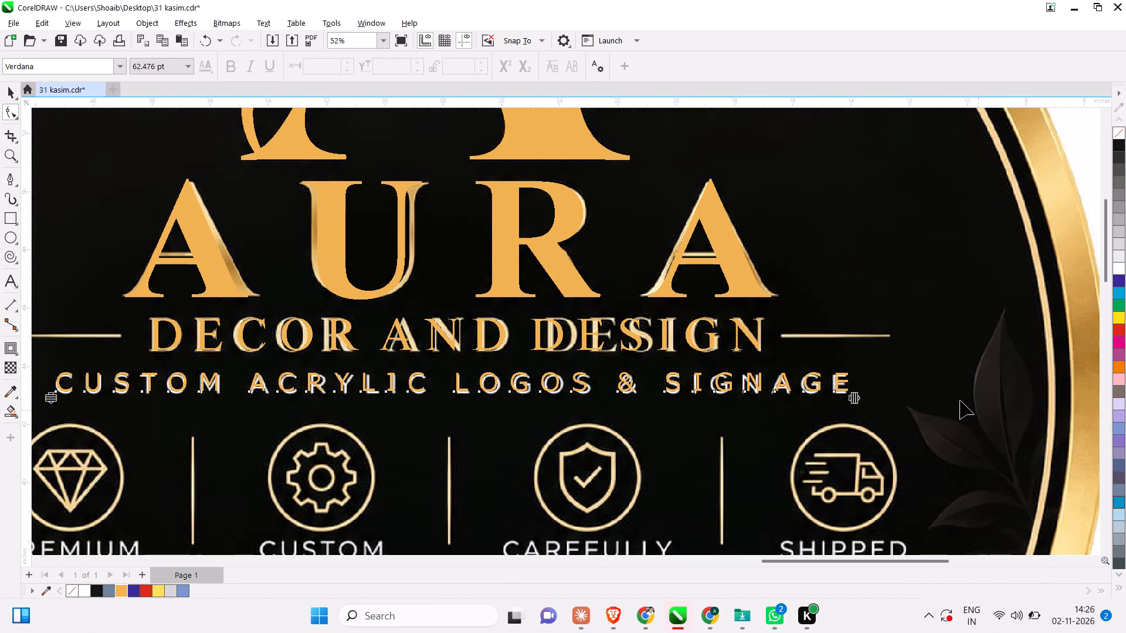
{"action": "scroll", "coordinate": [900, 384], "scroll_direction": "down", "scroll_amount": 2}
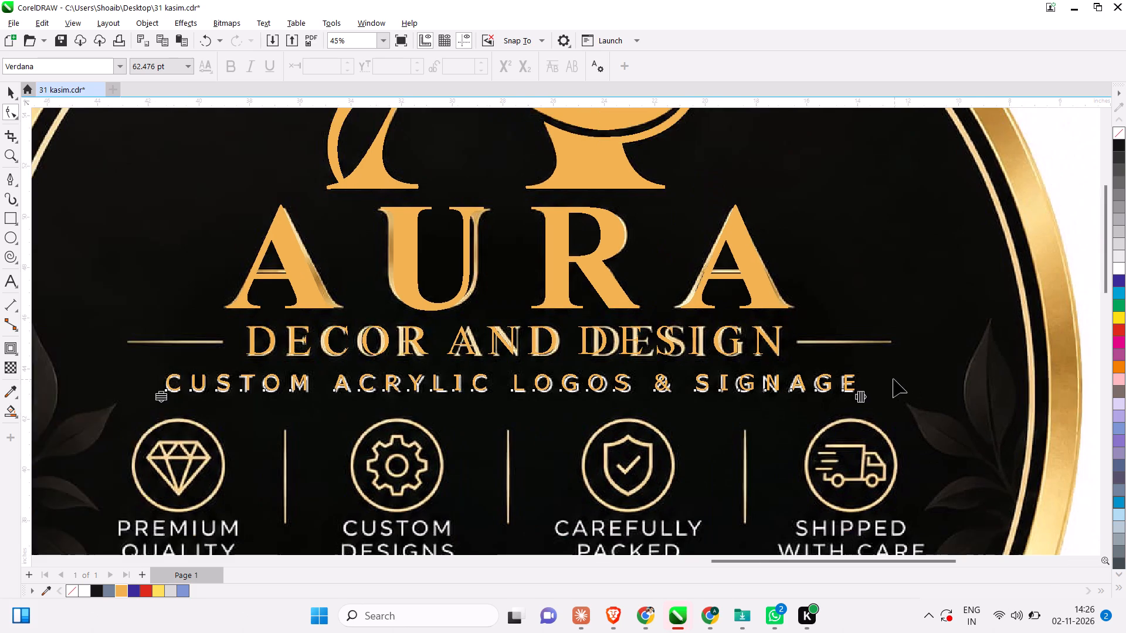
{"action": "left_click", "coordinate": [15, 87]}
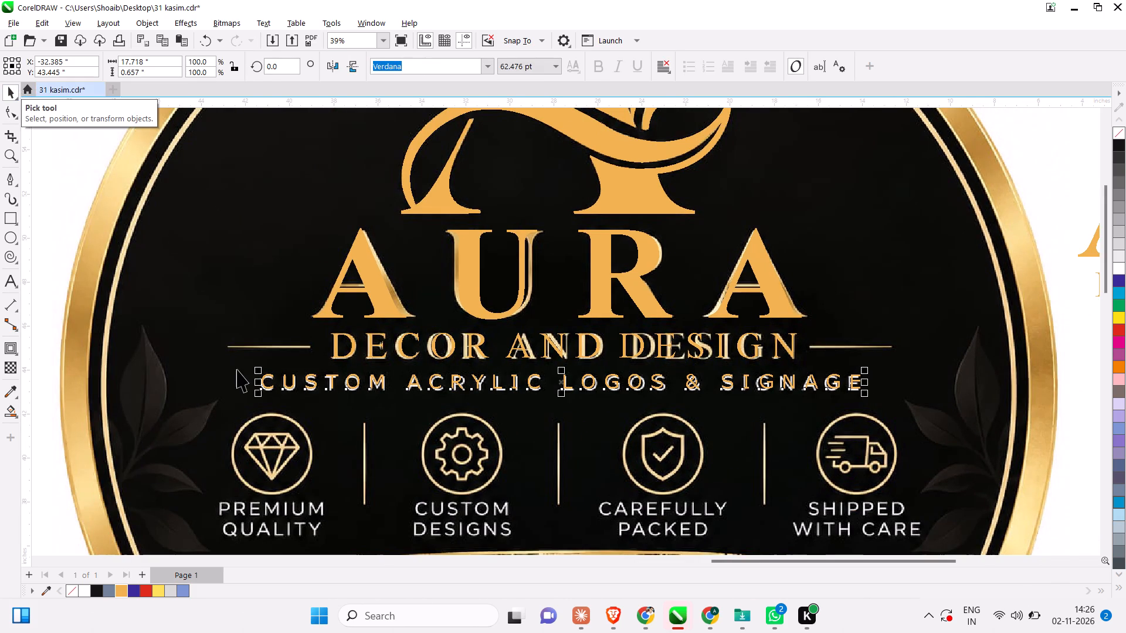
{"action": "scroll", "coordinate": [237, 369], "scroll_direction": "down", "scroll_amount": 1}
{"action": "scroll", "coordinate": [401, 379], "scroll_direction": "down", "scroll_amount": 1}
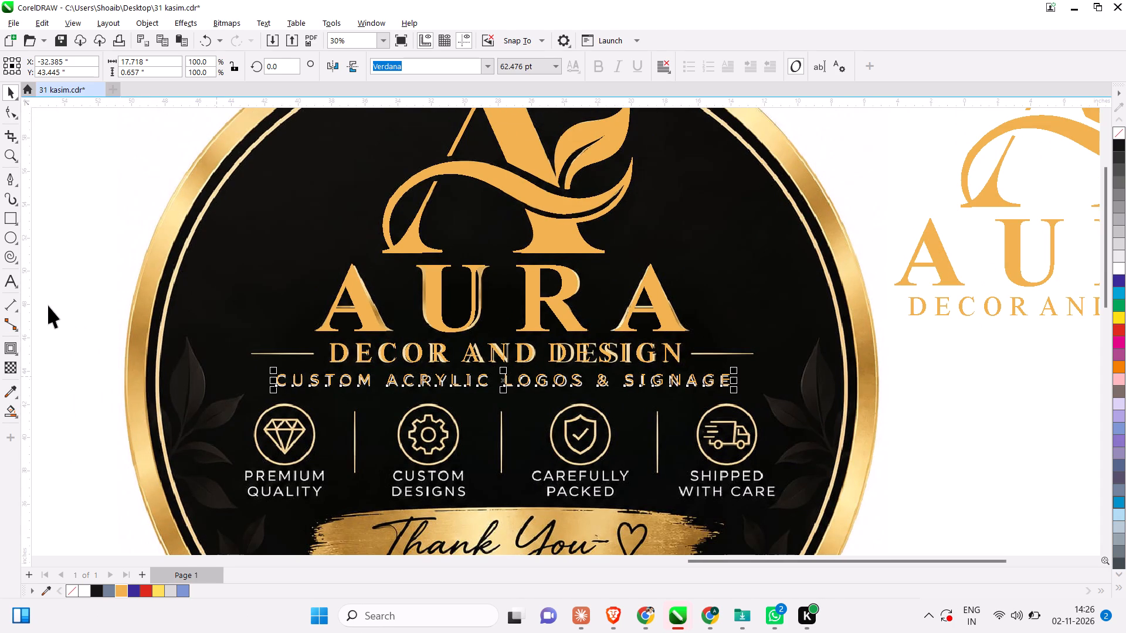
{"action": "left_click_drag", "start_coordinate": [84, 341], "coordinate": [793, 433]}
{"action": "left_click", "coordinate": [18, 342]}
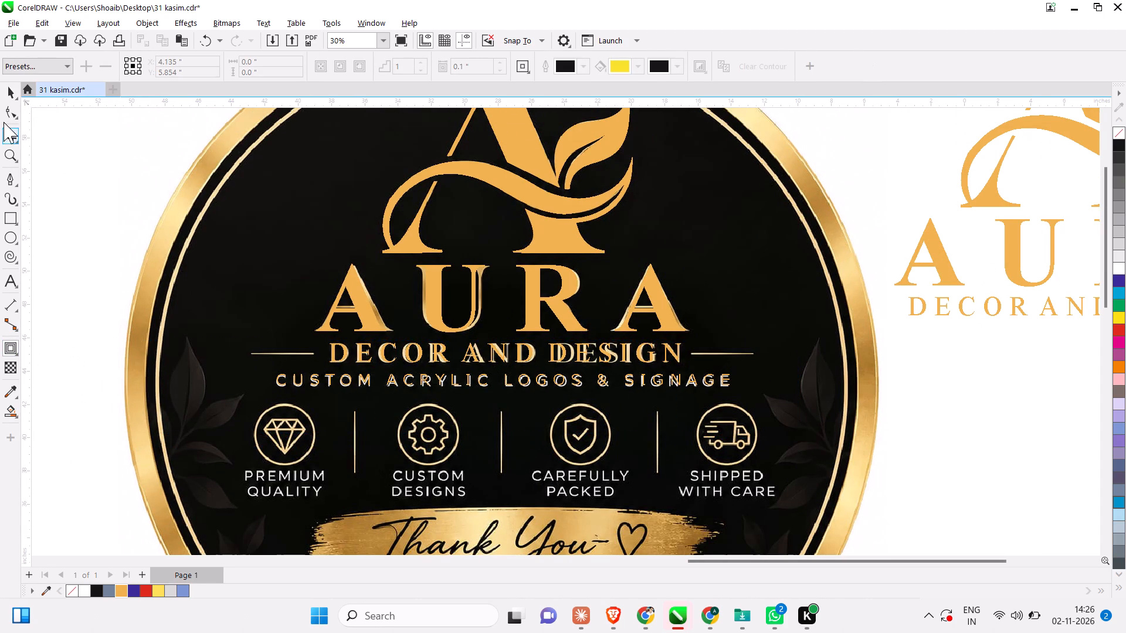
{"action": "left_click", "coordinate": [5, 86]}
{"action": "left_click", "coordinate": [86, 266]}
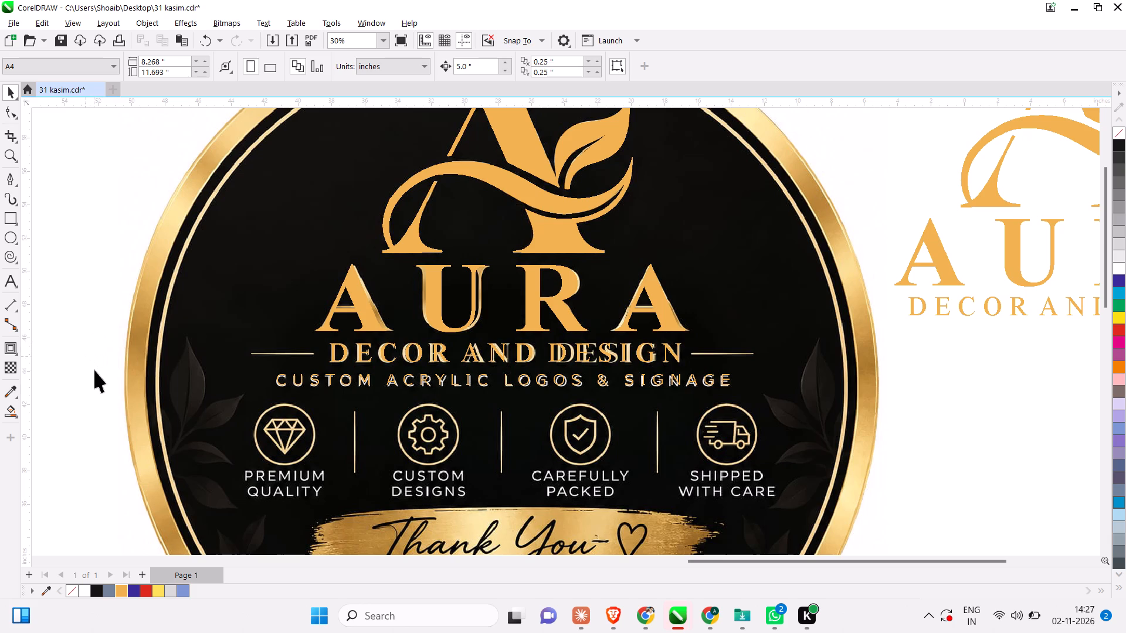
Move the spaced tagline about 0.05 inches right and 0.07 inches down, aligning it with the reference tagline's lettering.
{"action": "left_click_drag", "start_coordinate": [96, 369], "coordinate": [796, 437]}
{"action": "scroll", "coordinate": [715, 386], "scroll_direction": "up", "scroll_amount": 6}
{"action": "scroll", "coordinate": [270, 375], "scroll_direction": "up", "scroll_amount": 4}
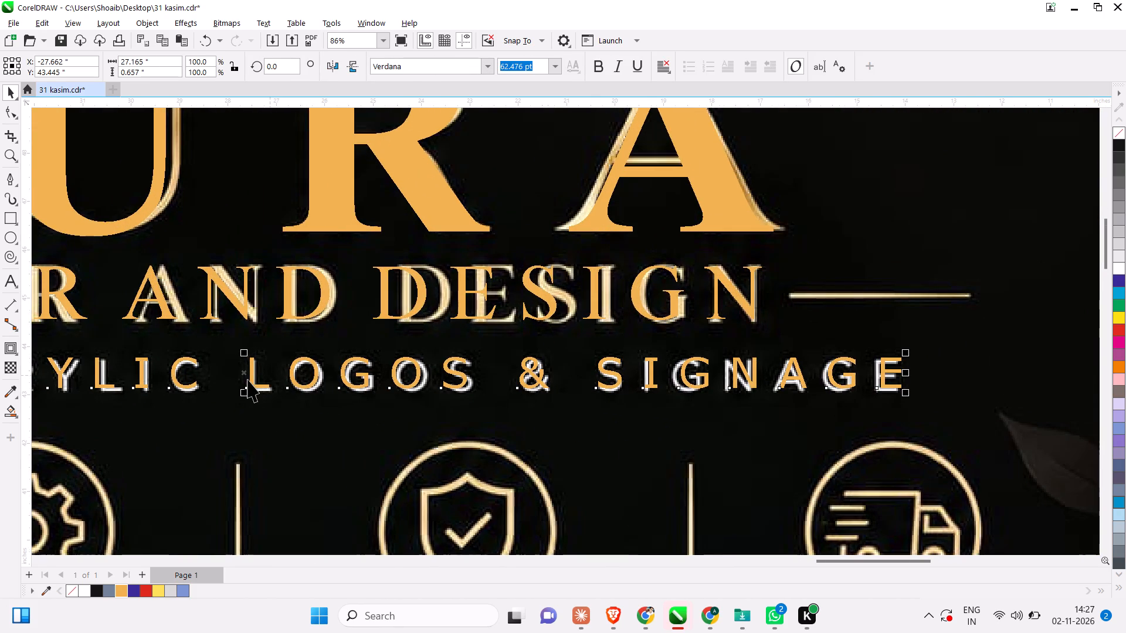
{"action": "scroll", "coordinate": [247, 379], "scroll_direction": "up", "scroll_amount": 1}
{"action": "left_click_drag", "start_coordinate": [243, 369], "coordinate": [258, 380]}
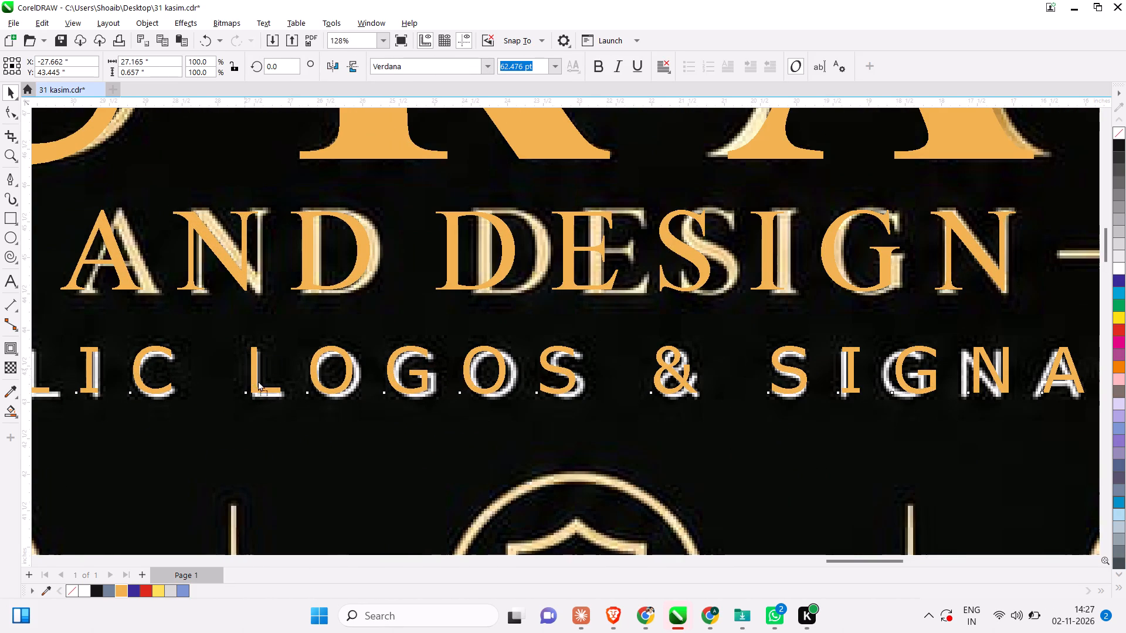
{"action": "left_click_drag", "start_coordinate": [258, 380], "coordinate": [246, 375]}
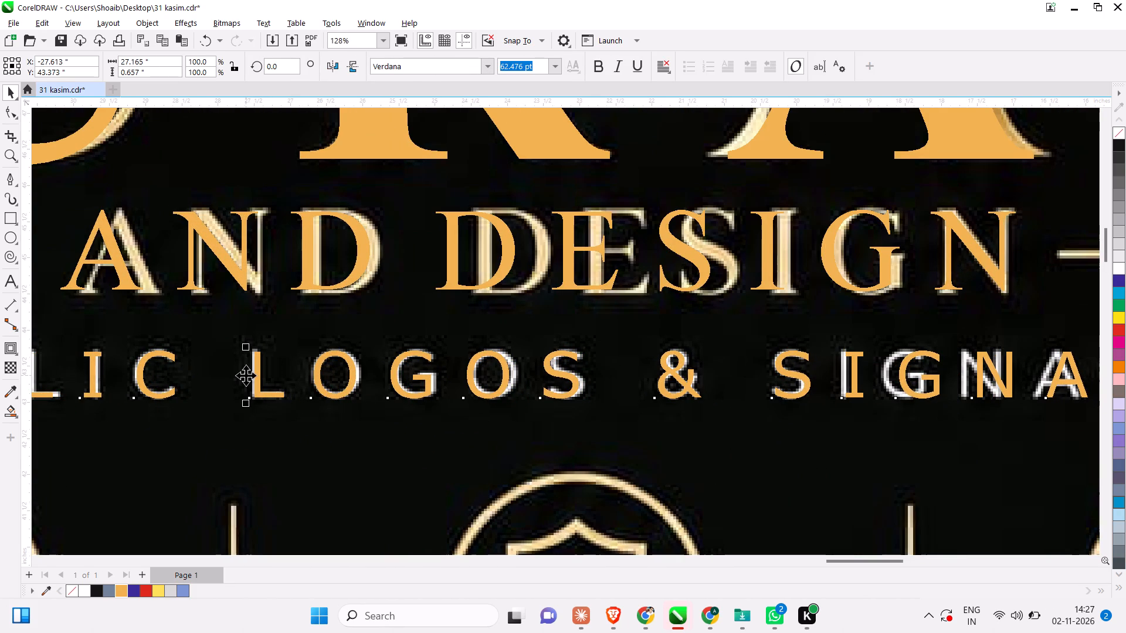
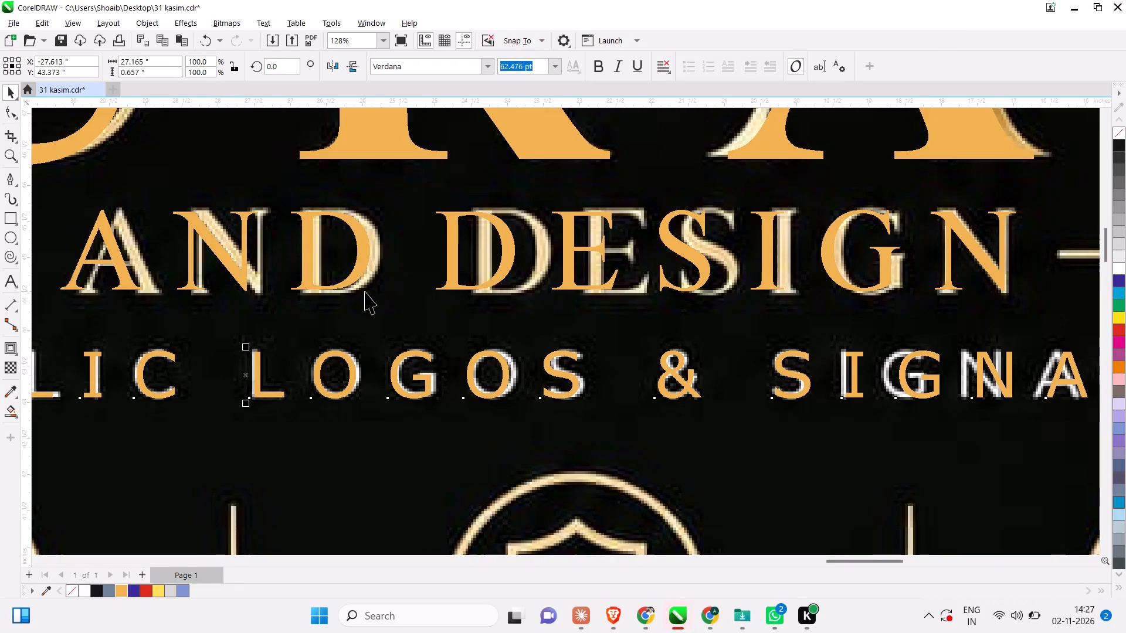
Fit both ends of the gold tagline to the reference tagline, making it about 27.1 inches wide.
{"action": "scroll", "coordinate": [409, 367], "scroll_direction": "down", "scroll_amount": 3}
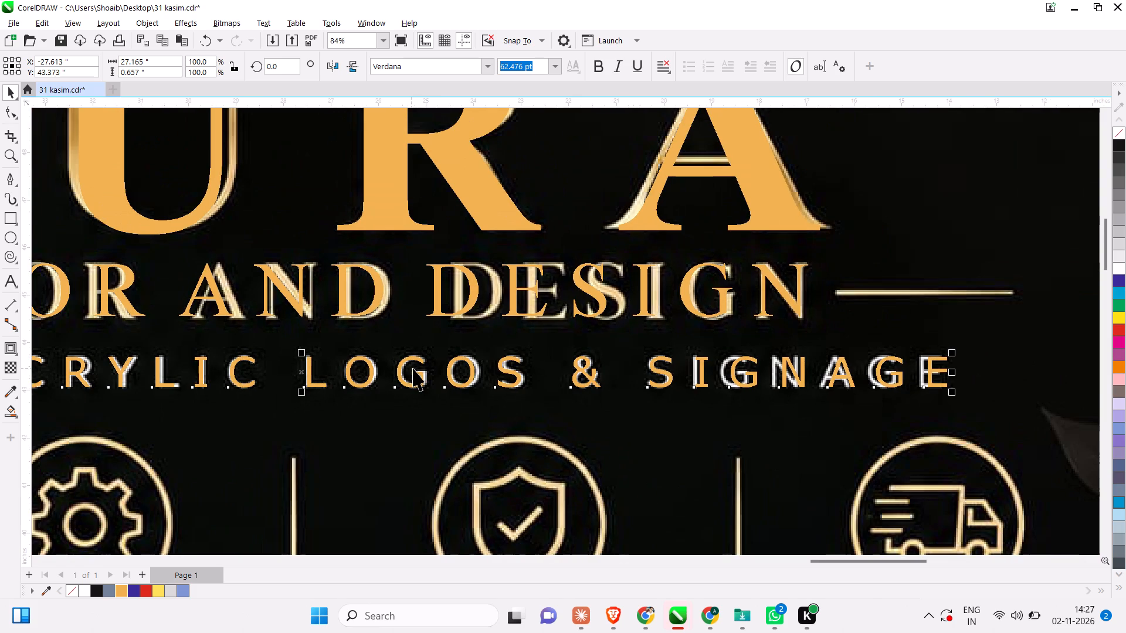
{"action": "scroll", "coordinate": [413, 368], "scroll_direction": "down", "scroll_amount": 4}
{"action": "scroll", "coordinate": [652, 347], "scroll_direction": "up", "scroll_amount": 6}
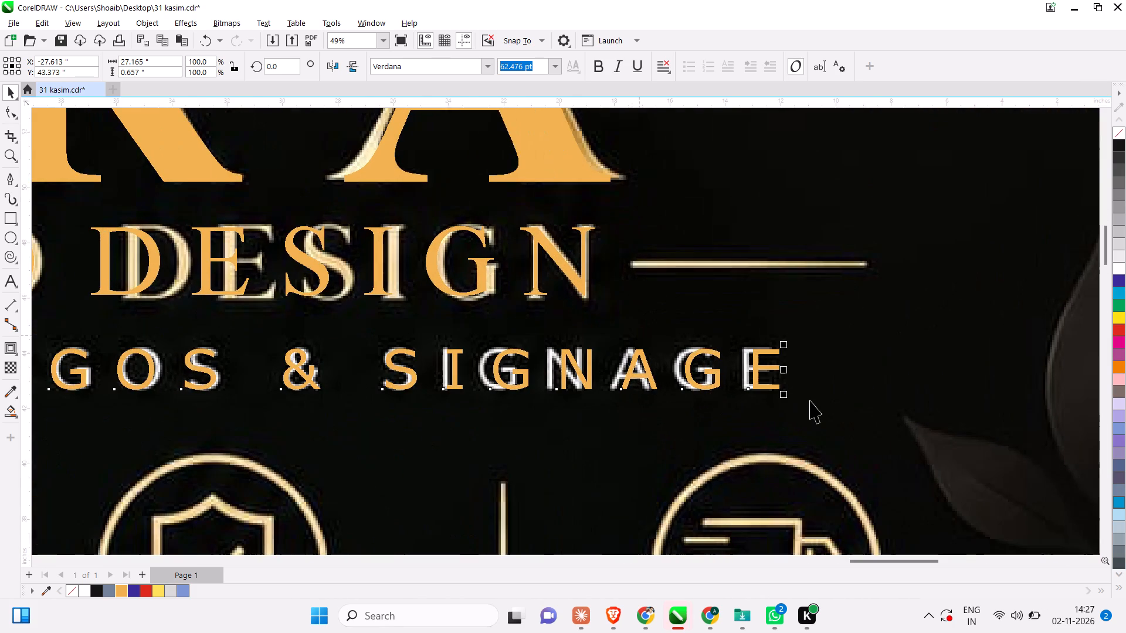
{"action": "left_click_drag", "start_coordinate": [784, 372], "coordinate": [776, 369]}
{"action": "scroll", "coordinate": [788, 367], "scroll_direction": "down", "scroll_amount": 7}
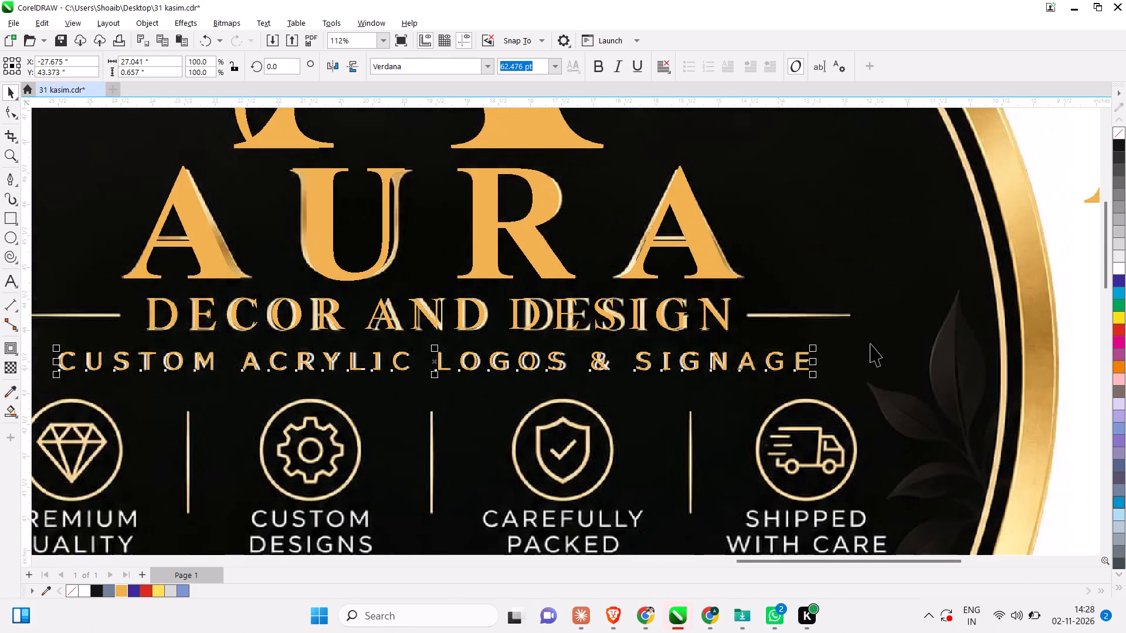
{"action": "scroll", "coordinate": [870, 343], "scroll_direction": "down", "scroll_amount": 1}
{"action": "scroll", "coordinate": [228, 349], "scroll_direction": "up", "scroll_amount": 3}
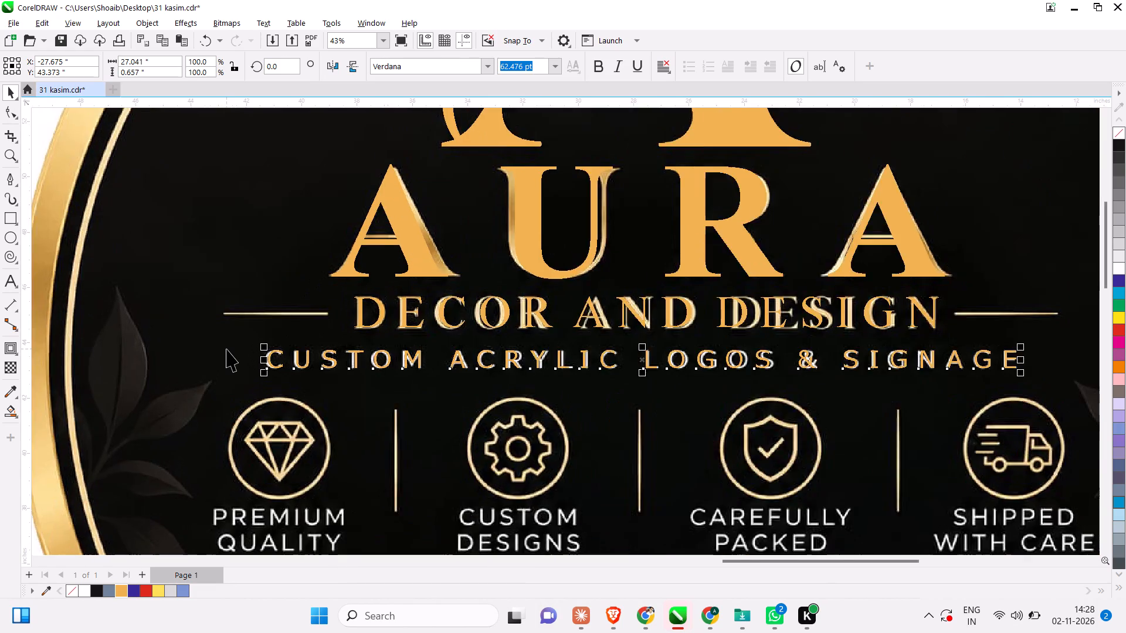
{"action": "scroll", "coordinate": [226, 349], "scroll_direction": "up", "scroll_amount": 8}
{"action": "scroll", "coordinate": [304, 355], "scroll_direction": "up", "scroll_amount": 6}
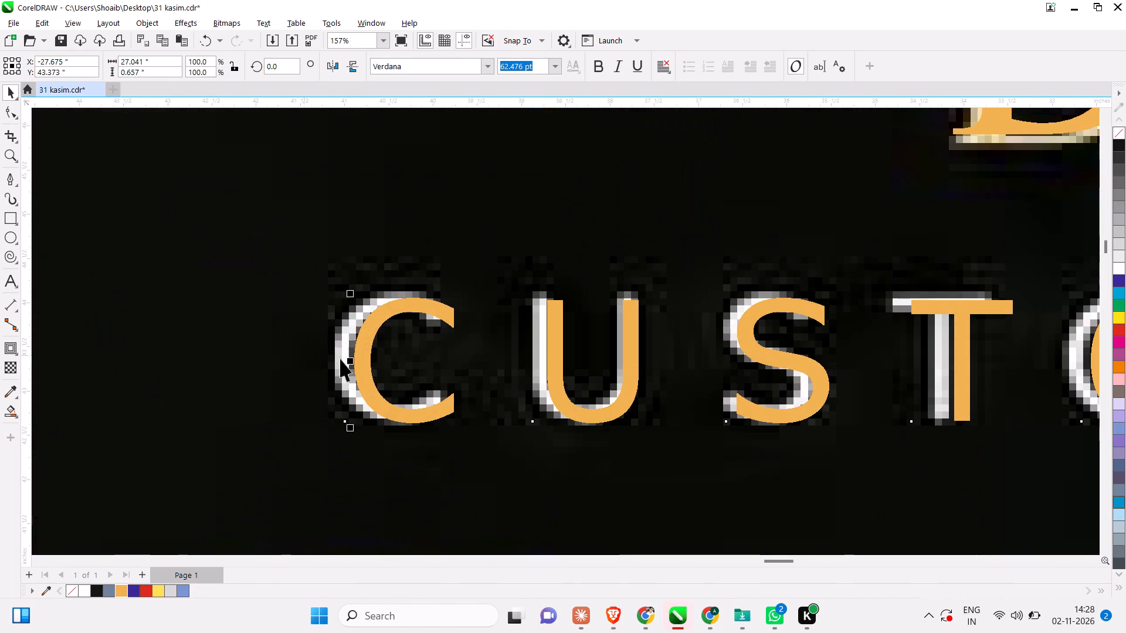
{"action": "left_click_drag", "start_coordinate": [347, 358], "coordinate": [325, 342]}
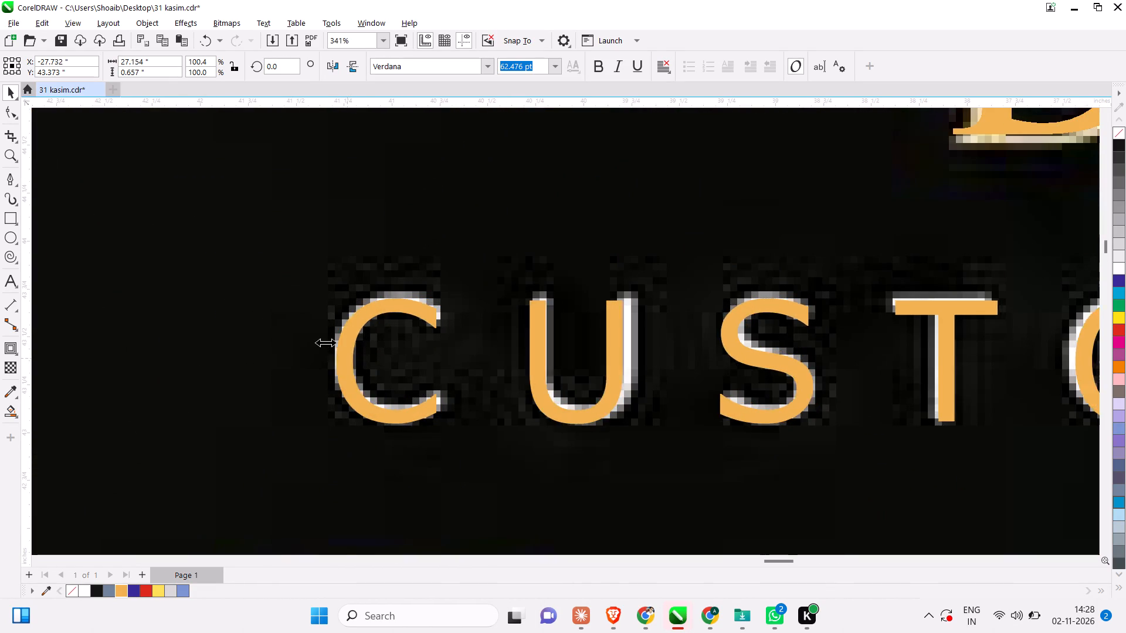
{"action": "left_click_drag", "start_coordinate": [325, 342], "coordinate": [337, 343]}
Move the standalone logo copy without the tagline about 44.5 inches right and 6 inches down, away from the badge.
{"action": "scroll", "coordinate": [337, 343], "scroll_direction": "down", "scroll_amount": 8}
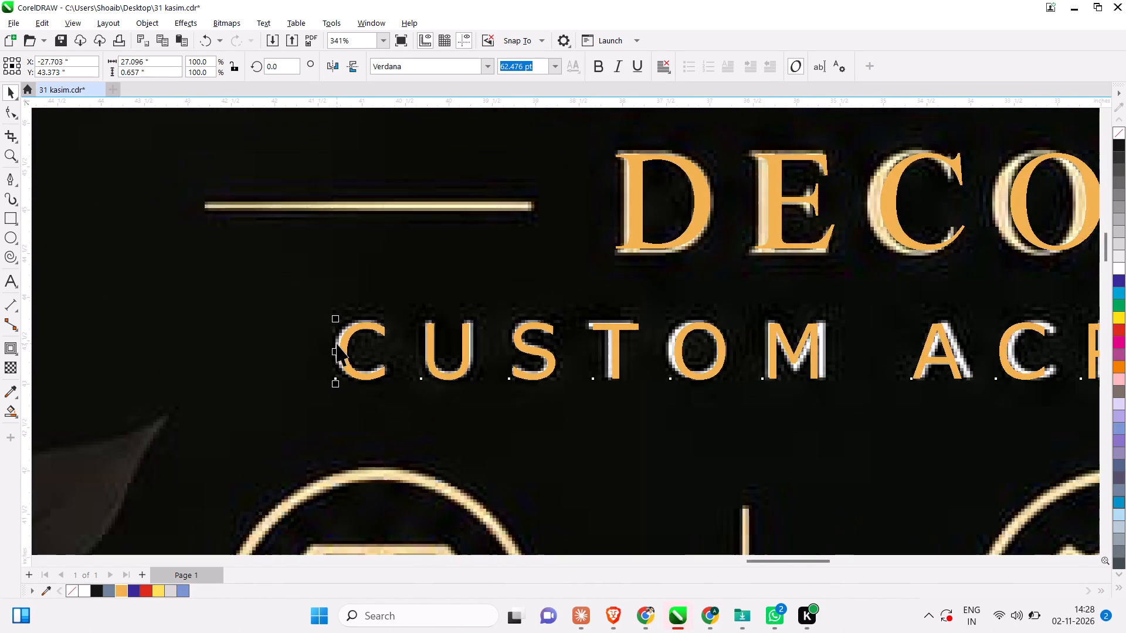
{"action": "scroll", "coordinate": [337, 343], "scroll_direction": "down", "scroll_amount": 10}
{"action": "scroll", "coordinate": [180, 293], "scroll_direction": "down", "scroll_amount": 4}
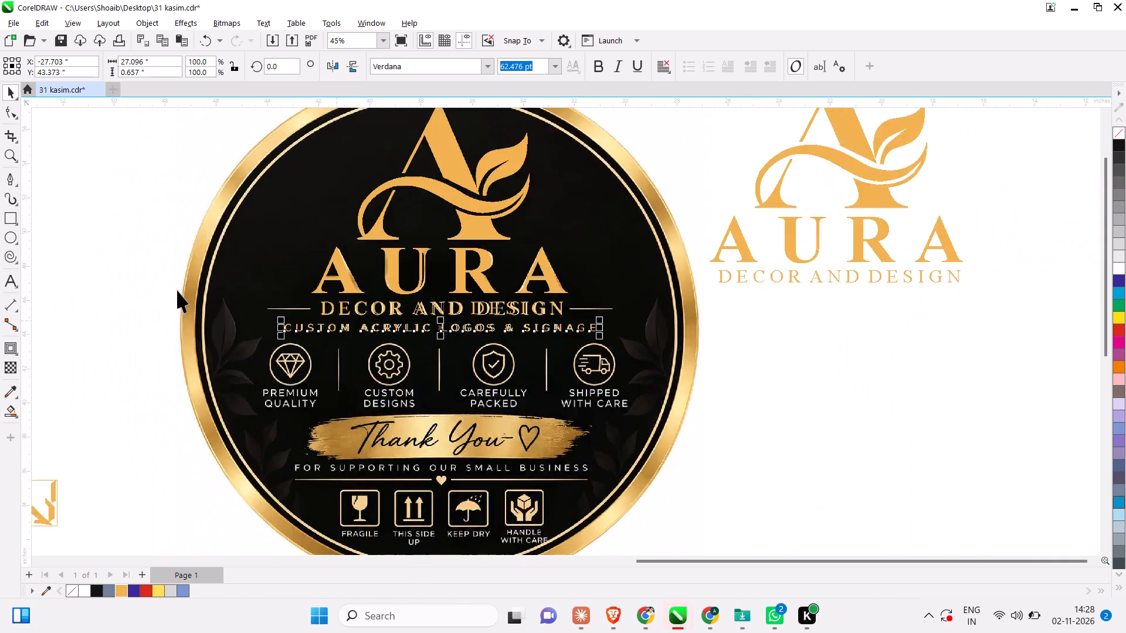
{"action": "scroll", "coordinate": [177, 290], "scroll_direction": "down", "scroll_amount": 2}
{"action": "left_click_drag", "start_coordinate": [507, 125], "coordinate": [712, 298]}
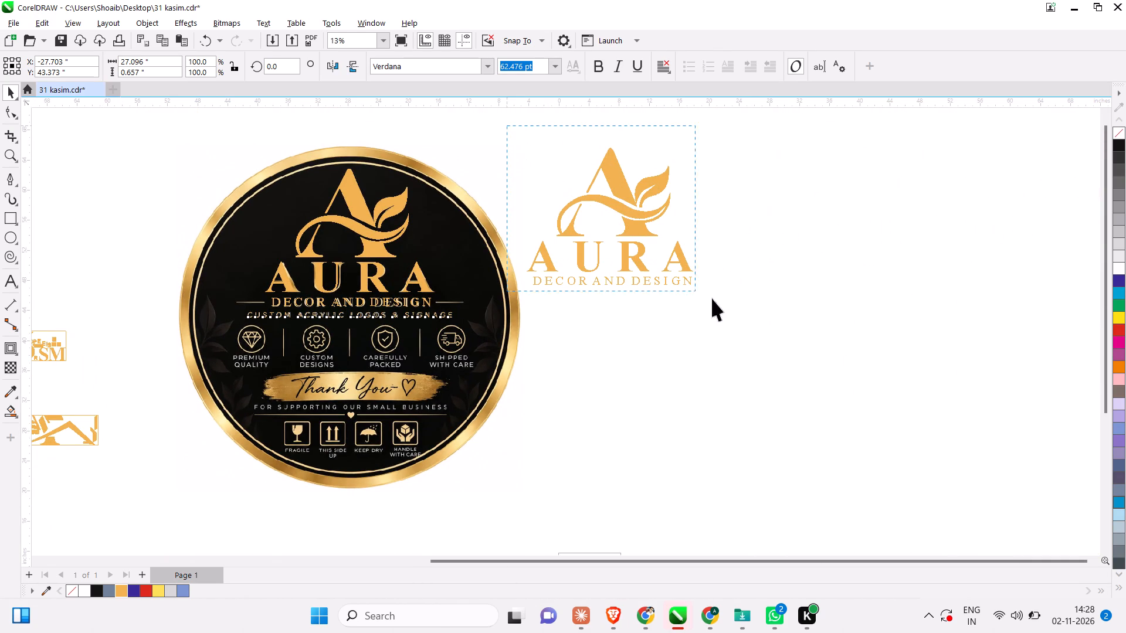
{"action": "left_click_drag", "start_coordinate": [712, 298], "coordinate": [757, 315]}
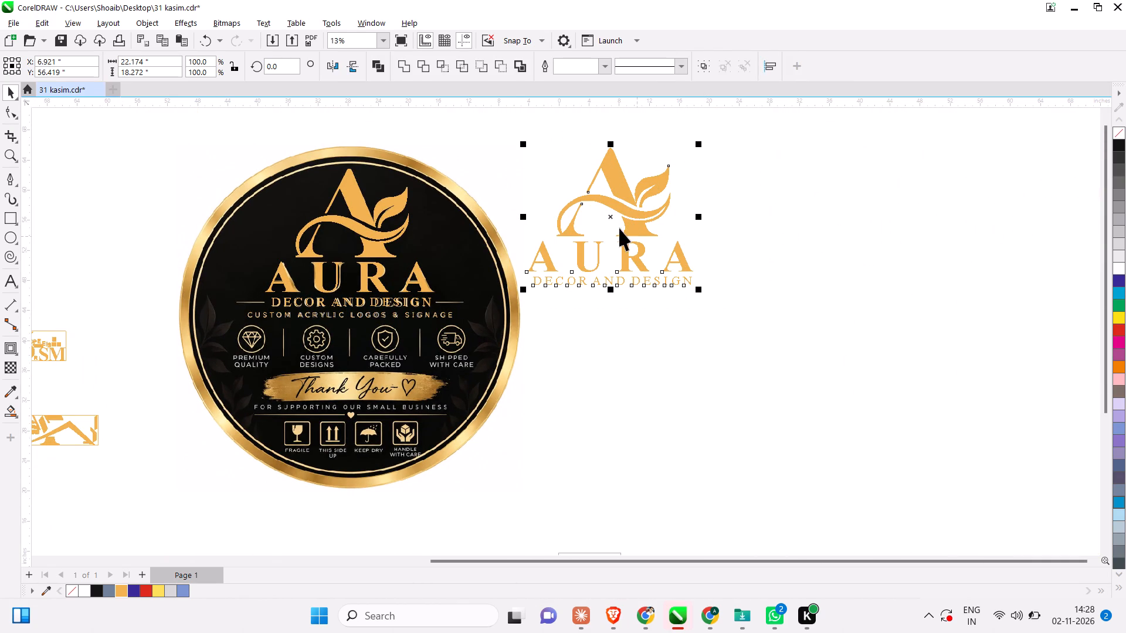
{"action": "left_click_drag", "start_coordinate": [610, 219], "coordinate": [945, 264]}
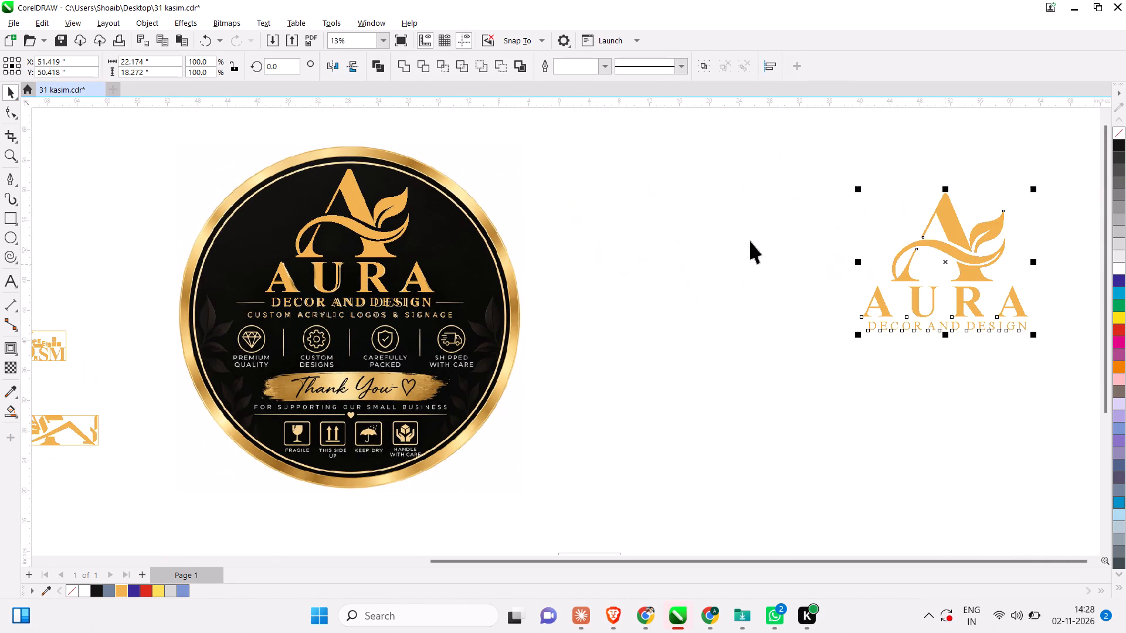
{"action": "left_click", "coordinate": [569, 207]}
Copy the traced logo together with its new tagline from the badge into the empty space just right of it.
{"action": "left_click_drag", "start_coordinate": [151, 133], "coordinate": [526, 317]}
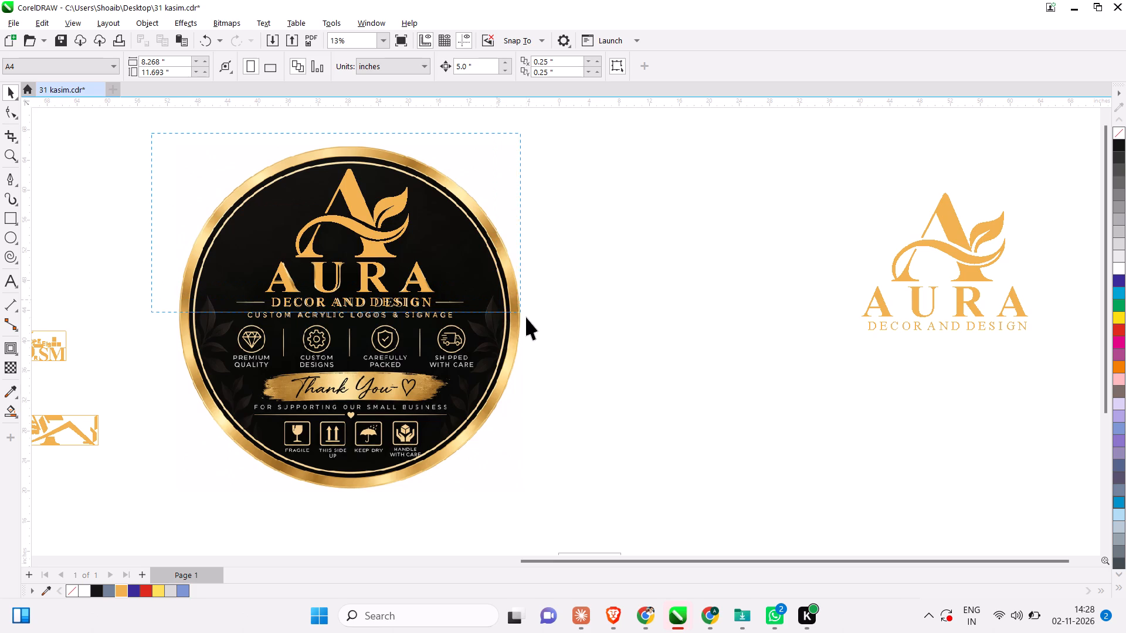
{"action": "left_click_drag", "start_coordinate": [526, 317], "coordinate": [551, 333]}
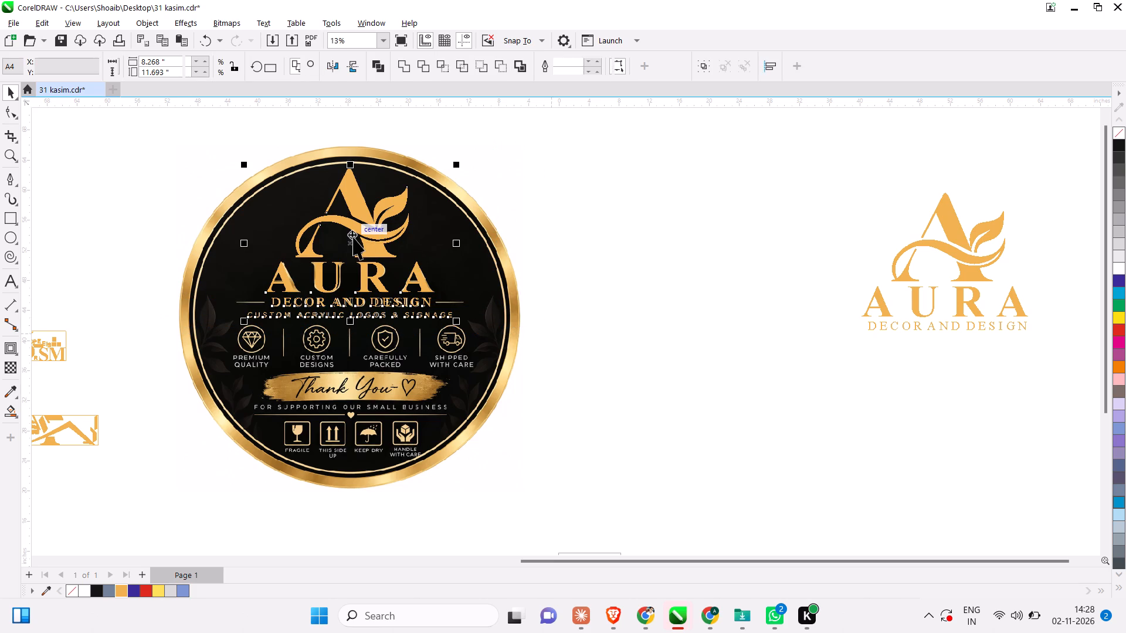
{"action": "left_click_drag", "start_coordinate": [349, 247], "coordinate": [643, 299]}
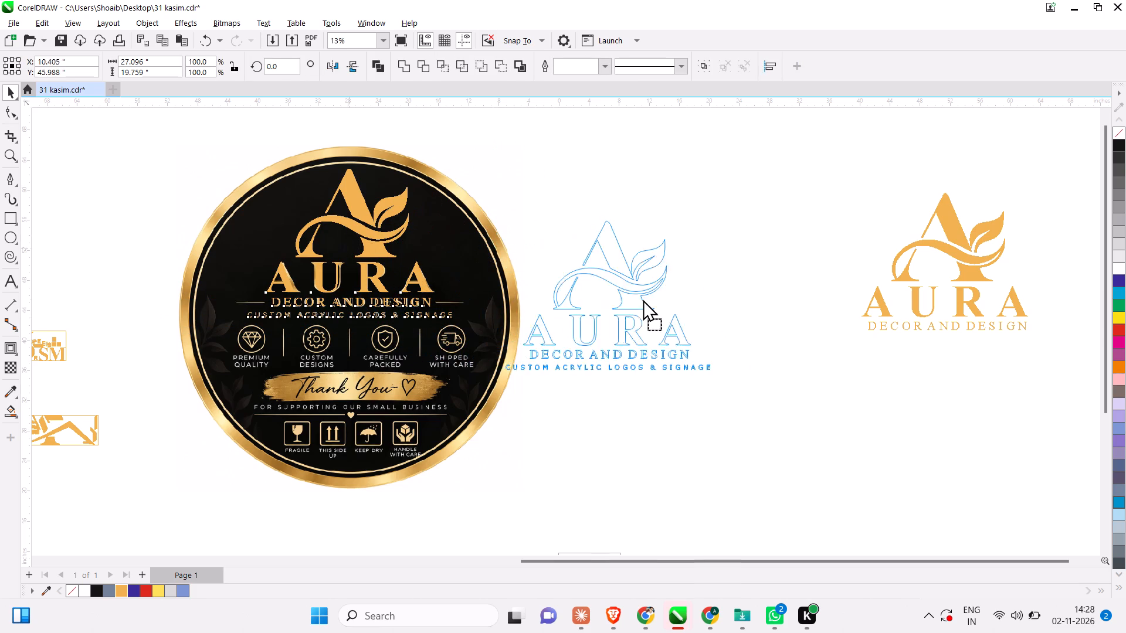
{"action": "left_click_drag", "start_coordinate": [643, 299], "coordinate": [667, 314]}
{"action": "right_click", "coordinate": [667, 314]}
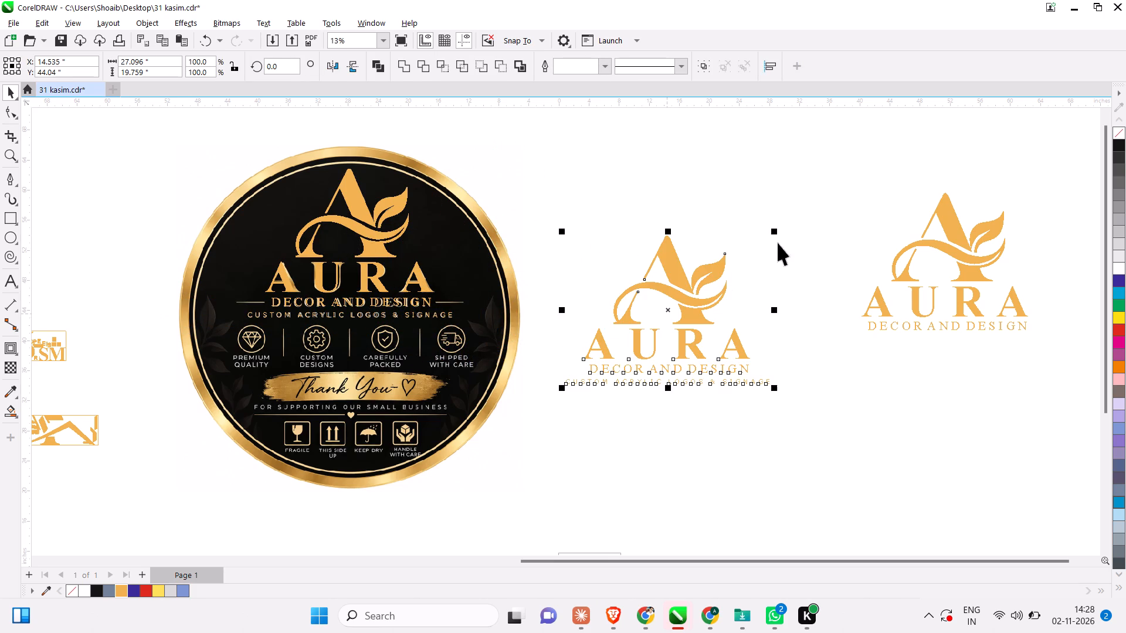
{"action": "left_click", "coordinate": [825, 203]}
Examine the copied logo and tagline beside the reference badge.
{"action": "scroll", "coordinate": [643, 394], "scroll_direction": "up", "scroll_amount": 6}
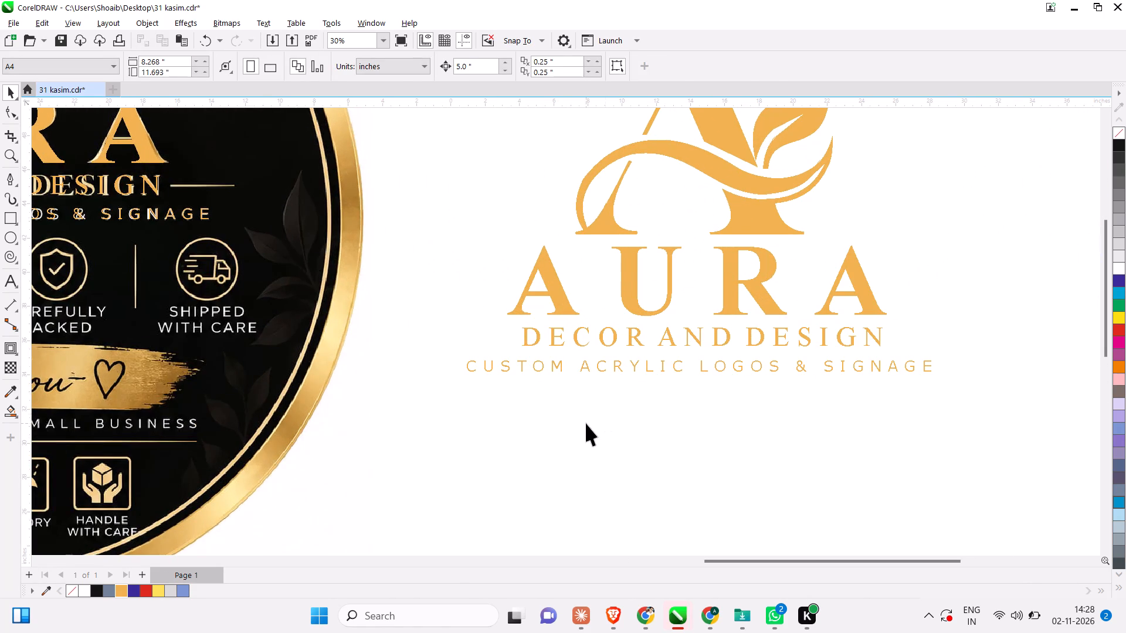
{"action": "scroll", "coordinate": [586, 423], "scroll_direction": "down", "scroll_amount": 2}
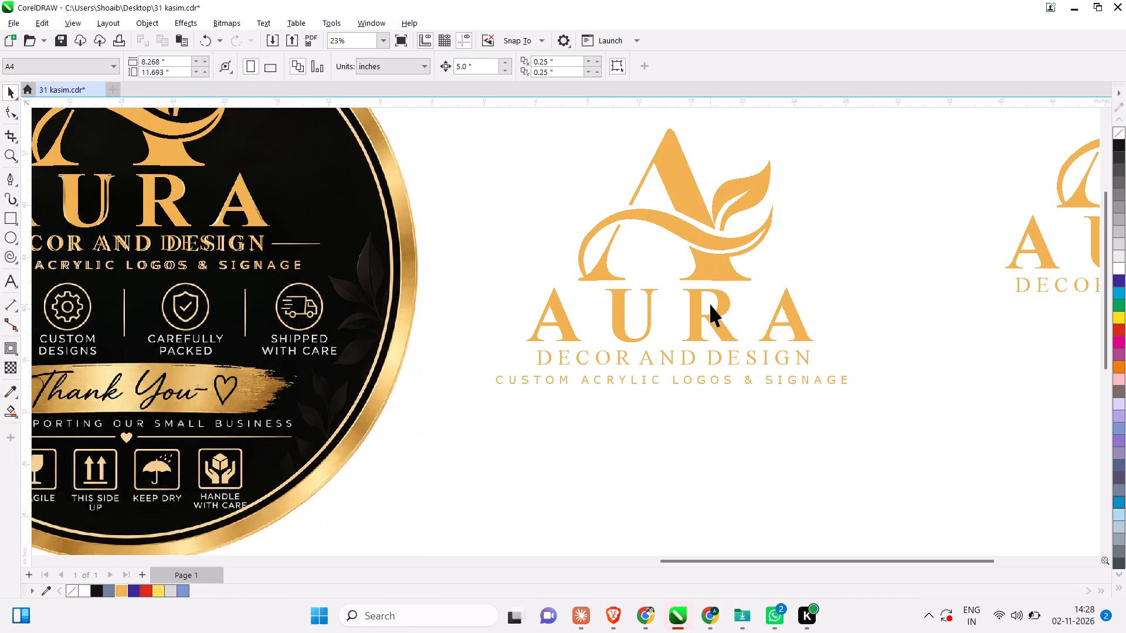
{"action": "scroll", "coordinate": [736, 408], "scroll_direction": "down", "scroll_amount": 3}
{"action": "scroll", "coordinate": [828, 209], "scroll_direction": "up", "scroll_amount": 3}
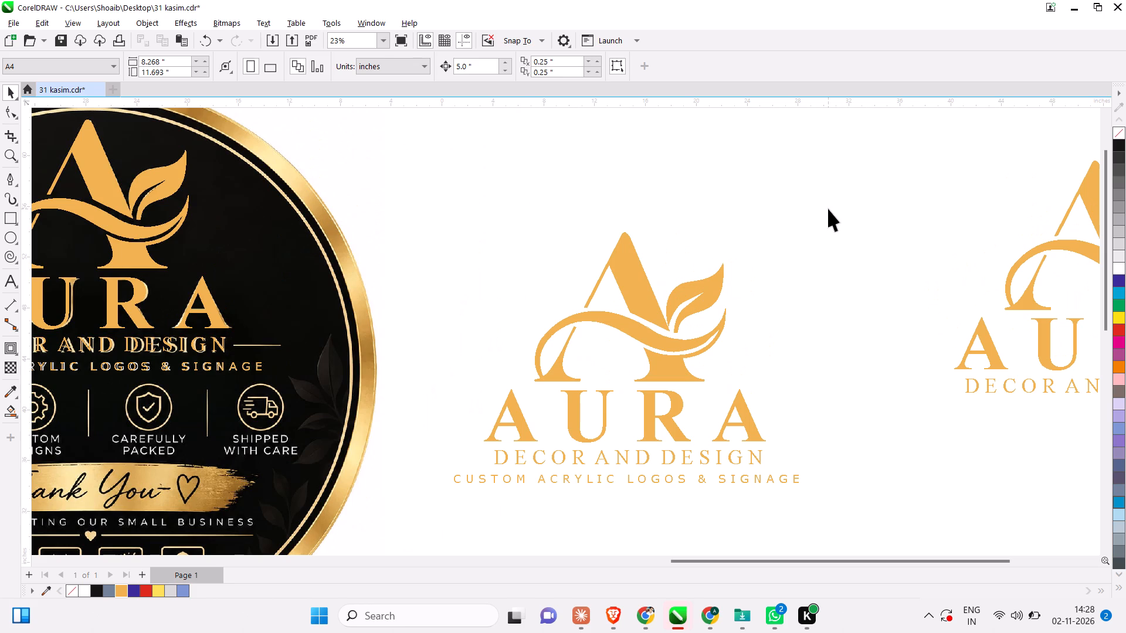
{"action": "scroll", "coordinate": [692, 404], "scroll_direction": "down", "scroll_amount": 2}
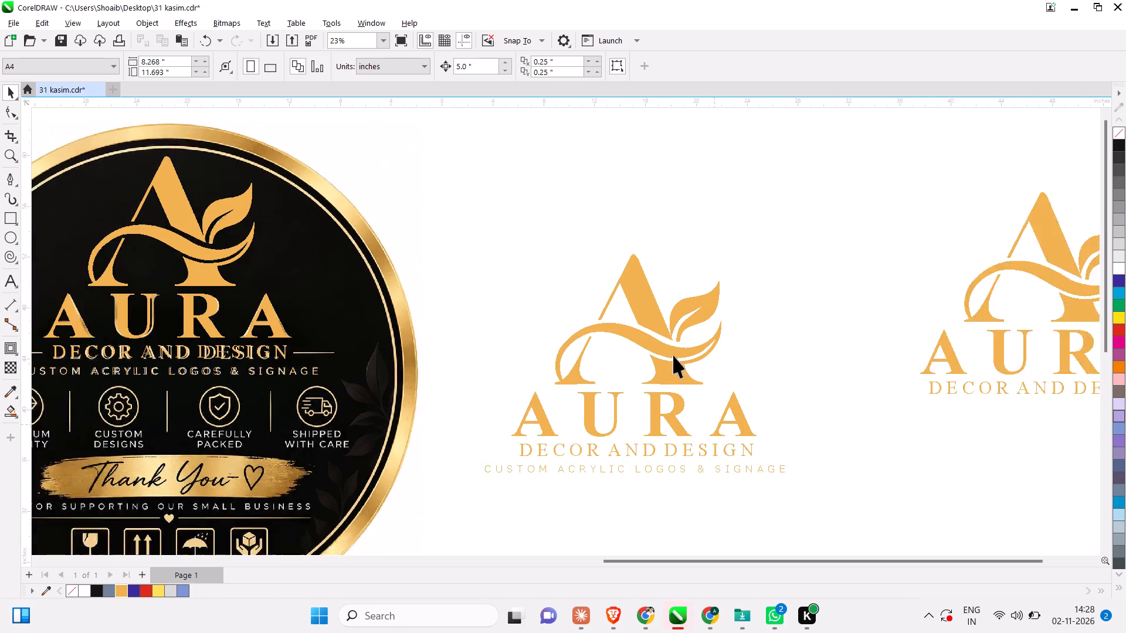
{"action": "scroll", "coordinate": [673, 355], "scroll_direction": "down", "scroll_amount": 3}
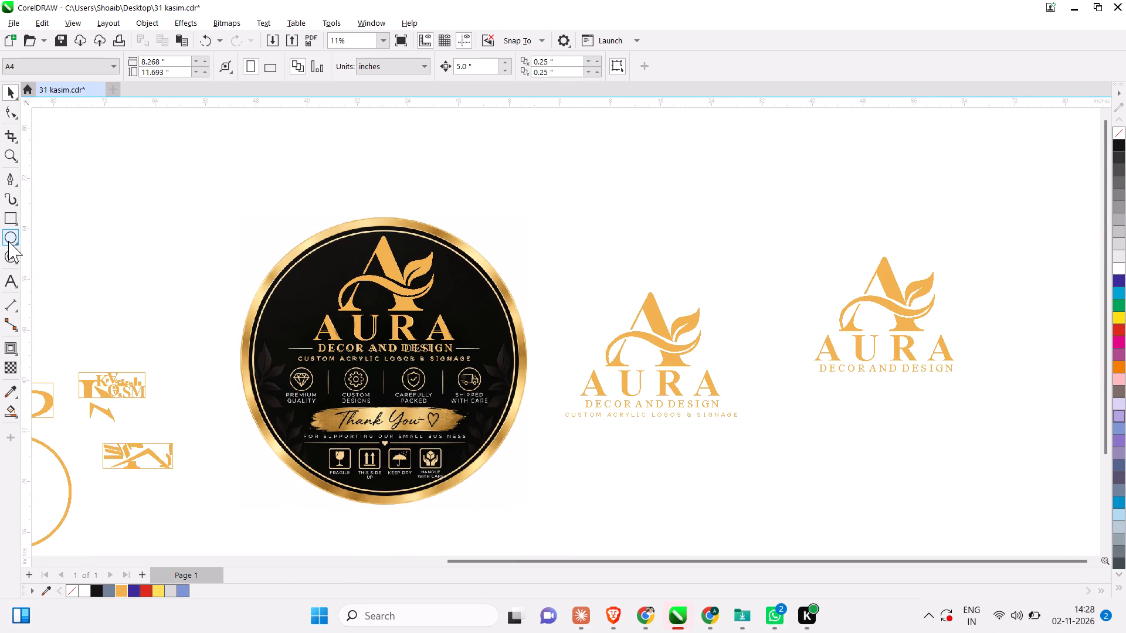
Draw a circle about 27.5 inches in diameter above the logo copies and fill it with black.
{"action": "left_click", "coordinate": [8, 241]}
{"action": "scroll", "coordinate": [627, 250], "scroll_direction": "down", "scroll_amount": 1}
{"action": "left_click_drag", "start_coordinate": [647, 173], "coordinate": [650, 173], "text": "ctrl"}
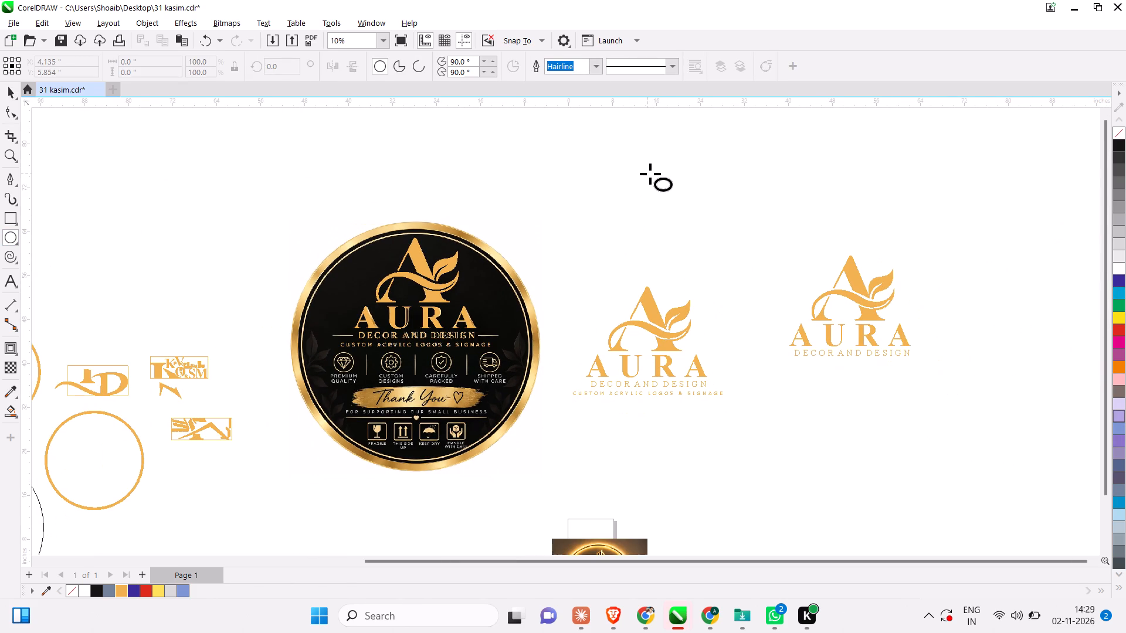
{"action": "left_click_drag", "start_coordinate": [650, 173], "coordinate": [762, 275], "text": "ctrl"}
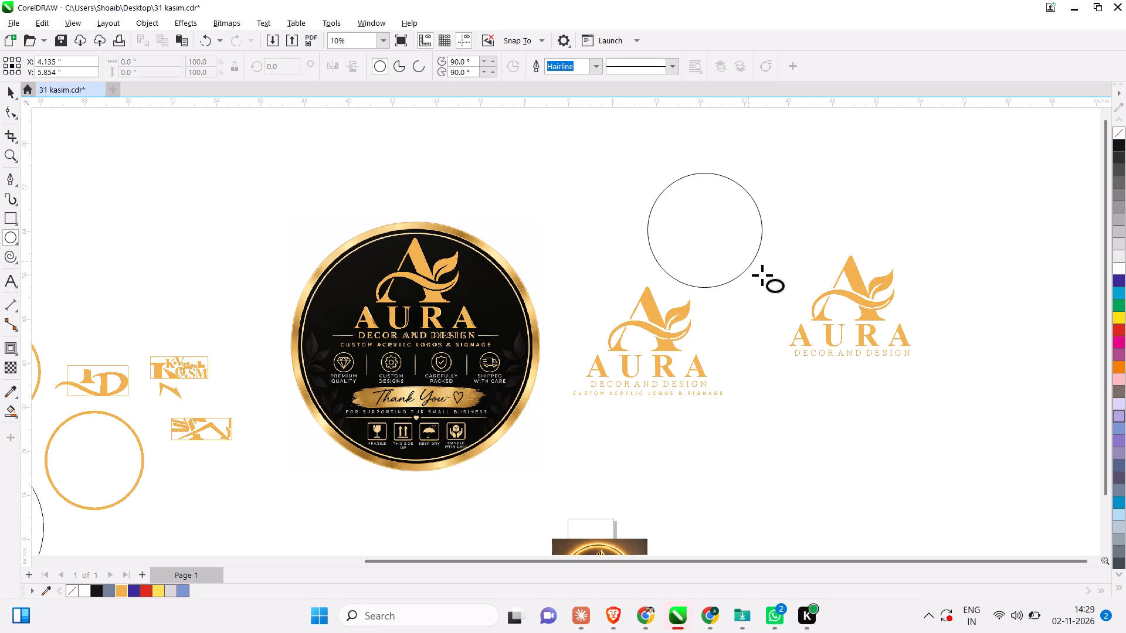
{"action": "left_click_drag", "start_coordinate": [762, 275], "coordinate": [799, 308], "text": "ctrl"}
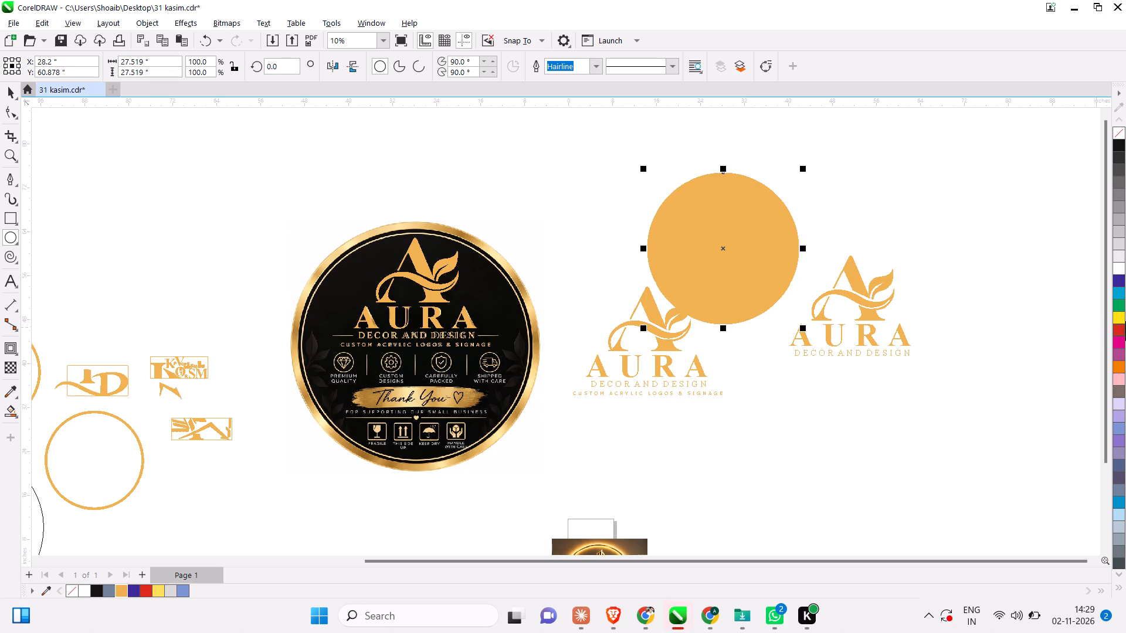
{"action": "left_click", "coordinate": [1115, 145]}
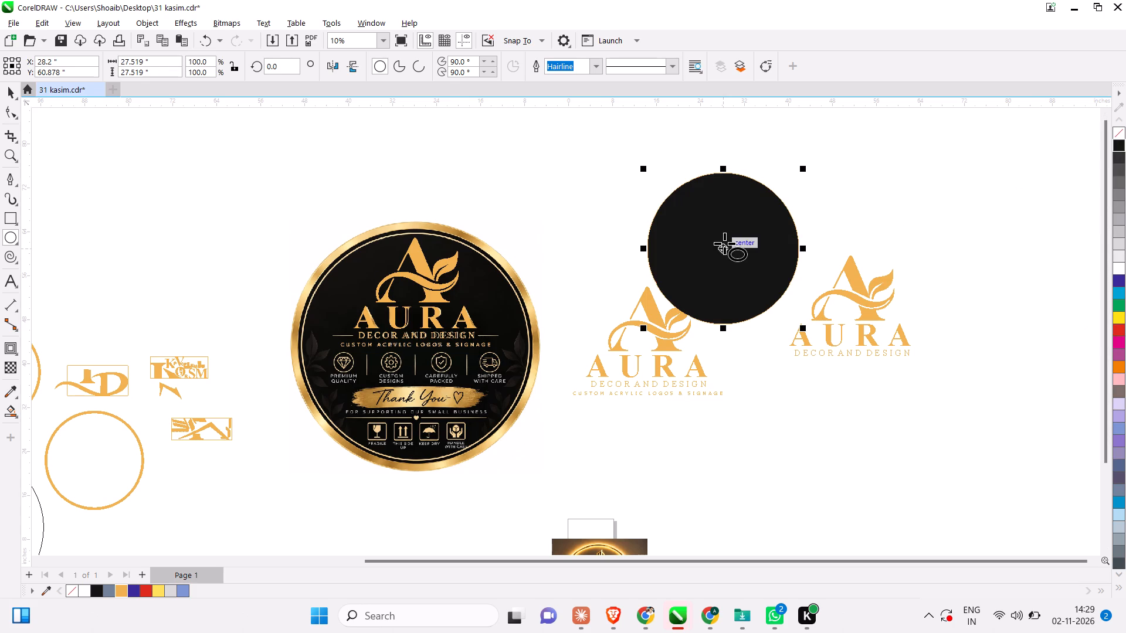
Move the black circle about 3.1 inches right and 7.1 inches up, clear of the logo copies.
{"action": "left_click", "coordinate": [9, 91]}
{"action": "left_click", "coordinate": [154, 229]}
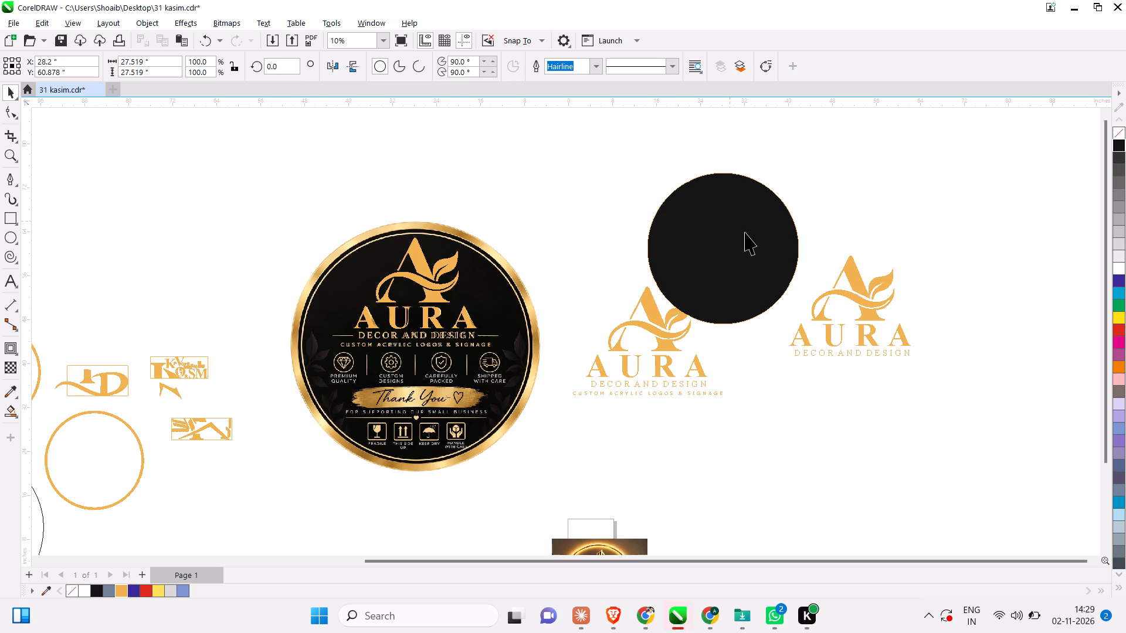
{"action": "left_click_drag", "start_coordinate": [745, 232], "coordinate": [762, 193]}
Group the logo copy with its tagline and place a duplicate of the group over the black circle.
{"action": "scroll", "coordinate": [744, 219], "scroll_direction": "down", "scroll_amount": 2}
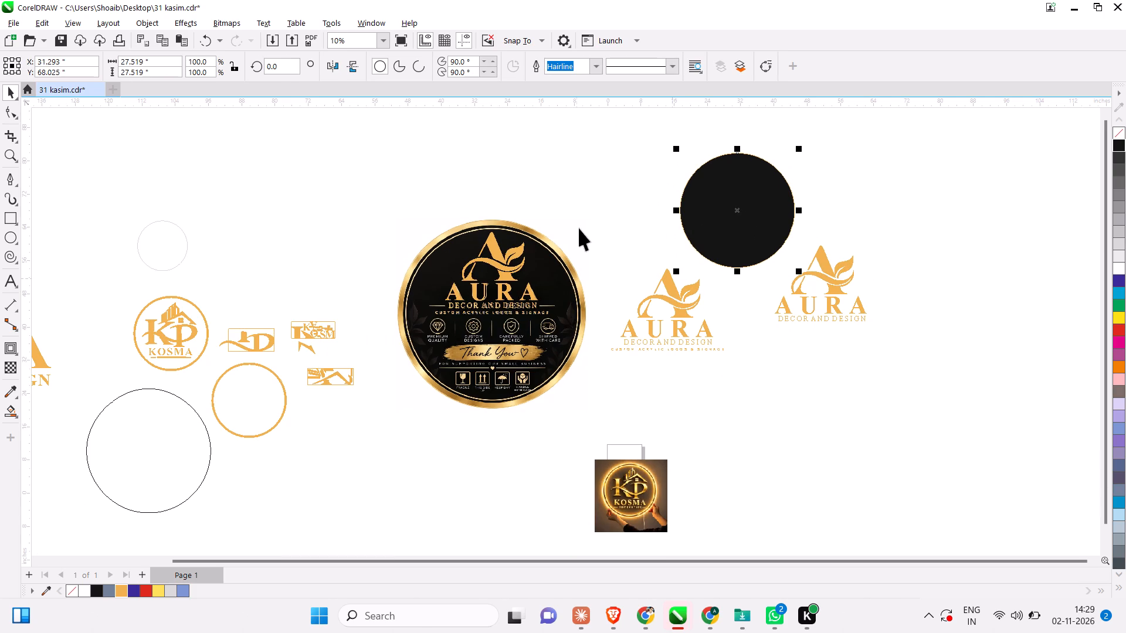
{"action": "left_click_drag", "start_coordinate": [607, 241], "coordinate": [742, 380]}
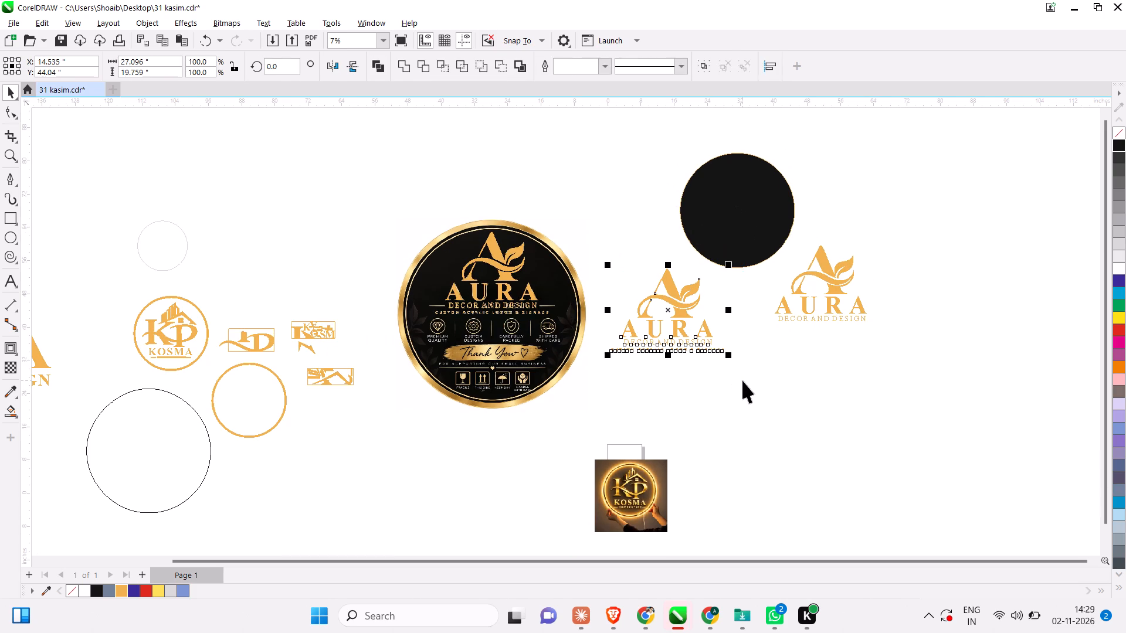
{"action": "key", "text": "ctrl+g"}
{"action": "left_click_drag", "start_coordinate": [671, 315], "coordinate": [726, 220]}
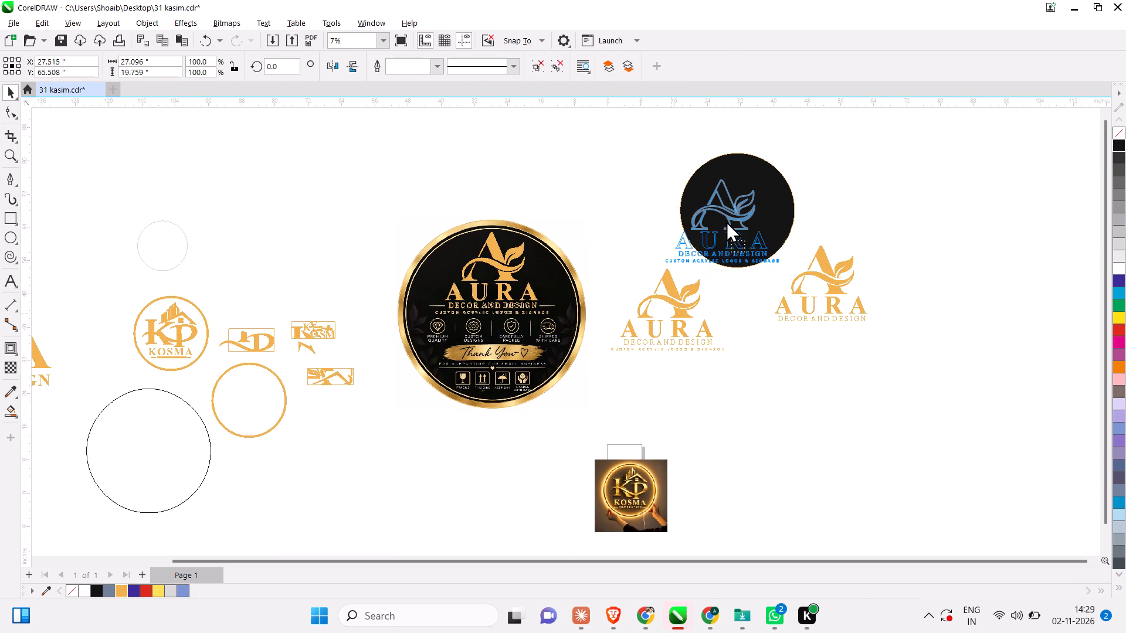
{"action": "left_click_drag", "start_coordinate": [726, 220], "coordinate": [745, 205]}
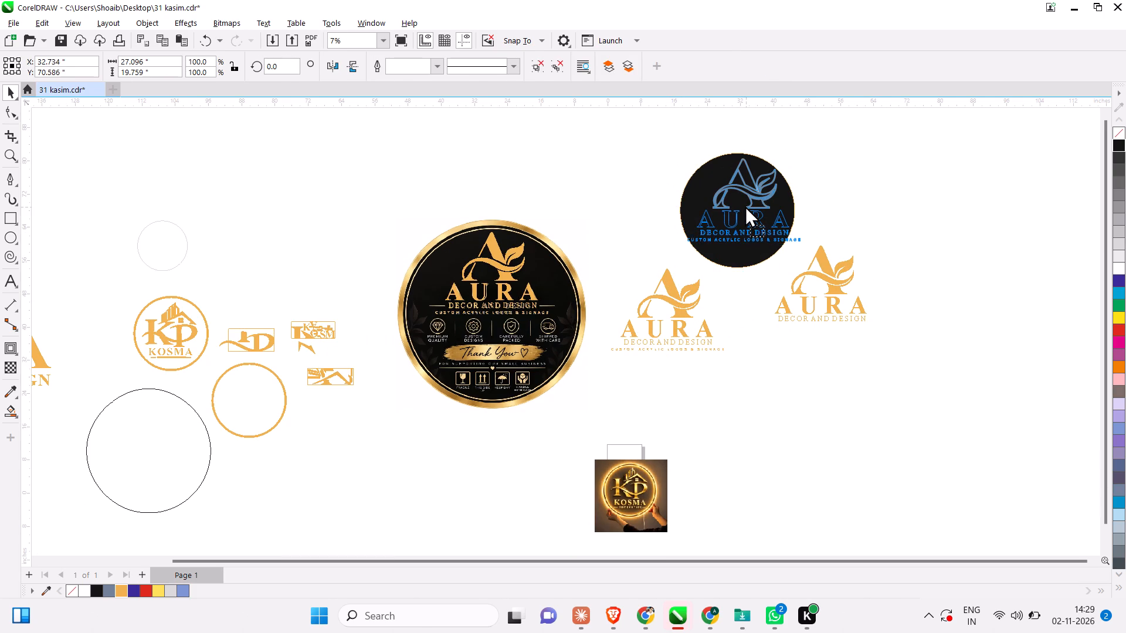
{"action": "left_click_drag", "start_coordinate": [745, 205], "coordinate": [741, 204]}
{"action": "right_click", "coordinate": [741, 204]}
{"action": "left_click", "coordinate": [876, 192]}
Scale the logo group on the black circle down to about 73.9%, roughly 20 inches wide, so it fits inside.
{"action": "scroll", "coordinate": [764, 207], "scroll_direction": "up", "scroll_amount": 4}
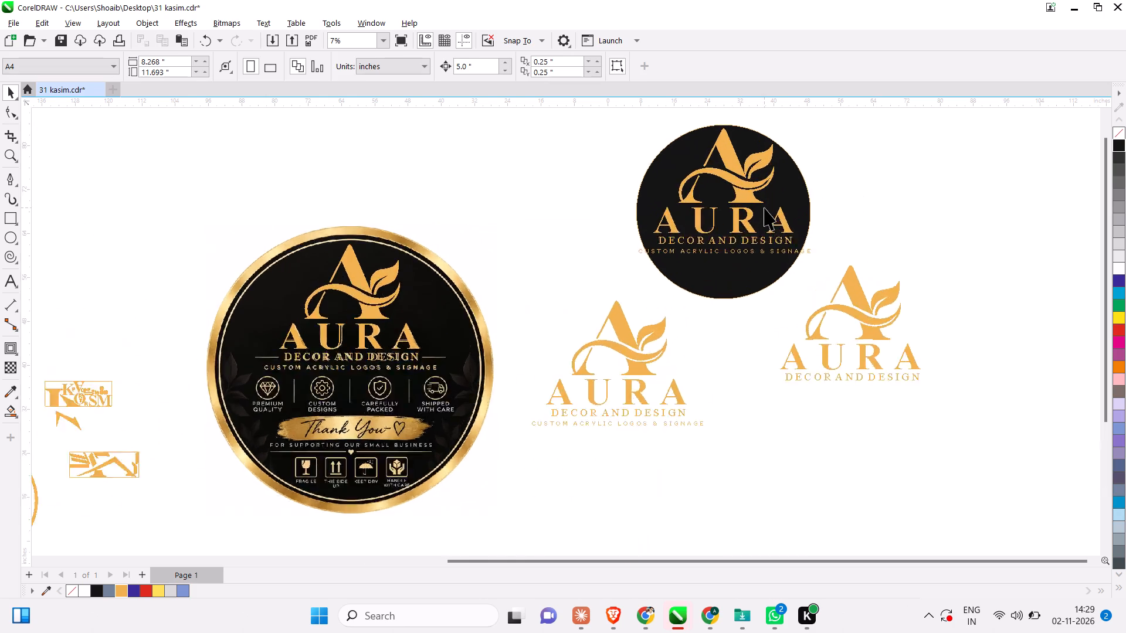
{"action": "scroll", "coordinate": [764, 207], "scroll_direction": "up", "scroll_amount": 2}
{"action": "scroll", "coordinate": [706, 218], "scroll_direction": "down", "scroll_amount": 3}
{"action": "scroll", "coordinate": [732, 141], "scroll_direction": "up", "scroll_amount": 4}
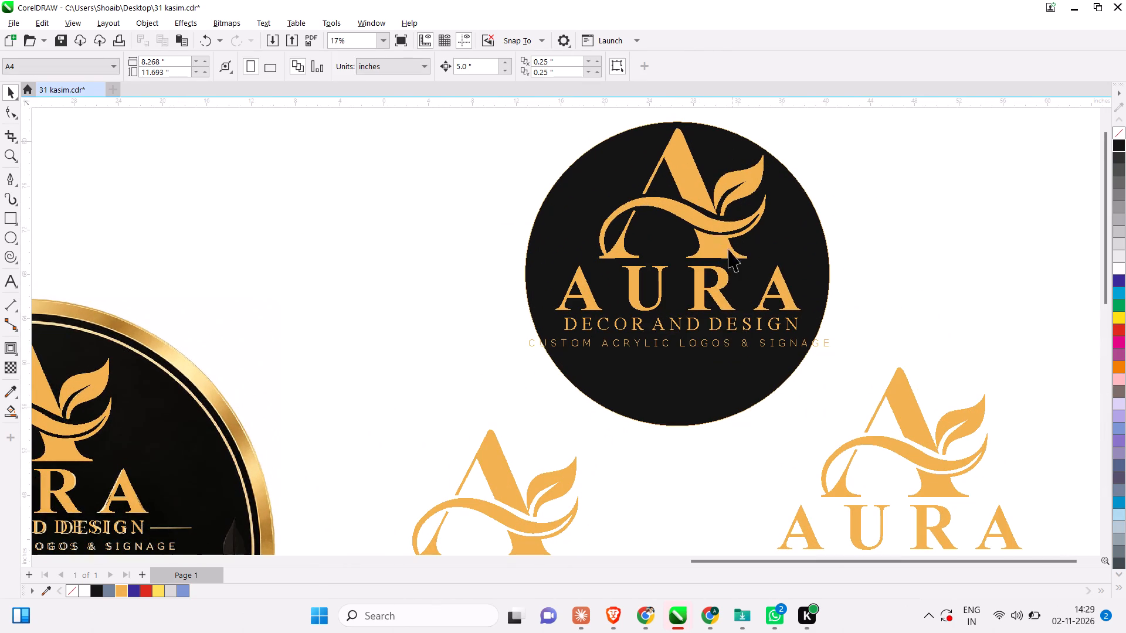
{"action": "left_click", "coordinate": [698, 220]}
{"action": "left_click_drag", "start_coordinate": [832, 352], "coordinate": [792, 325]}
{"action": "left_click", "coordinate": [899, 257]}
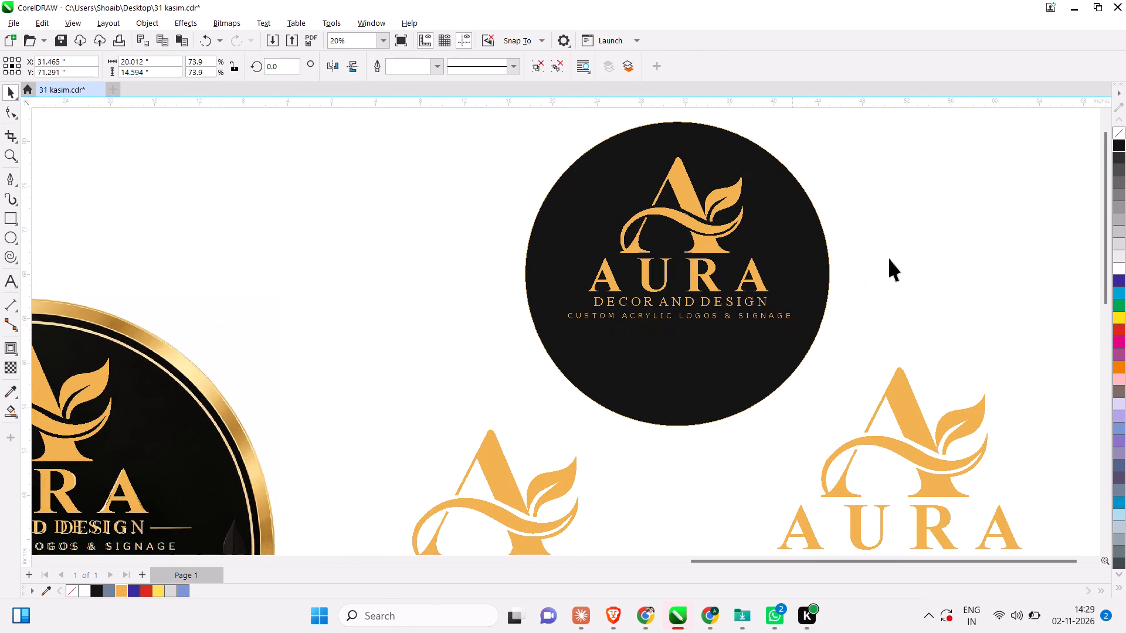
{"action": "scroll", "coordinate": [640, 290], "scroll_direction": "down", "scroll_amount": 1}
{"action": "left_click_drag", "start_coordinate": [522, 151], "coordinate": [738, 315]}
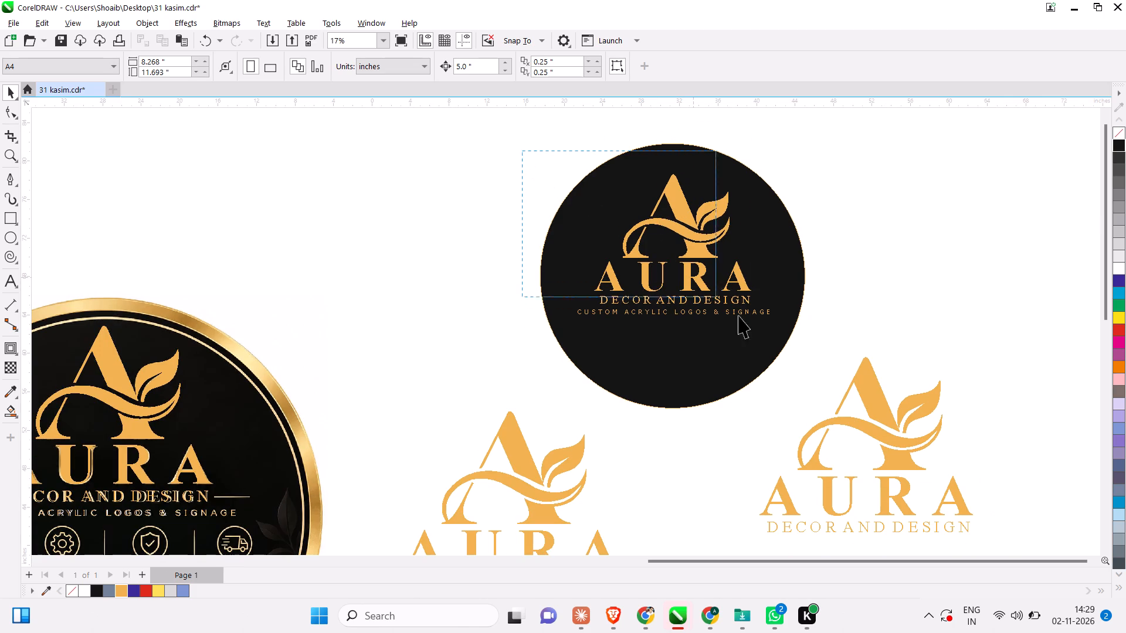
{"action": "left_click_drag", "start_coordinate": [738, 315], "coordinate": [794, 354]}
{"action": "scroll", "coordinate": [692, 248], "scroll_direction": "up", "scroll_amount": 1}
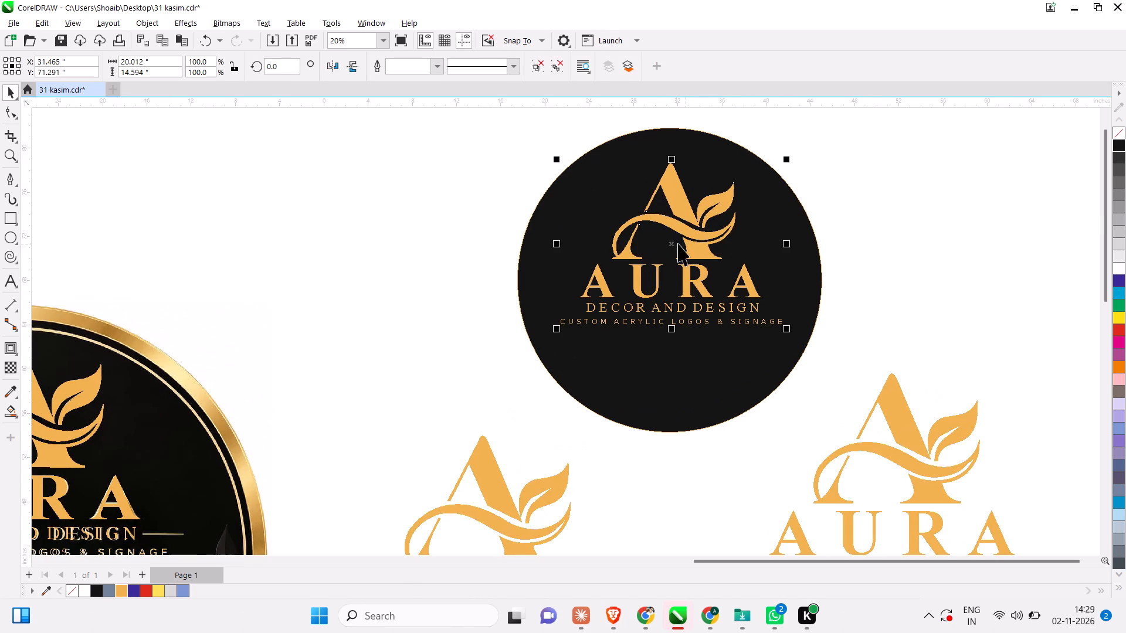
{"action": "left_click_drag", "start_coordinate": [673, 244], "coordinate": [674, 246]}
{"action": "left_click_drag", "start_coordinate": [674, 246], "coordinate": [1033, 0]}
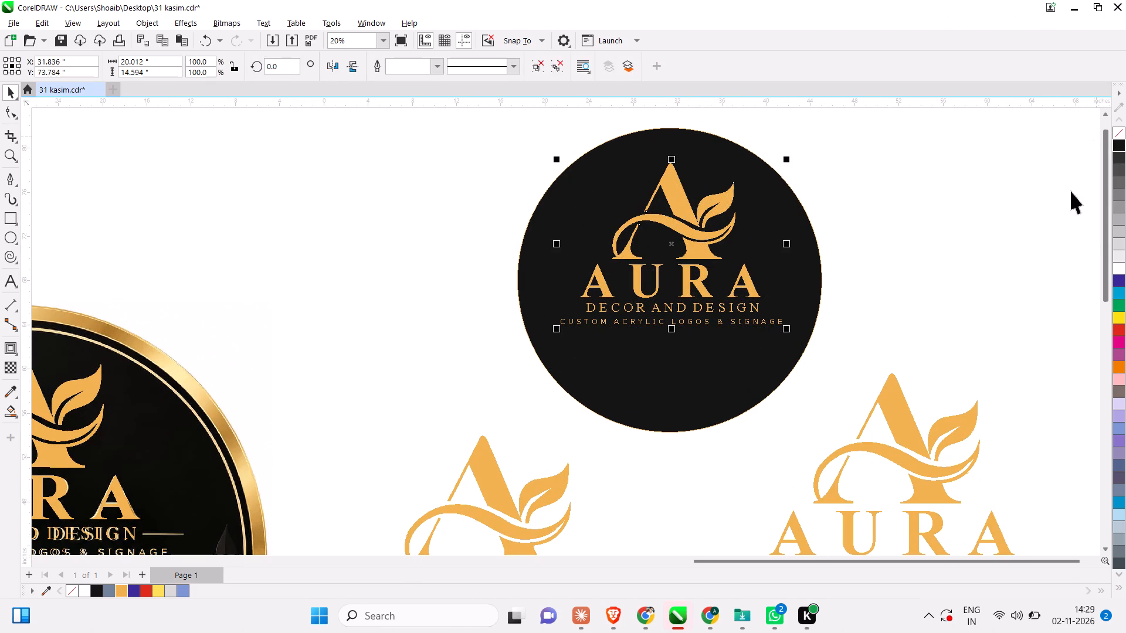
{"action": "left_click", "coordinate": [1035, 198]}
Thicken the black circle's gold outline, trying 10 pt before settling on 36 pt.
{"action": "left_click", "coordinate": [815, 248]}
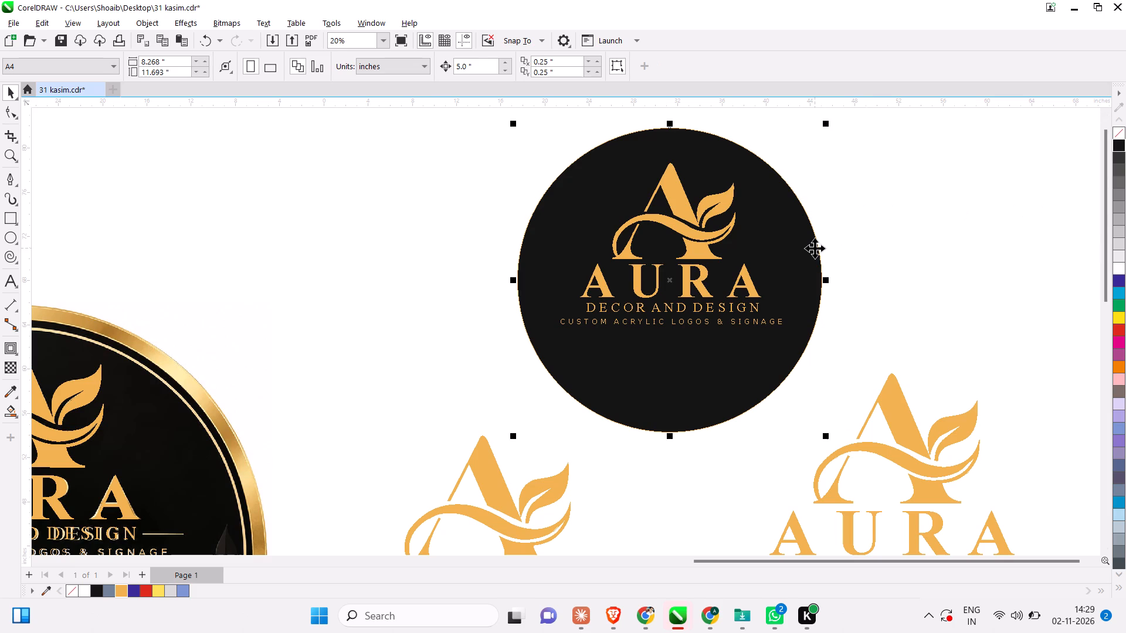
{"action": "left_click", "coordinate": [931, 210]}
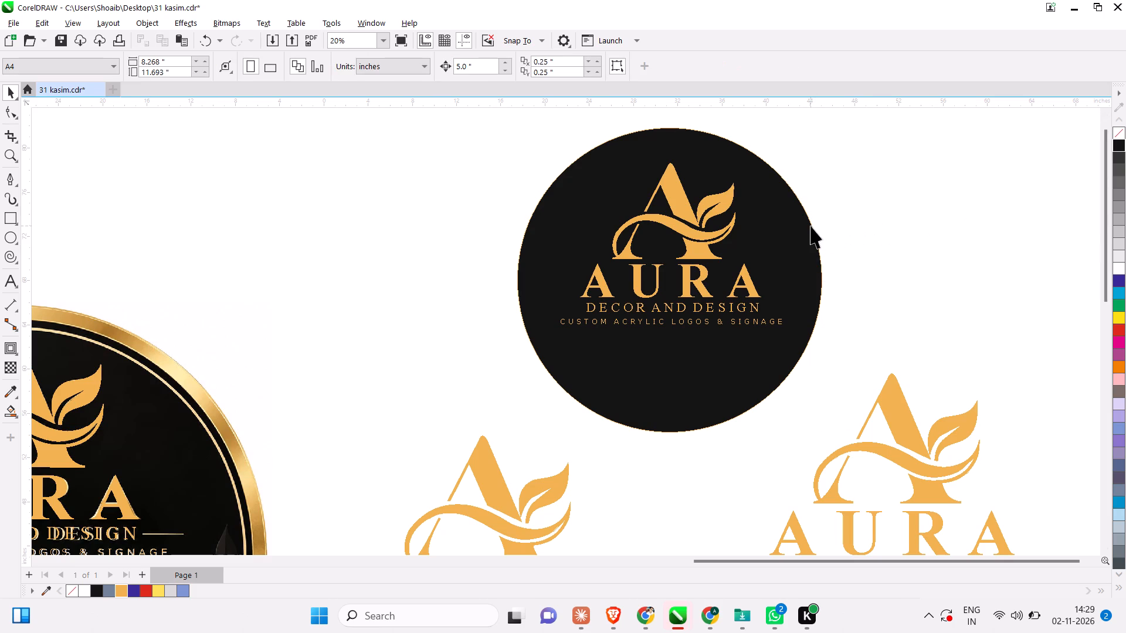
{"action": "left_click", "coordinate": [810, 226]}
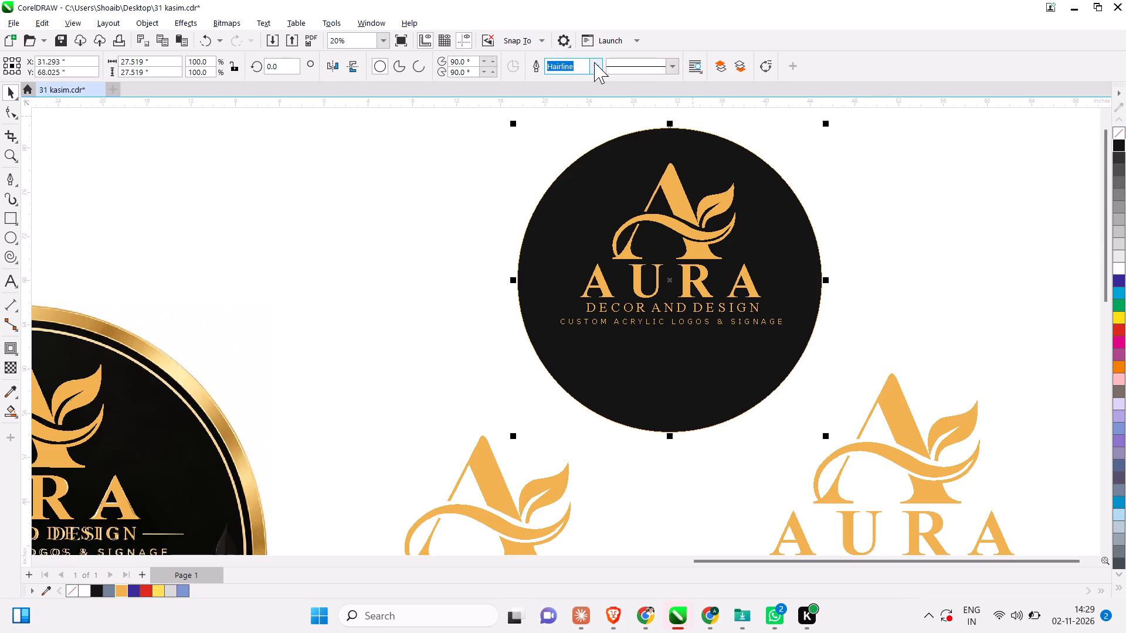
{"action": "left_click", "coordinate": [594, 62]}
{"action": "left_click", "coordinate": [574, 180]}
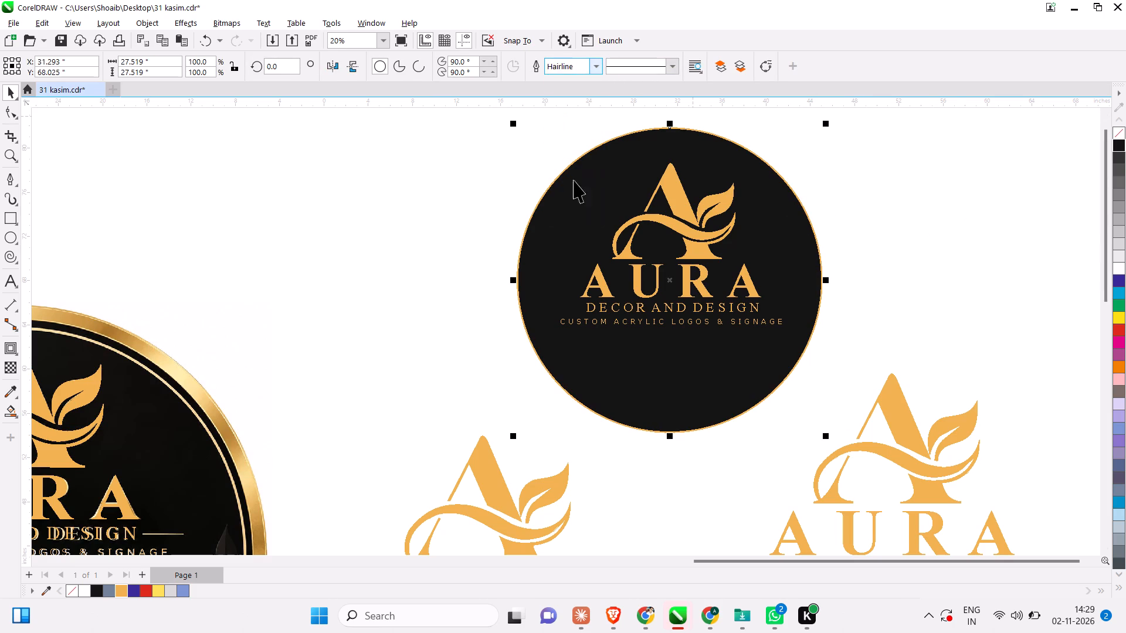
{"action": "left_click", "coordinate": [598, 63]}
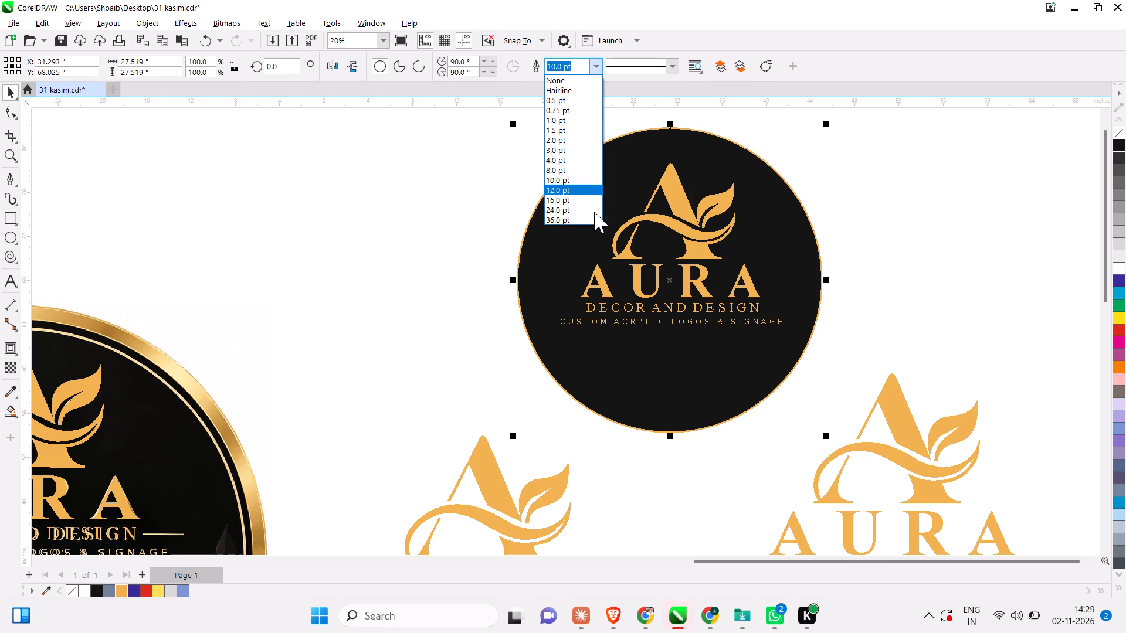
{"action": "left_click", "coordinate": [585, 217]}
{"action": "left_click", "coordinate": [872, 201]}
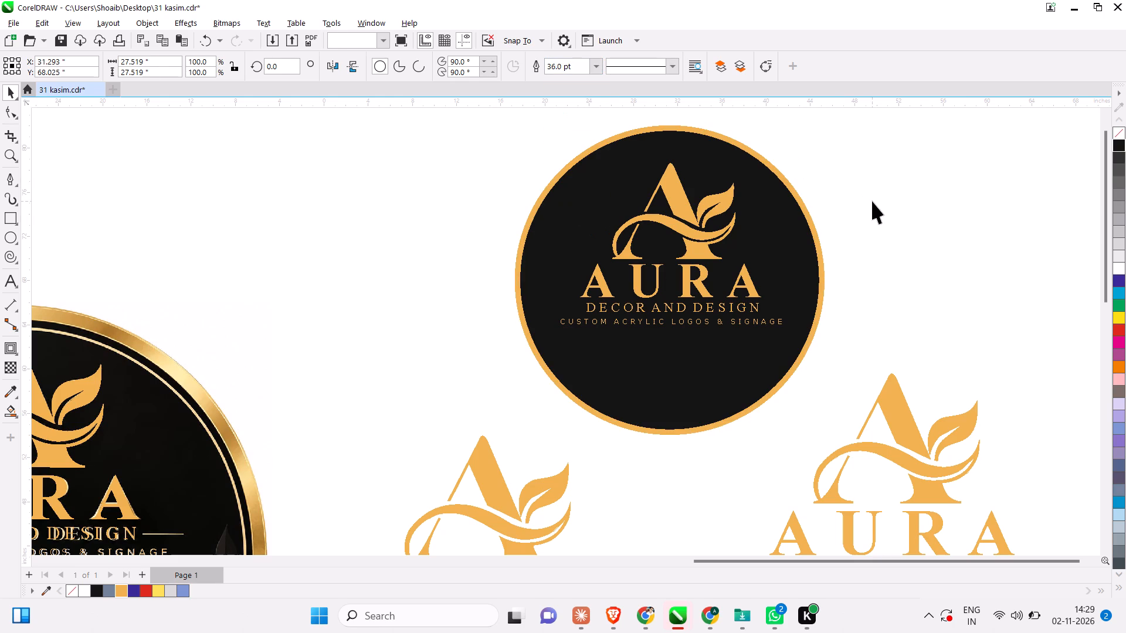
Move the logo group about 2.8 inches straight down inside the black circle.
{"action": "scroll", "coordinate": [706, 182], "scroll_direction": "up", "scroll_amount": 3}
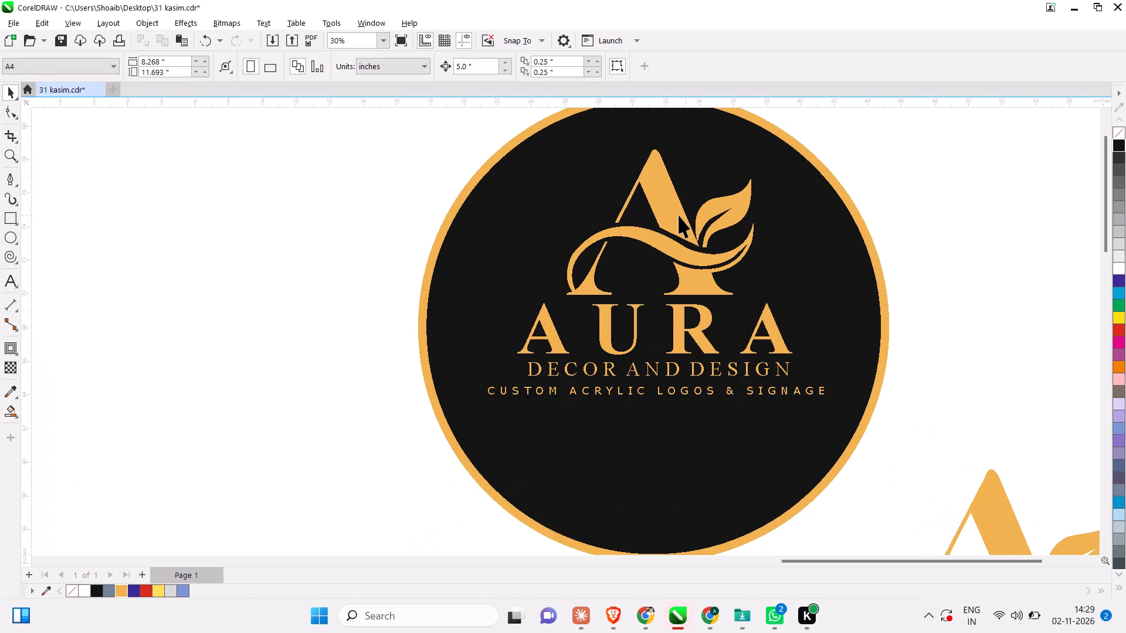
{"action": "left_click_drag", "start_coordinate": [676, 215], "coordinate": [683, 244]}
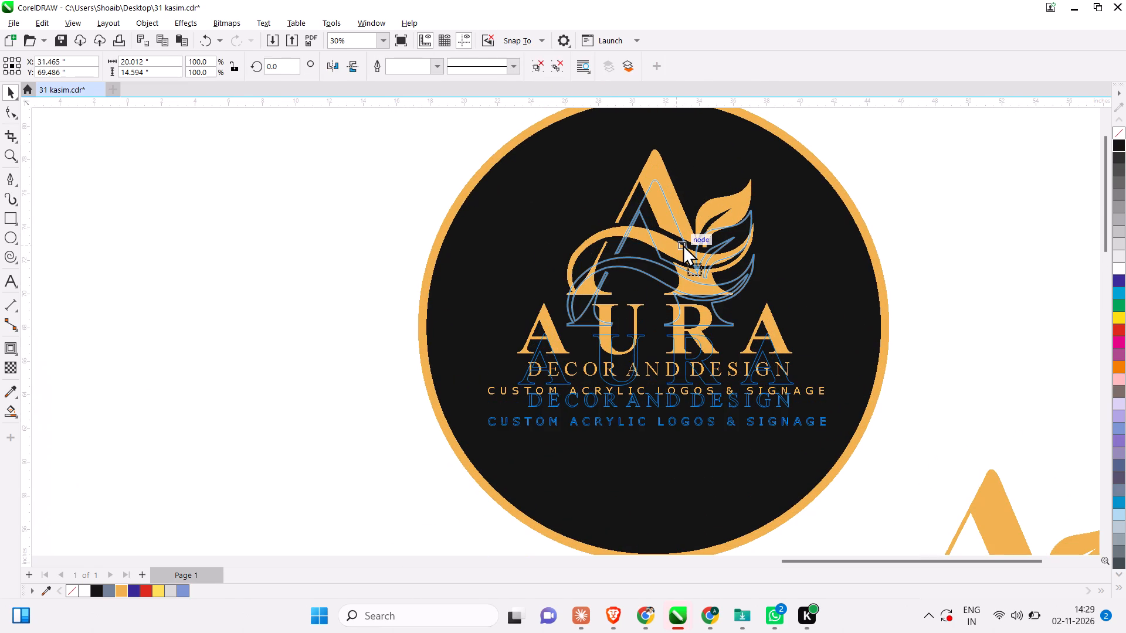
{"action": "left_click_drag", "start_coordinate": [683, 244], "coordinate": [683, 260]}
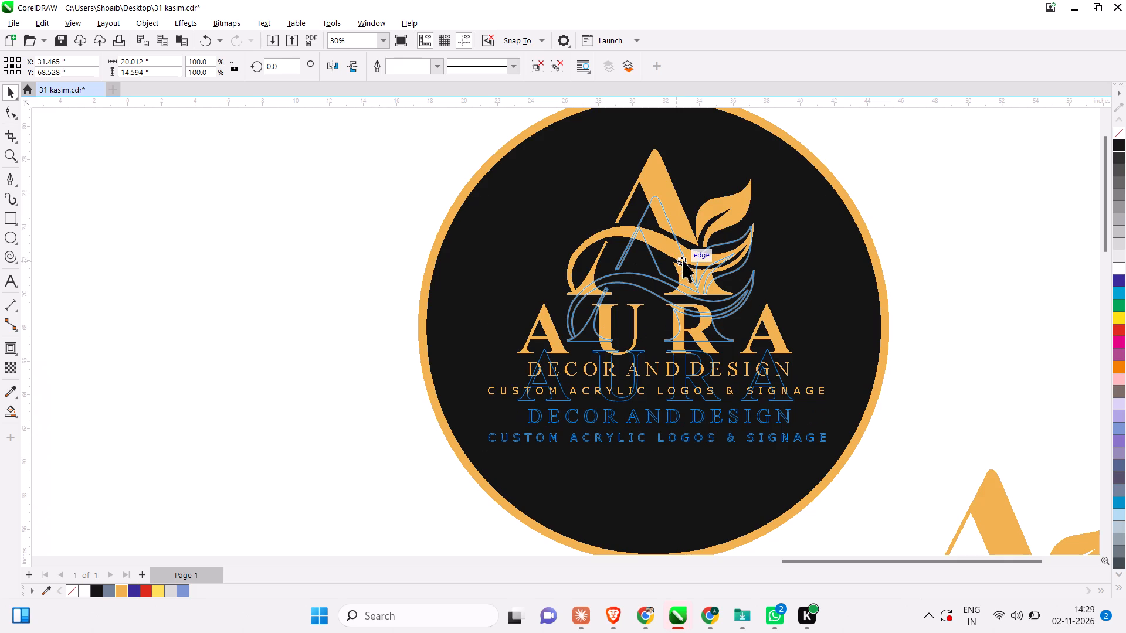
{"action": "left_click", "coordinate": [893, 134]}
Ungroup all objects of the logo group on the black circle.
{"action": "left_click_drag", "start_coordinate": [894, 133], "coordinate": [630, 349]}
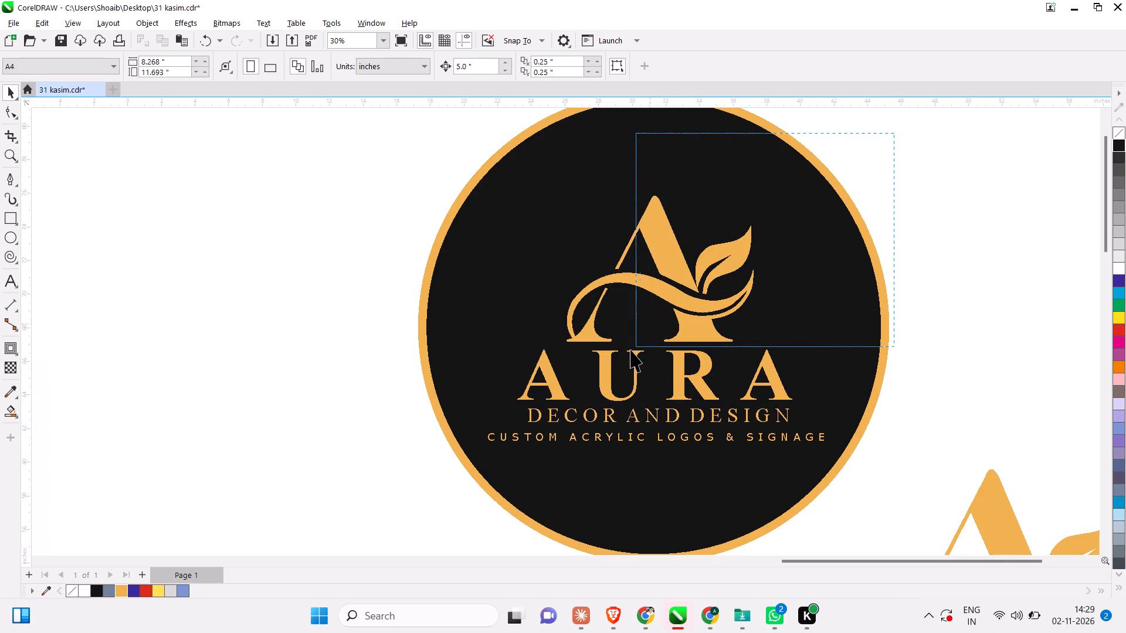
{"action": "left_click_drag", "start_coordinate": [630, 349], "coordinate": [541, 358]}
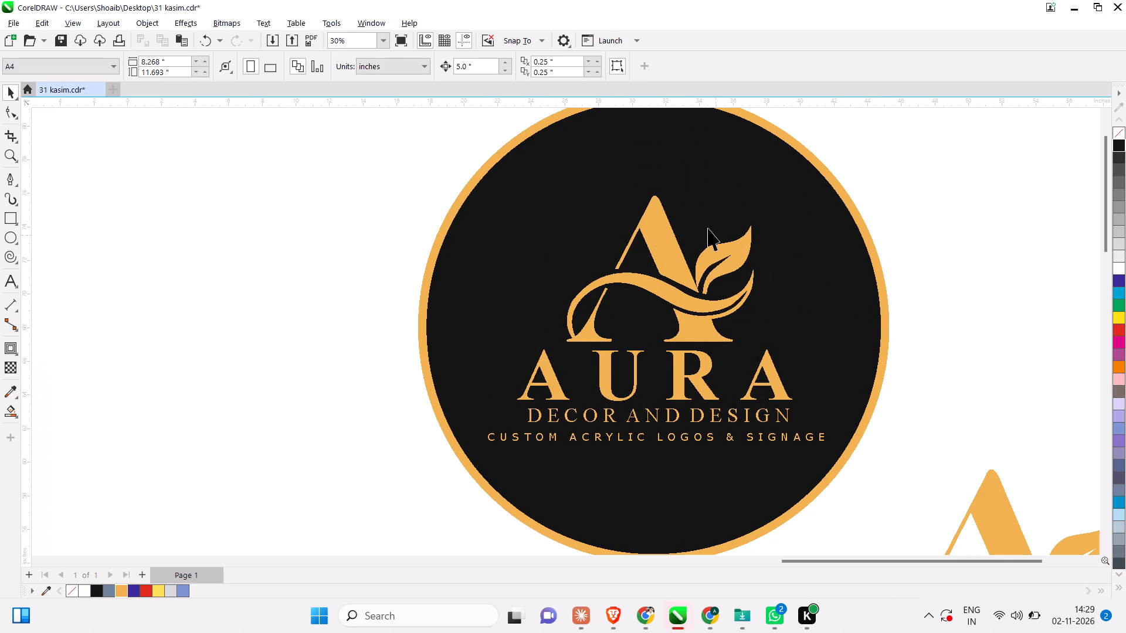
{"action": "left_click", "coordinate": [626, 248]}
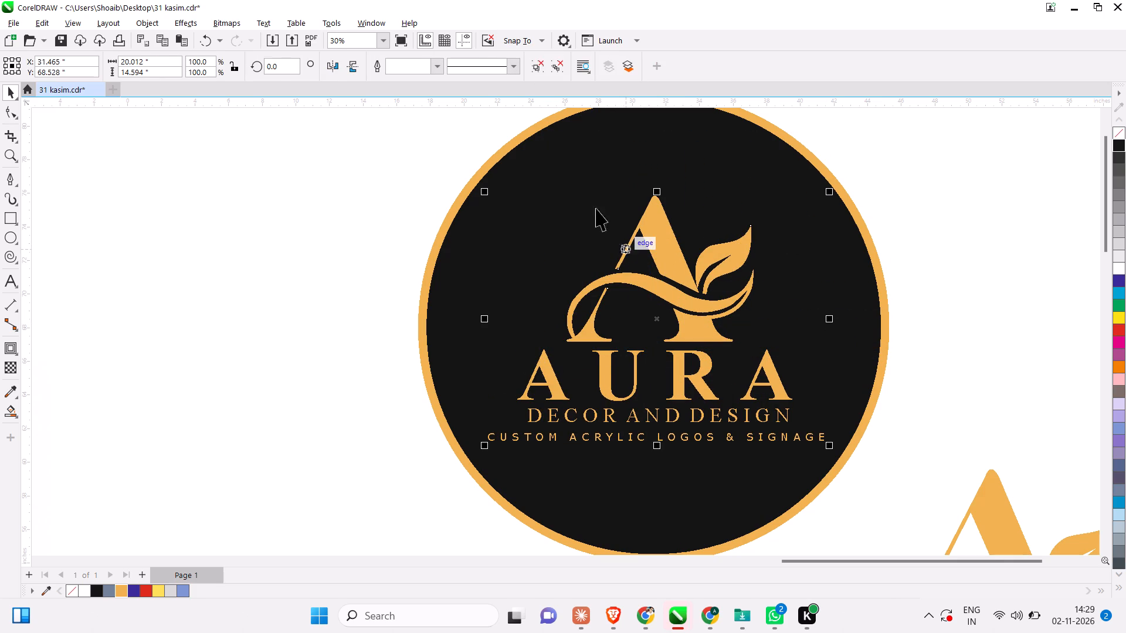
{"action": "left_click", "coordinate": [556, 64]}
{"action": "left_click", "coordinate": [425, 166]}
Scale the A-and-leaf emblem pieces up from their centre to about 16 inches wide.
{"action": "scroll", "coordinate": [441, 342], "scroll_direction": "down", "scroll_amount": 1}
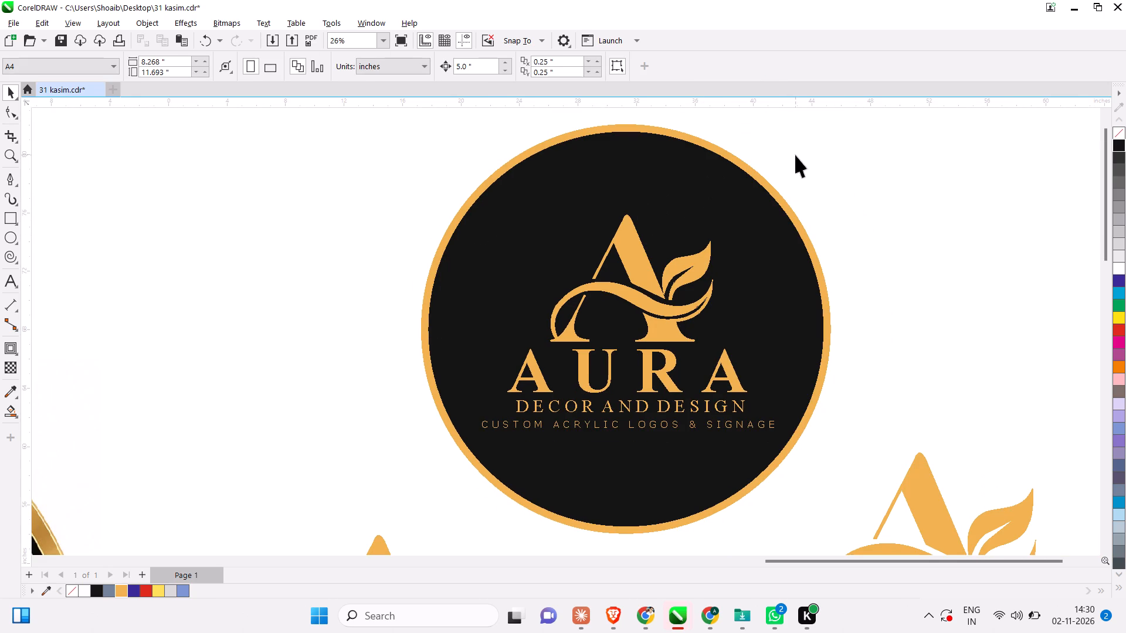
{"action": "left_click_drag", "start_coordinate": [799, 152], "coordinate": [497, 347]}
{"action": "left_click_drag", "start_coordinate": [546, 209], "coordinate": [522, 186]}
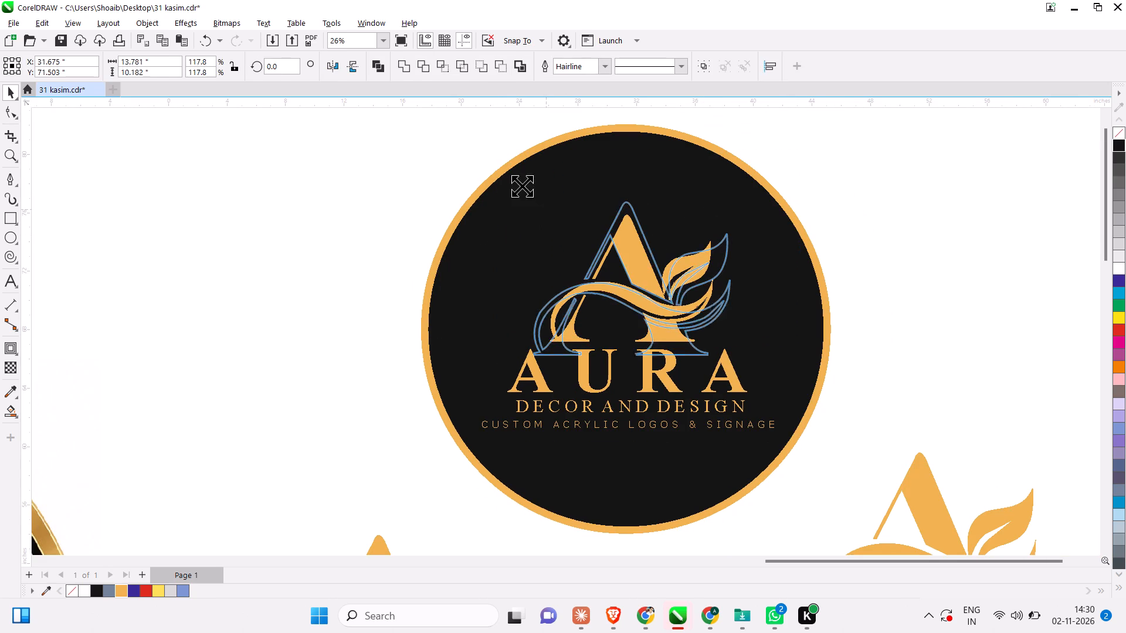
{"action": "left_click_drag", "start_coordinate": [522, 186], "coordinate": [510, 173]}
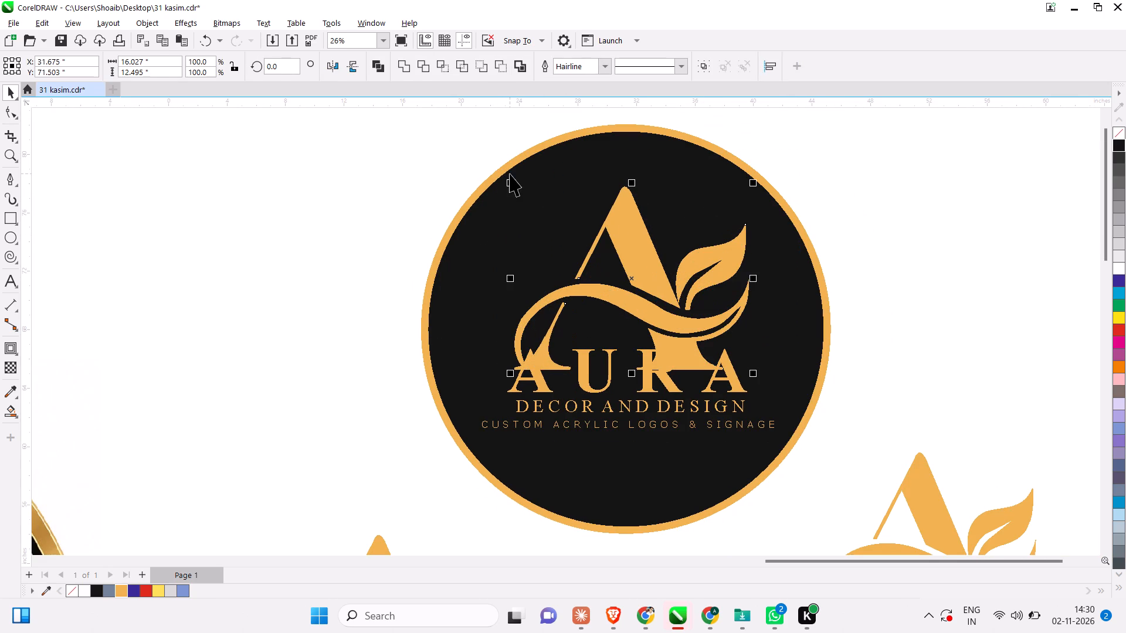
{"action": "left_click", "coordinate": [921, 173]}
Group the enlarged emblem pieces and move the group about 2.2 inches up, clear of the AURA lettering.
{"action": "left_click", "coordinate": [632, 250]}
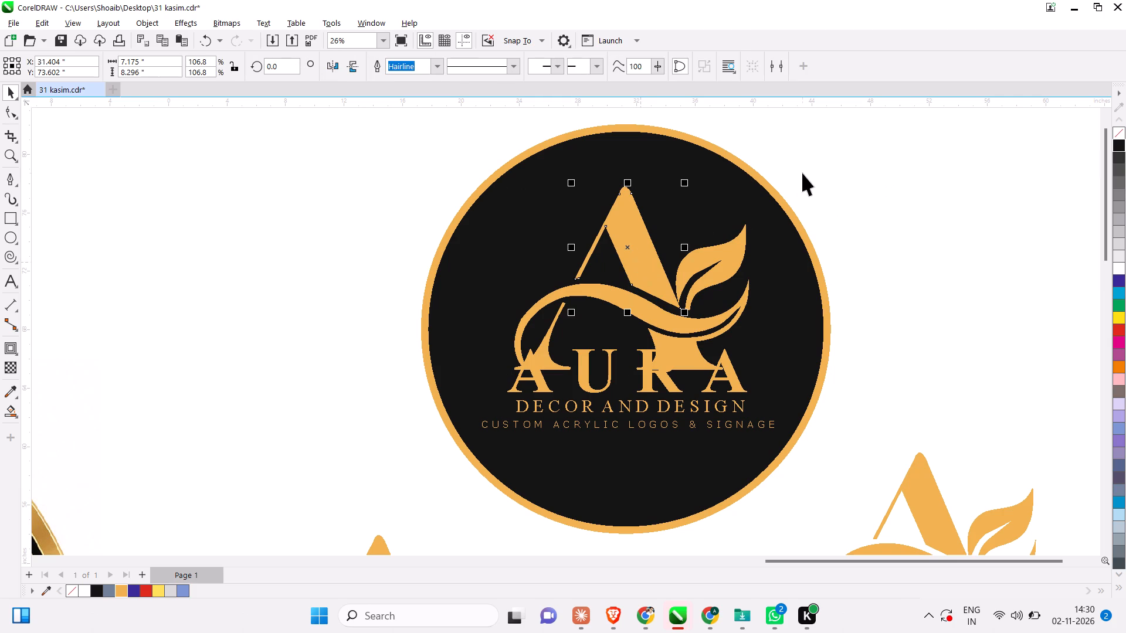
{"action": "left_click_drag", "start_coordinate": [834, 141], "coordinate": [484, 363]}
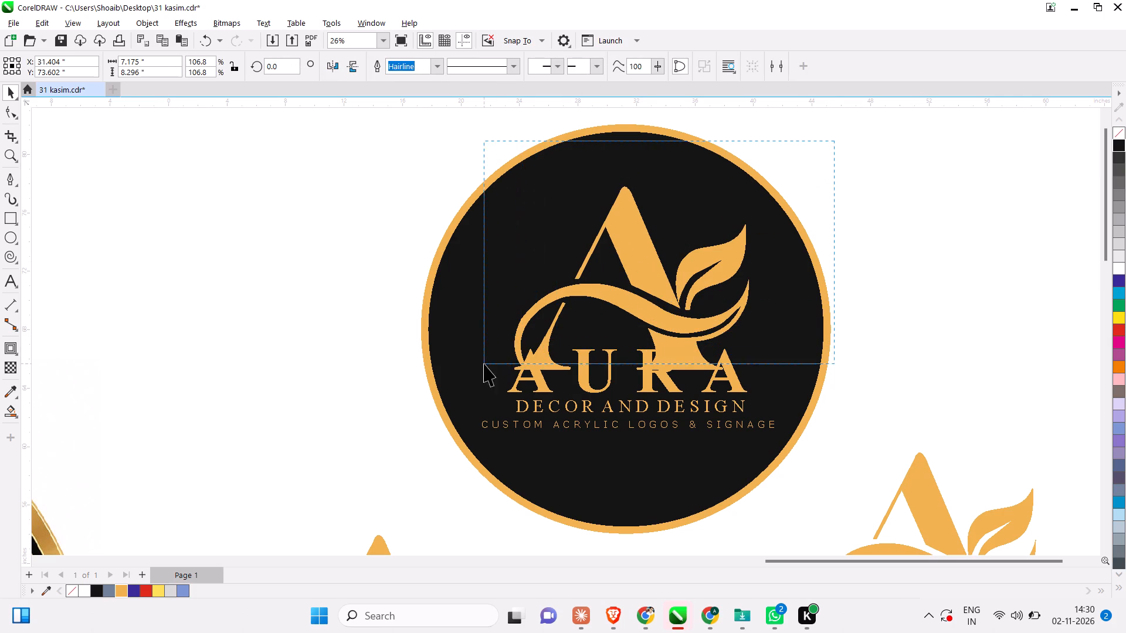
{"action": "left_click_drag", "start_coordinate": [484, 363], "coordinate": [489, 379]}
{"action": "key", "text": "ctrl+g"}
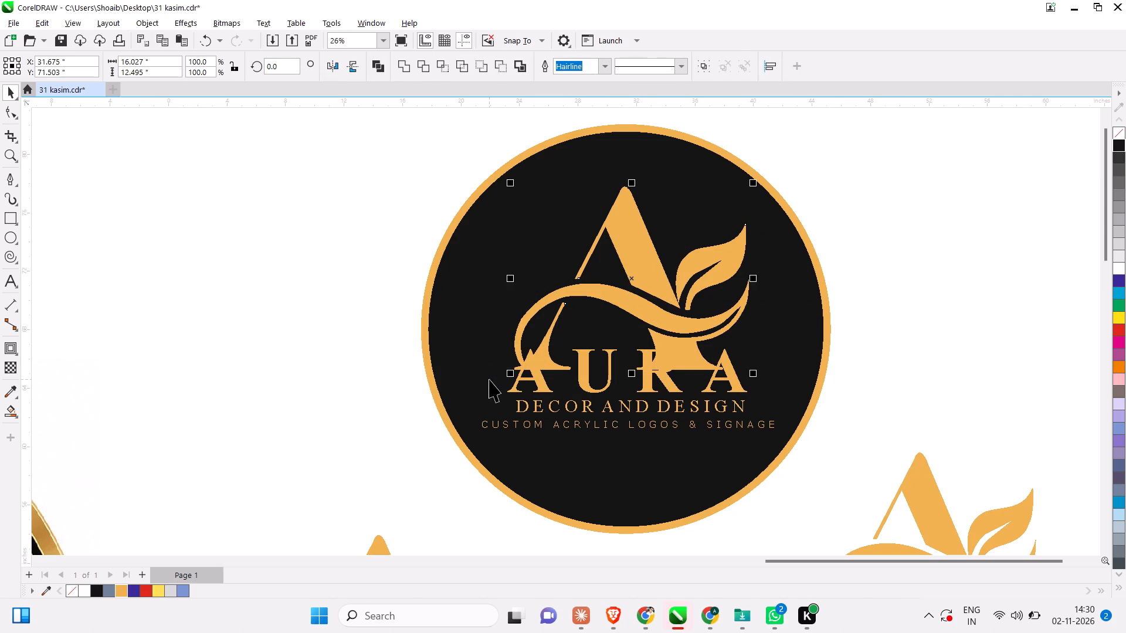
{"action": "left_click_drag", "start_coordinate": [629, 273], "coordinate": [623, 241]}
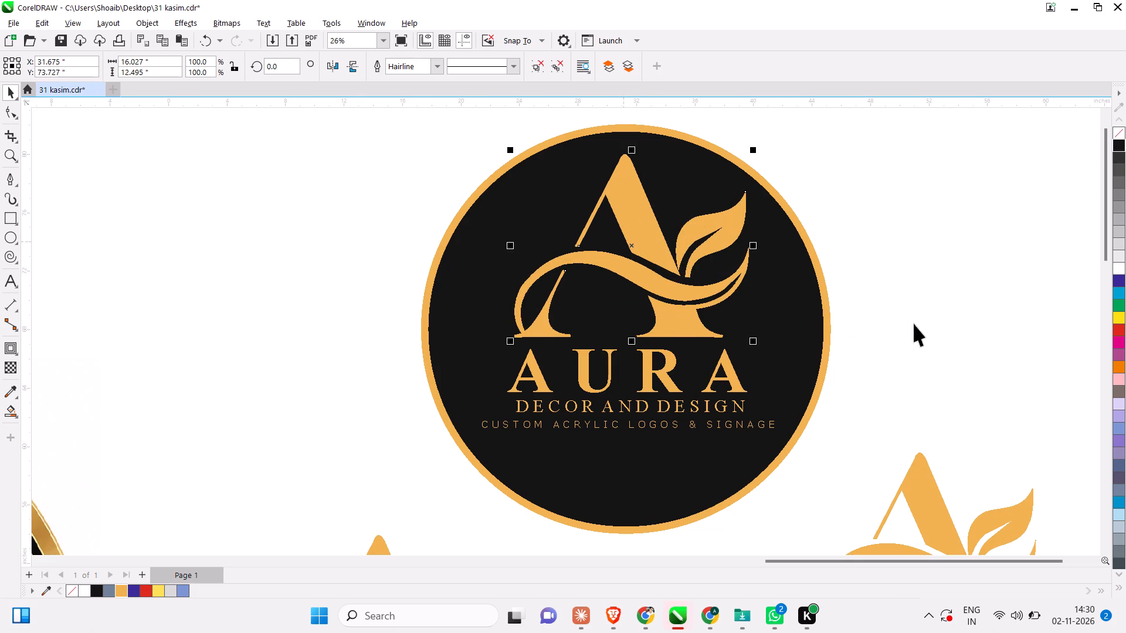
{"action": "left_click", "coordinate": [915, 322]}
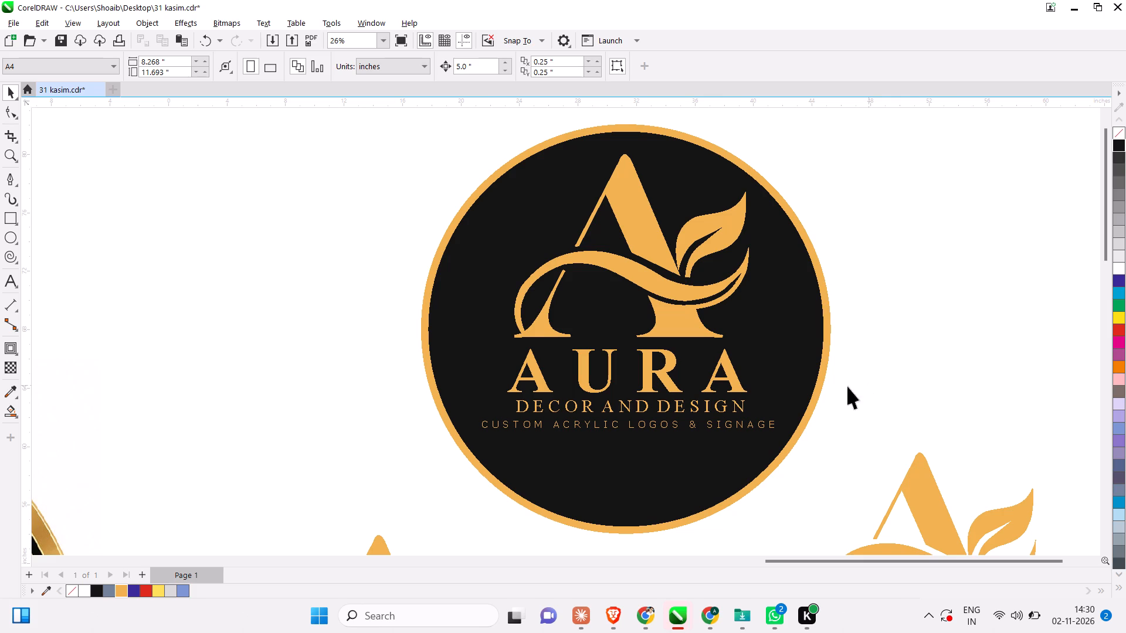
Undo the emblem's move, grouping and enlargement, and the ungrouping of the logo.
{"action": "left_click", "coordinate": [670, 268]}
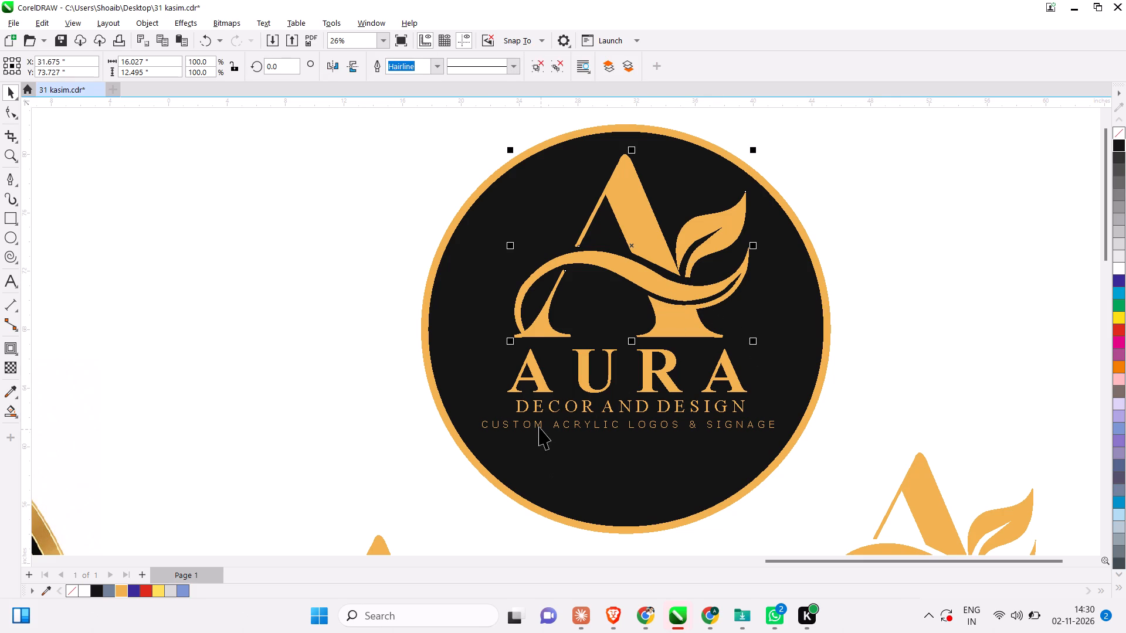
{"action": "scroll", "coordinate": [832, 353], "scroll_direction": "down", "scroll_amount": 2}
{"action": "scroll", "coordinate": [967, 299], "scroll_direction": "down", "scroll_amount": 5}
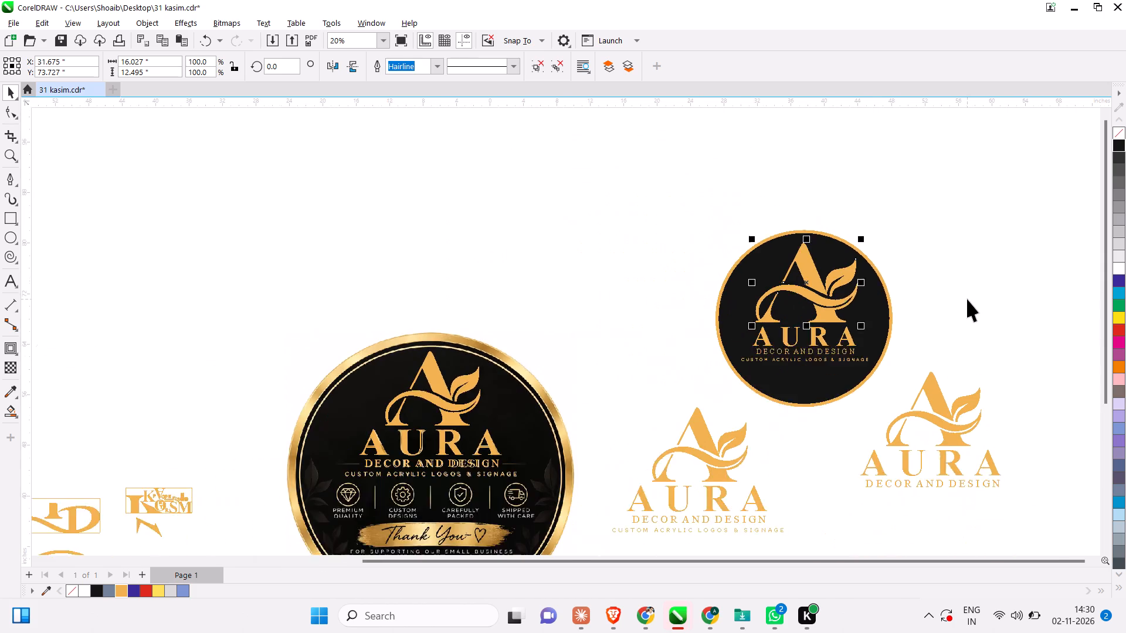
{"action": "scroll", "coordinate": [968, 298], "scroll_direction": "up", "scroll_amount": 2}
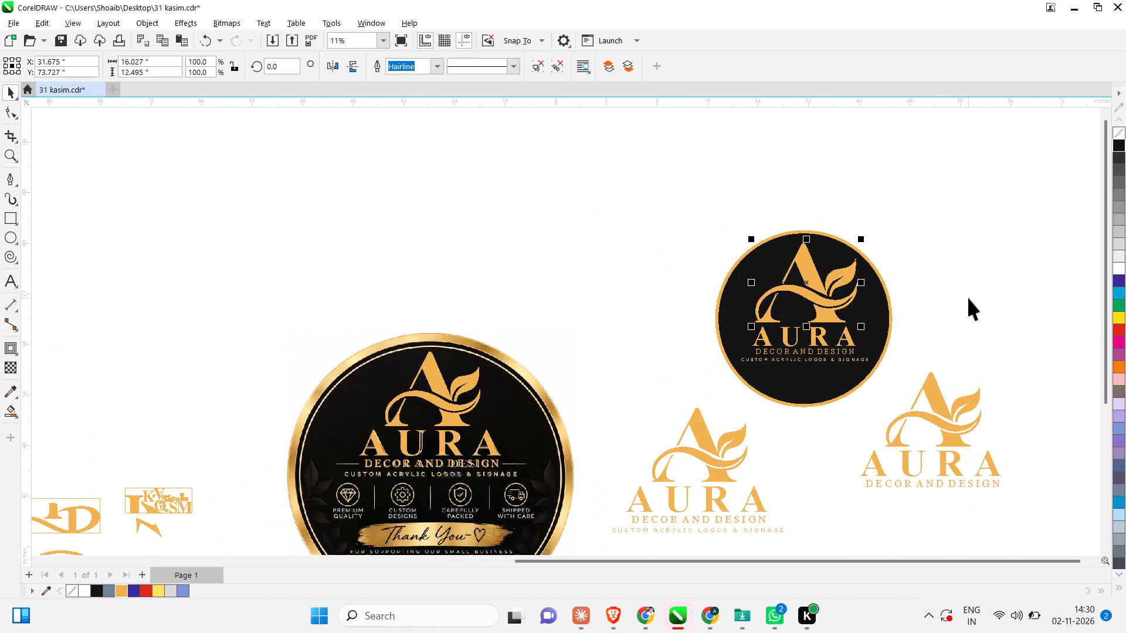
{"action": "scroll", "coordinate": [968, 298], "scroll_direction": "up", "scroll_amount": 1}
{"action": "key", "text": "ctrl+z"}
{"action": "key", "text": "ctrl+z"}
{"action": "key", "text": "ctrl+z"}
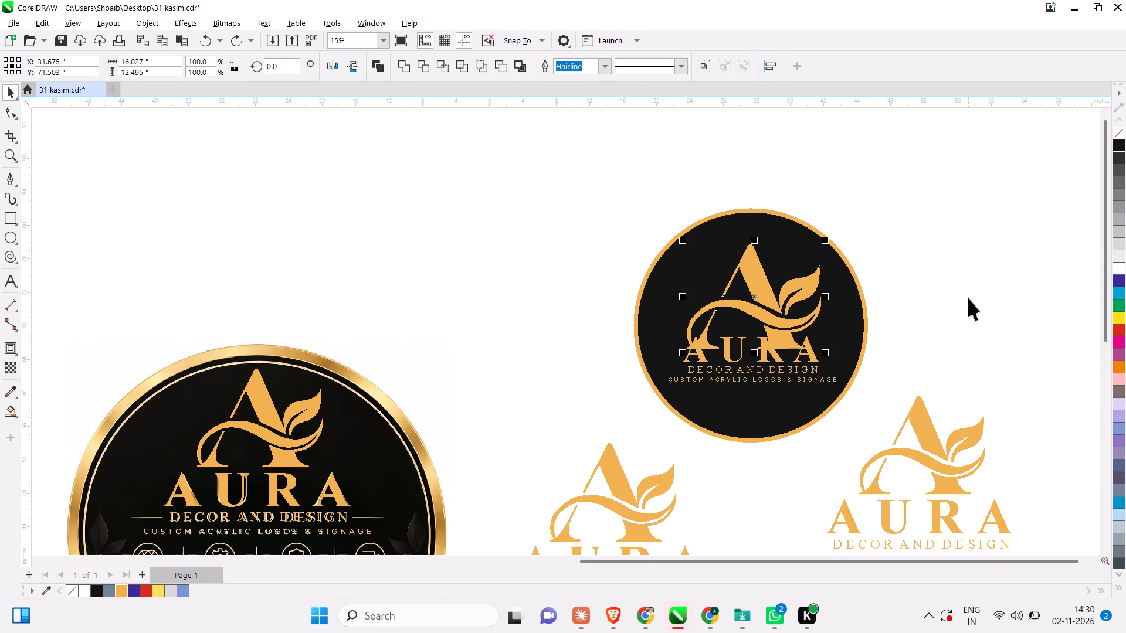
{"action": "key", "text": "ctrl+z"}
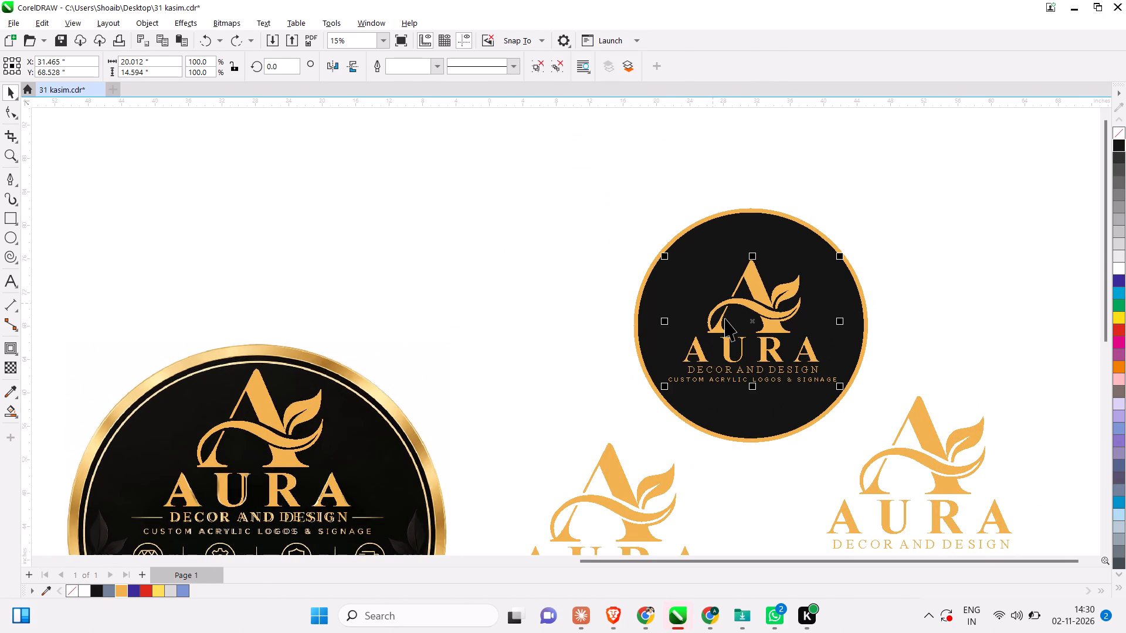
Move the whole logo group up near the black circle's top, with its centre at about X 31.5, Y 72.7 inches.
{"action": "scroll", "coordinate": [725, 318], "scroll_direction": "up", "scroll_amount": 4}
{"action": "left_click_drag", "start_coordinate": [769, 325], "coordinate": [759, 305]}
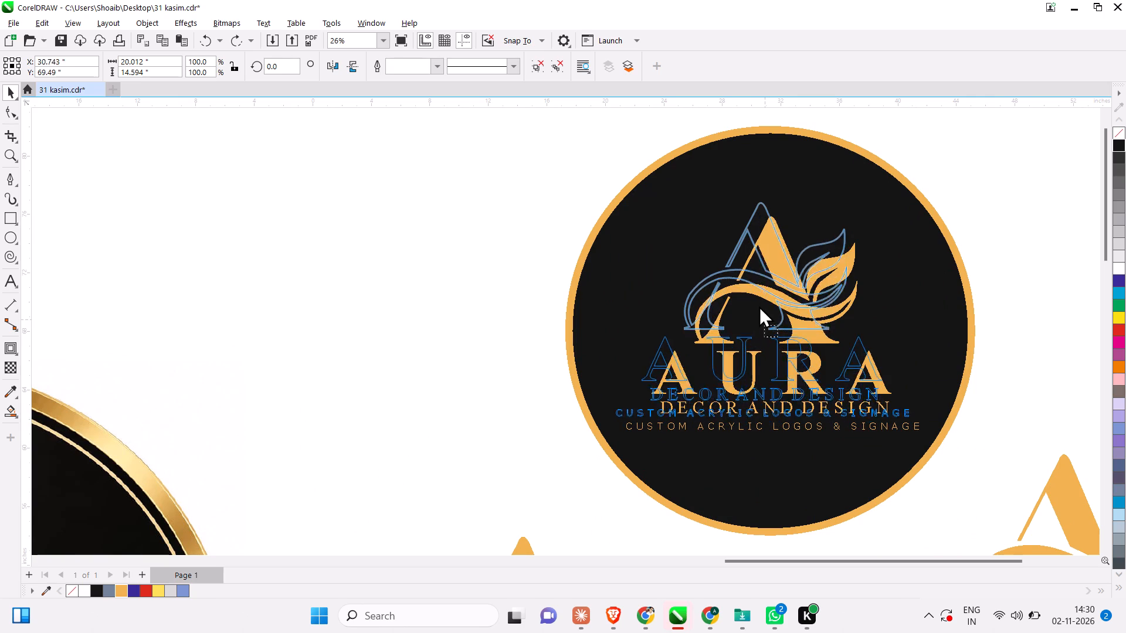
{"action": "left_click_drag", "start_coordinate": [759, 305], "coordinate": [767, 266]}
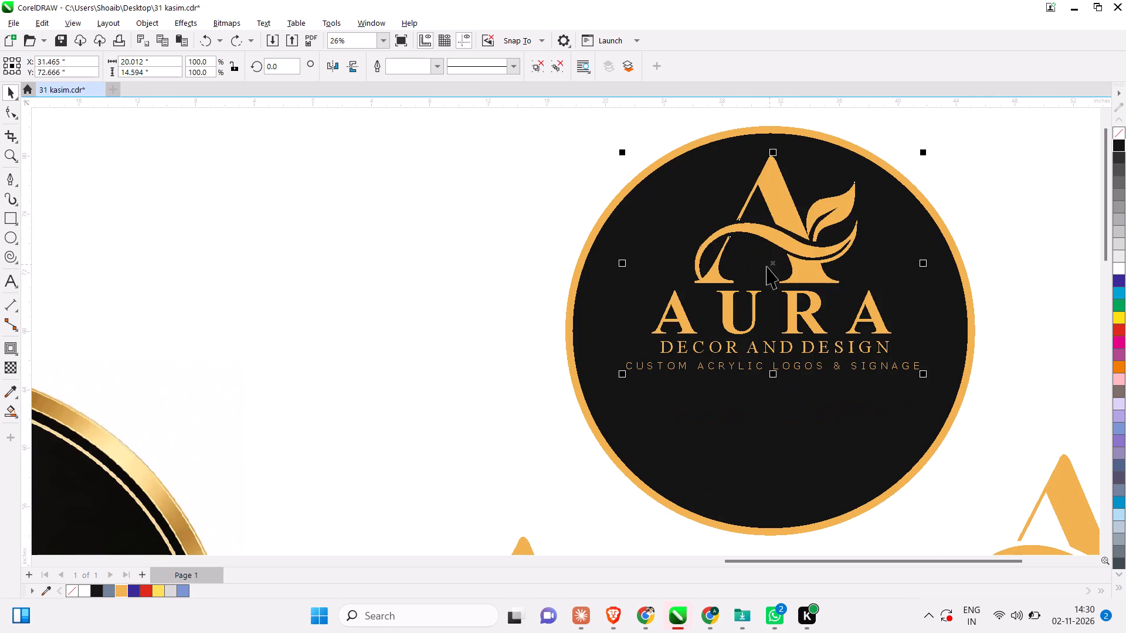
{"action": "left_click", "coordinate": [1057, 260]}
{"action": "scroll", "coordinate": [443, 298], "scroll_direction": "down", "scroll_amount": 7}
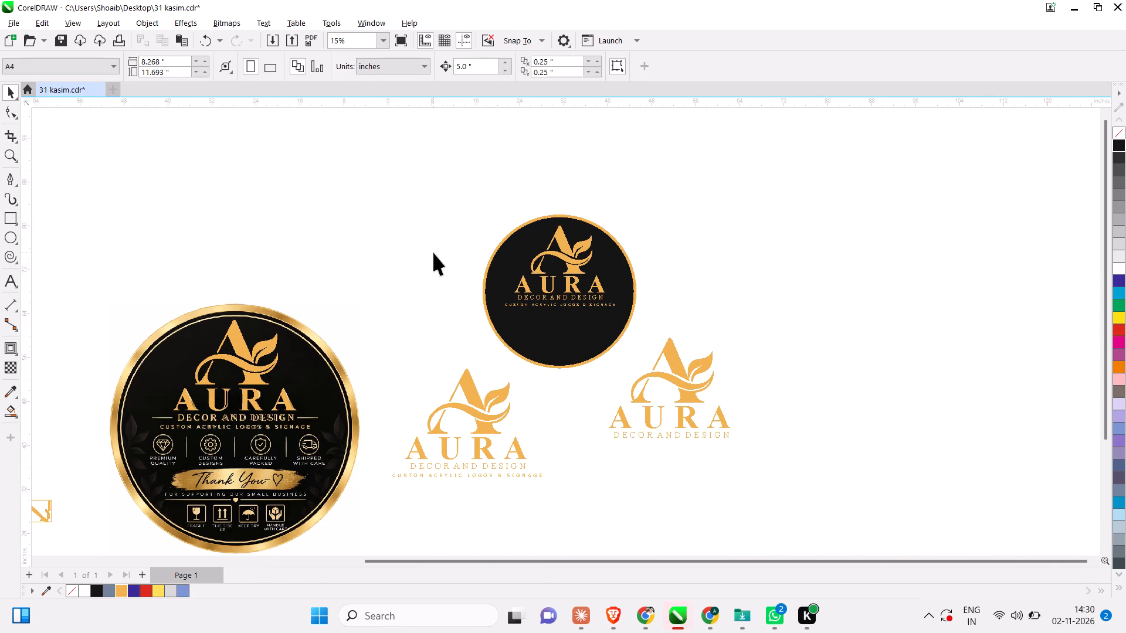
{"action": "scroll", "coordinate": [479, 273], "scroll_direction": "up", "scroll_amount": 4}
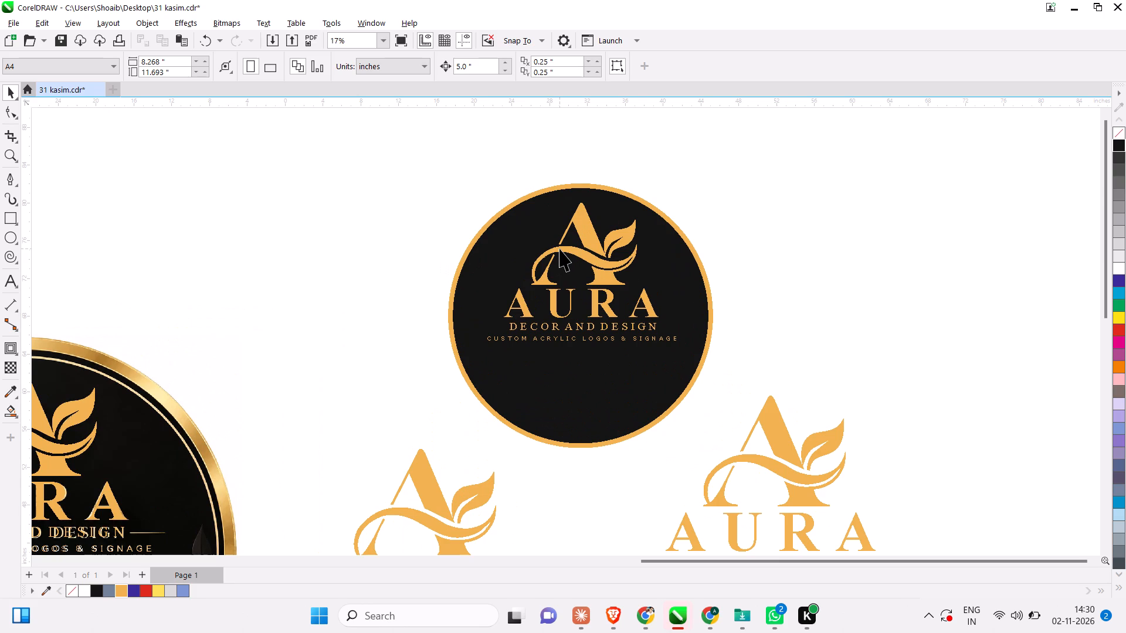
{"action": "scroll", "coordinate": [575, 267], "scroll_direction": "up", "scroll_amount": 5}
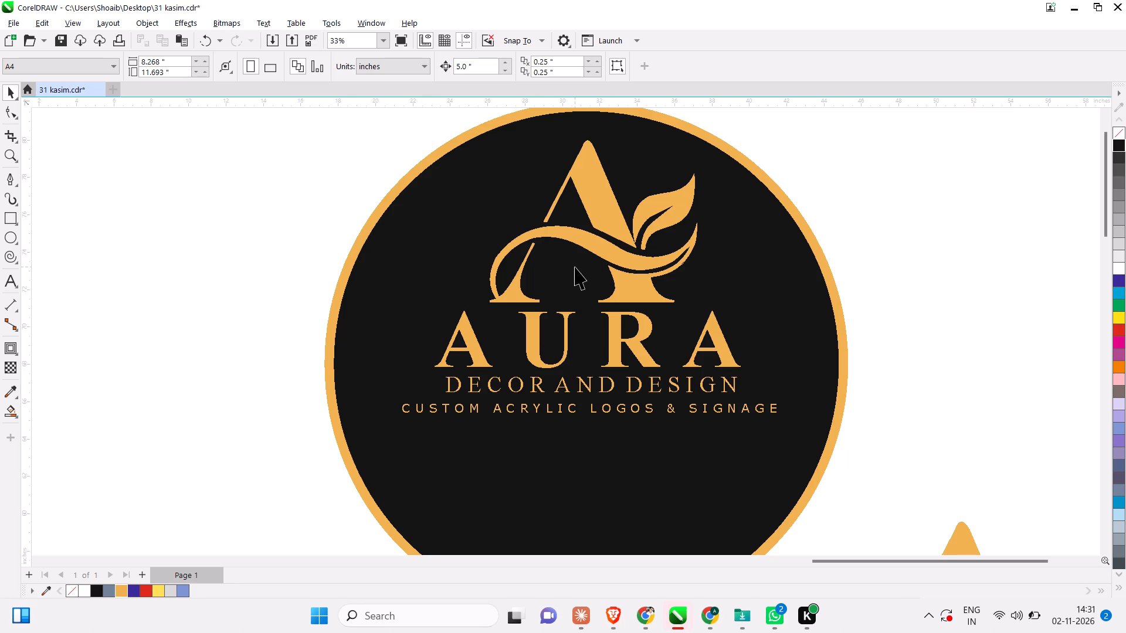
Draw a thin bar about 2.3 by 0.11 inches before DECOR AND DESIGN, centre it at about X 22.2 inches and fill it gold.
{"action": "left_click", "coordinate": [5, 215]}
{"action": "scroll", "coordinate": [450, 388], "scroll_direction": "up", "scroll_amount": 6}
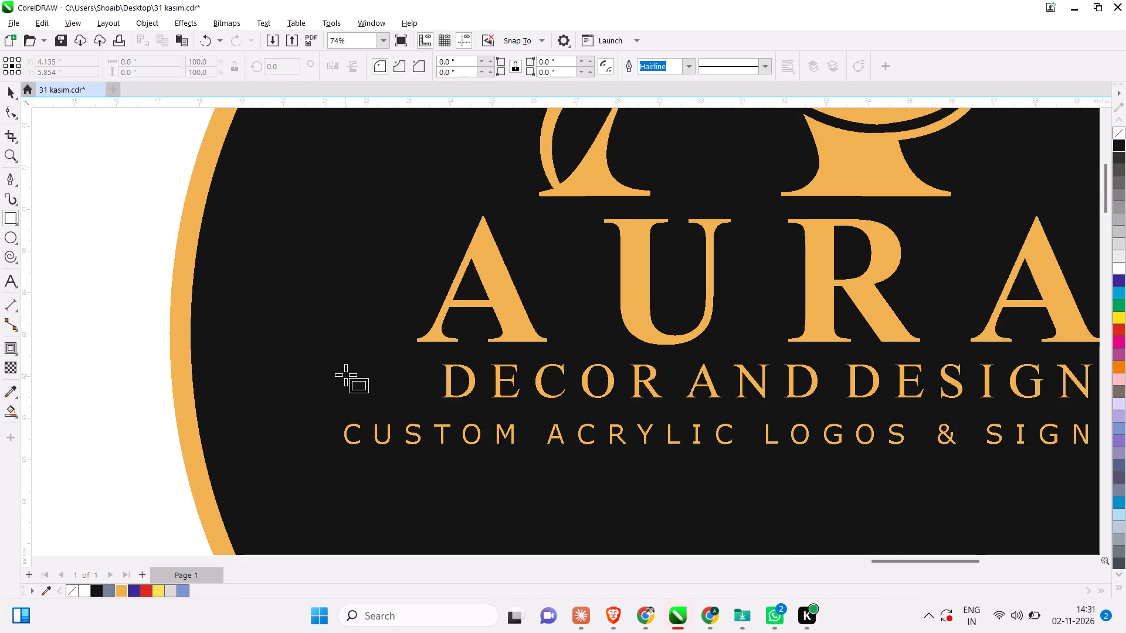
{"action": "scroll", "coordinate": [386, 383], "scroll_direction": "up", "scroll_amount": 1}
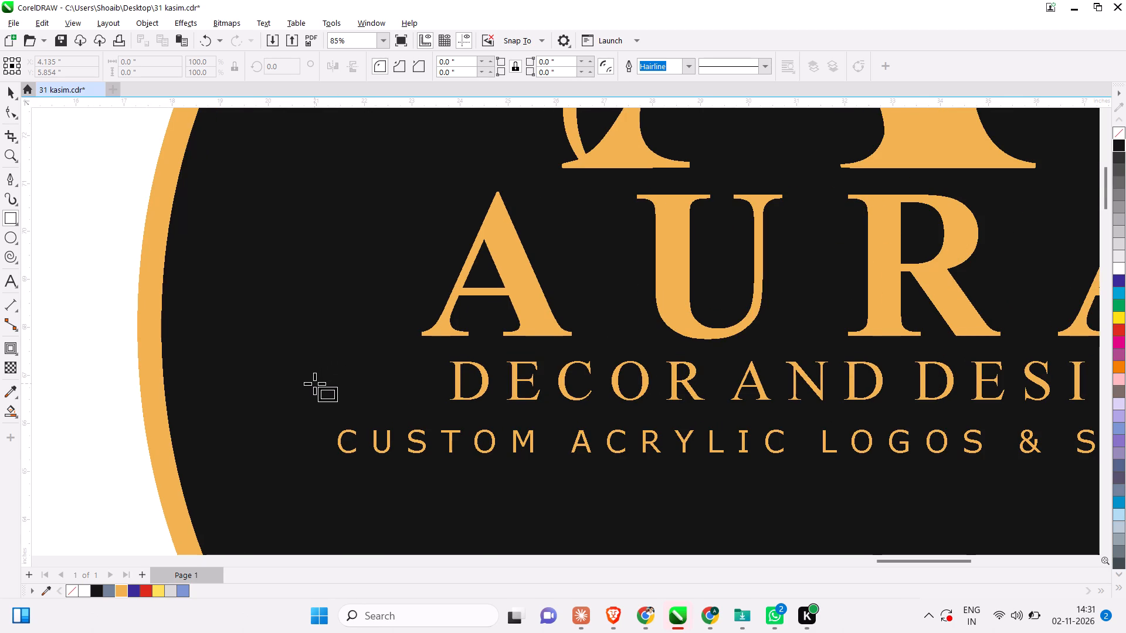
{"action": "left_click_drag", "start_coordinate": [329, 379], "coordinate": [419, 392]}
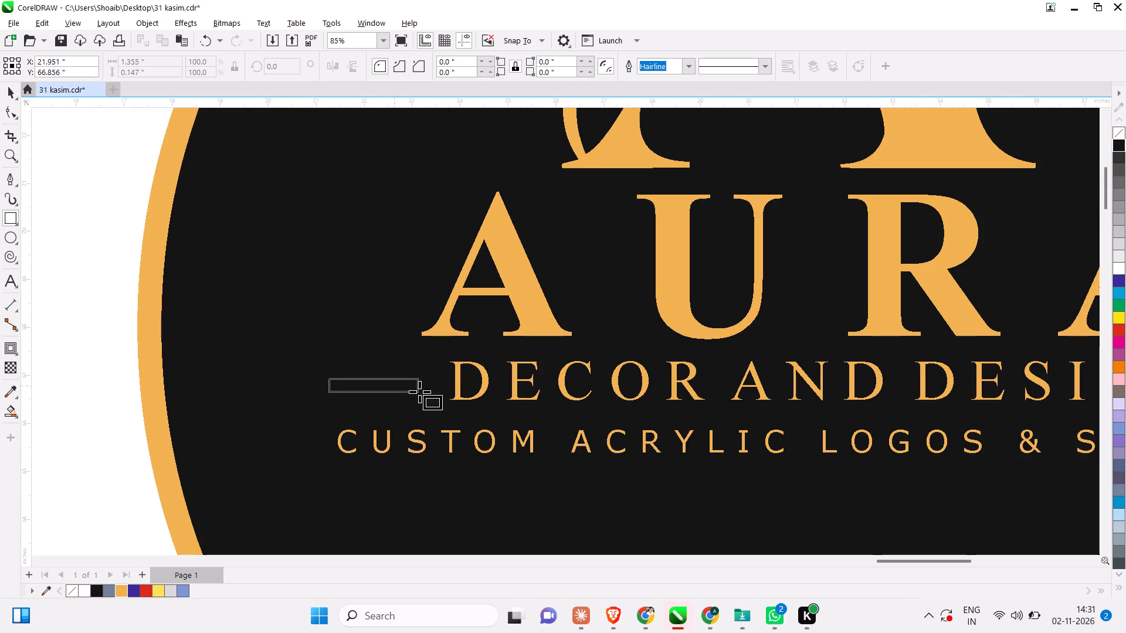
{"action": "left_click_drag", "start_coordinate": [419, 392], "coordinate": [439, 384]}
{"action": "scroll", "coordinate": [244, 312], "scroll_direction": "down", "scroll_amount": 3}
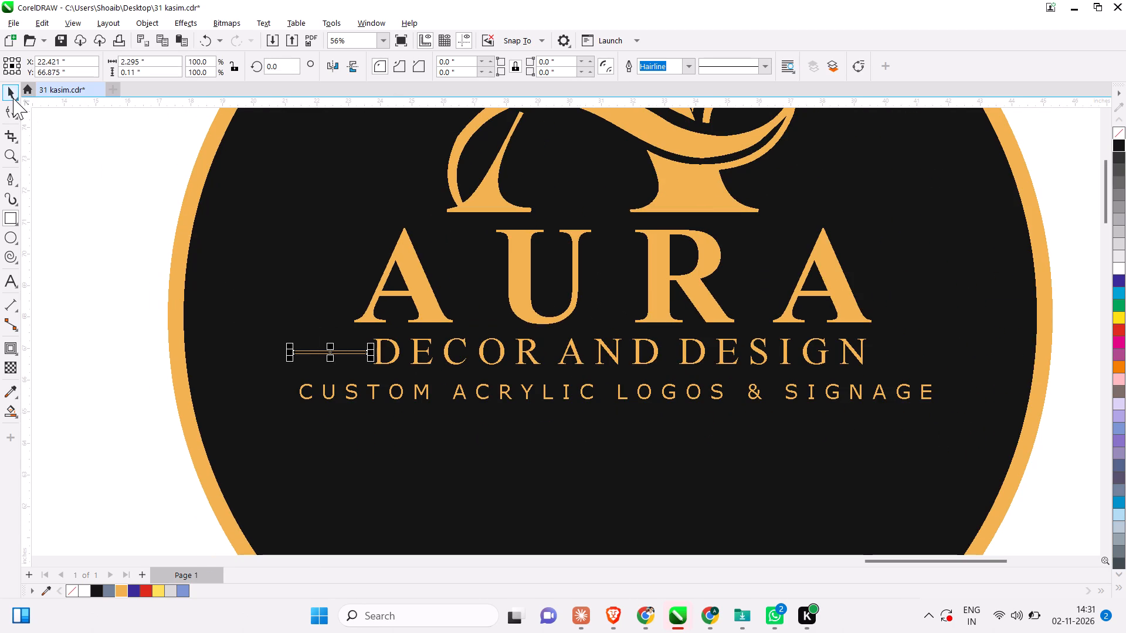
{"action": "left_click", "coordinate": [5, 91]}
{"action": "scroll", "coordinate": [218, 331], "scroll_direction": "up", "scroll_amount": 5}
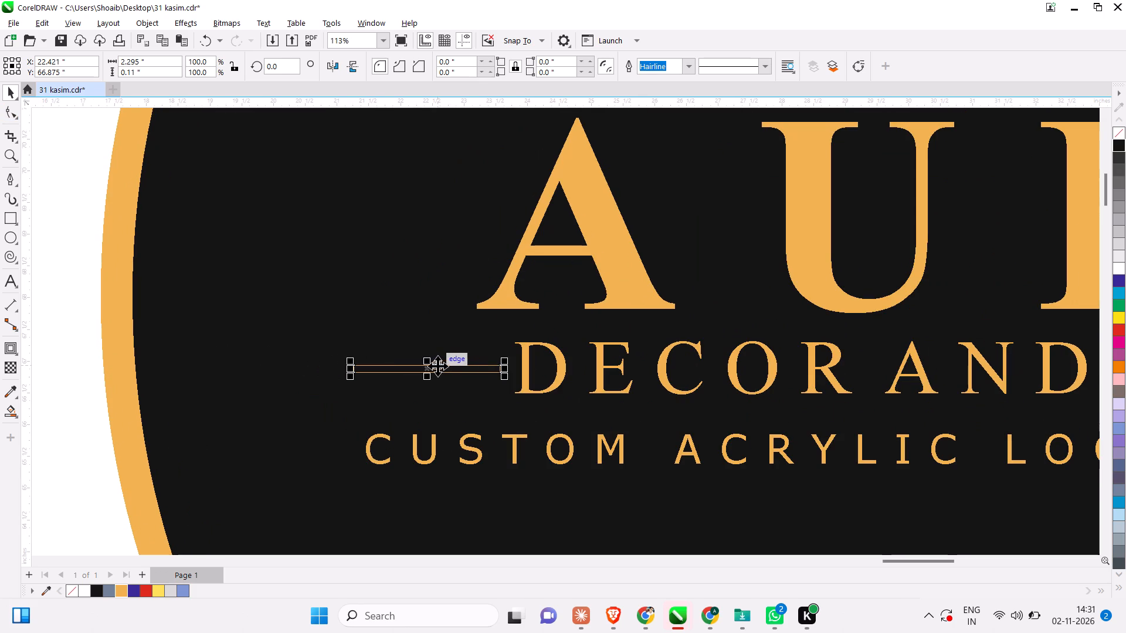
{"action": "left_click_drag", "start_coordinate": [428, 370], "coordinate": [411, 361]}
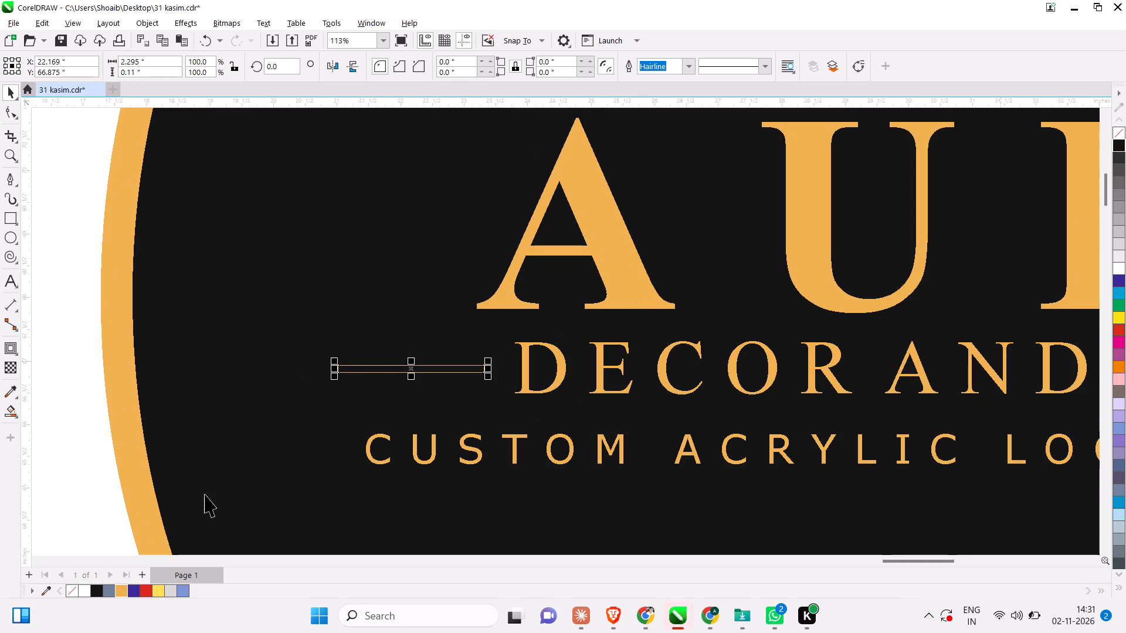
{"action": "left_click", "coordinate": [121, 588]}
Duplicate the gold bar straight across to the far end of DECOR AND DESIGN, centred at about X 41.1, Y 66.9 inches.
{"action": "scroll", "coordinate": [76, 483], "scroll_direction": "down", "scroll_amount": 1}
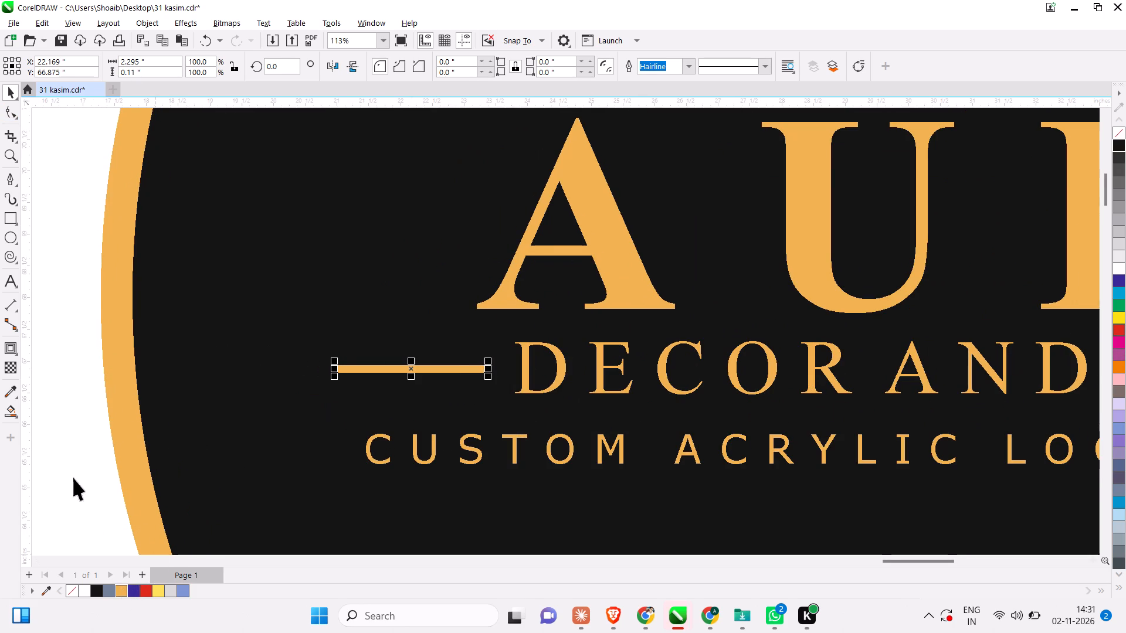
{"action": "scroll", "coordinate": [73, 478], "scroll_direction": "down", "scroll_amount": 5}
{"action": "scroll", "coordinate": [107, 399], "scroll_direction": "up", "scroll_amount": 2}
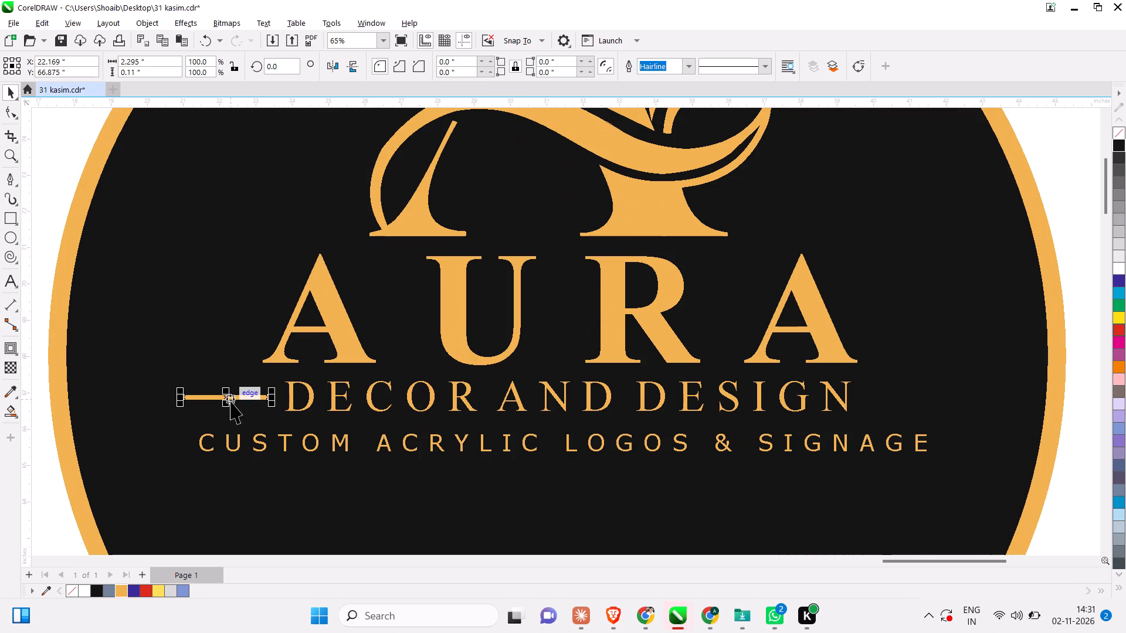
{"action": "left_click_drag", "start_coordinate": [225, 400], "coordinate": [915, 351]}
{"action": "right_click", "coordinate": [915, 351], "text": "shift"}
{"action": "scroll", "coordinate": [910, 352], "scroll_direction": "down", "scroll_amount": 3}
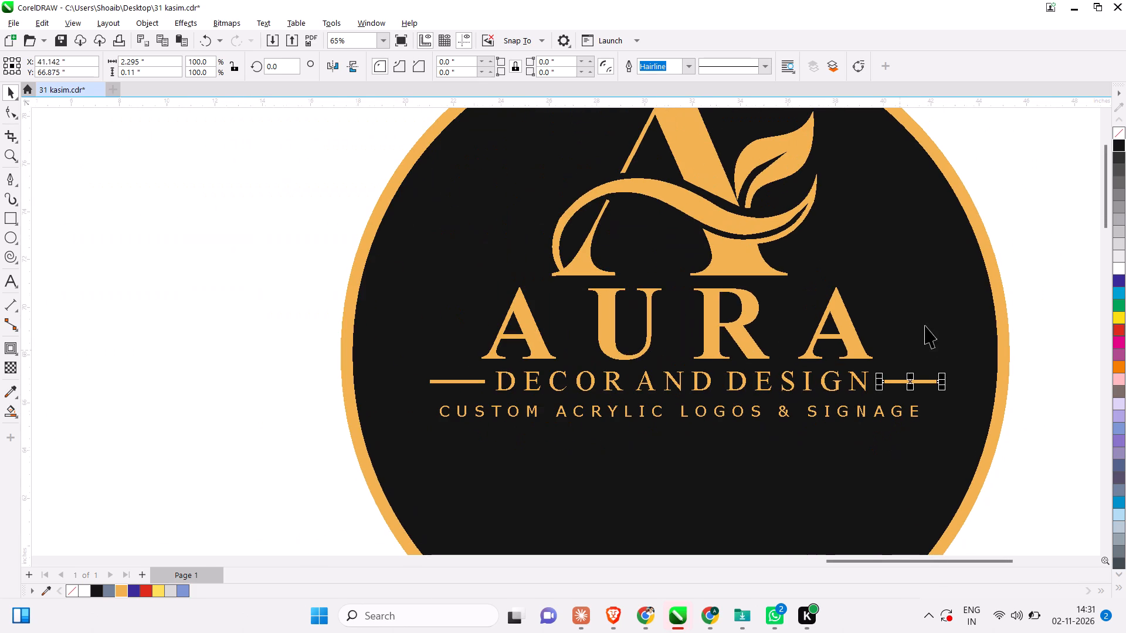
{"action": "left_click", "coordinate": [1060, 243]}
Ungroup the logo group on the black circle.
{"action": "scroll", "coordinate": [644, 336], "scroll_direction": "down", "scroll_amount": 5}
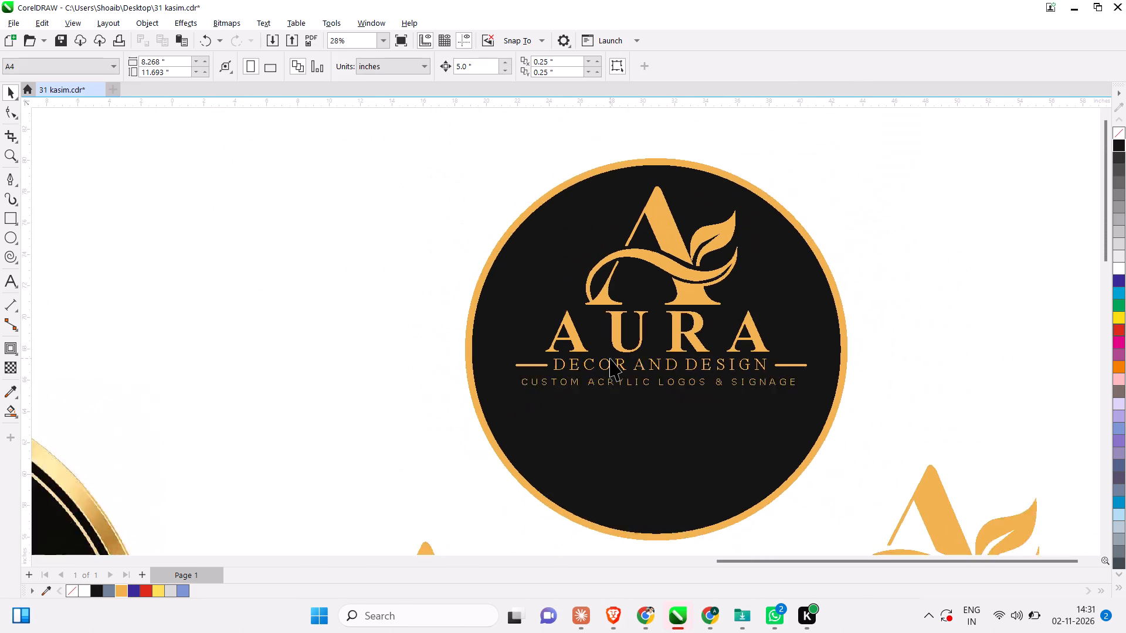
{"action": "scroll", "coordinate": [610, 358], "scroll_direction": "down", "scroll_amount": 5}
{"action": "scroll", "coordinate": [355, 348], "scroll_direction": "down", "scroll_amount": 1}
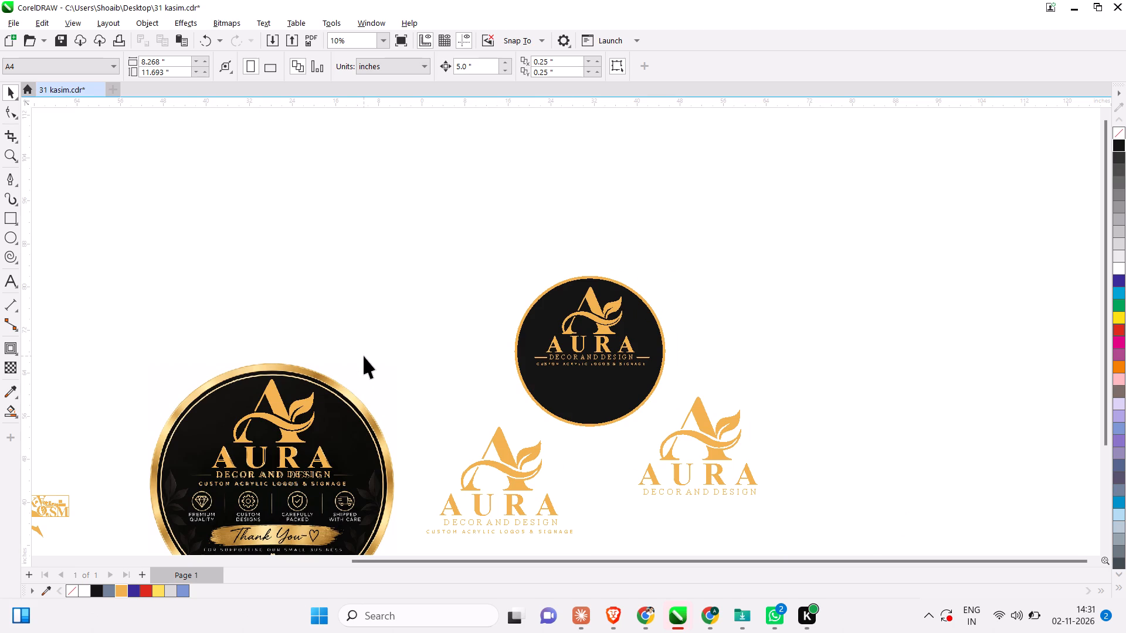
{"action": "scroll", "coordinate": [310, 409], "scroll_direction": "down", "scroll_amount": 1}
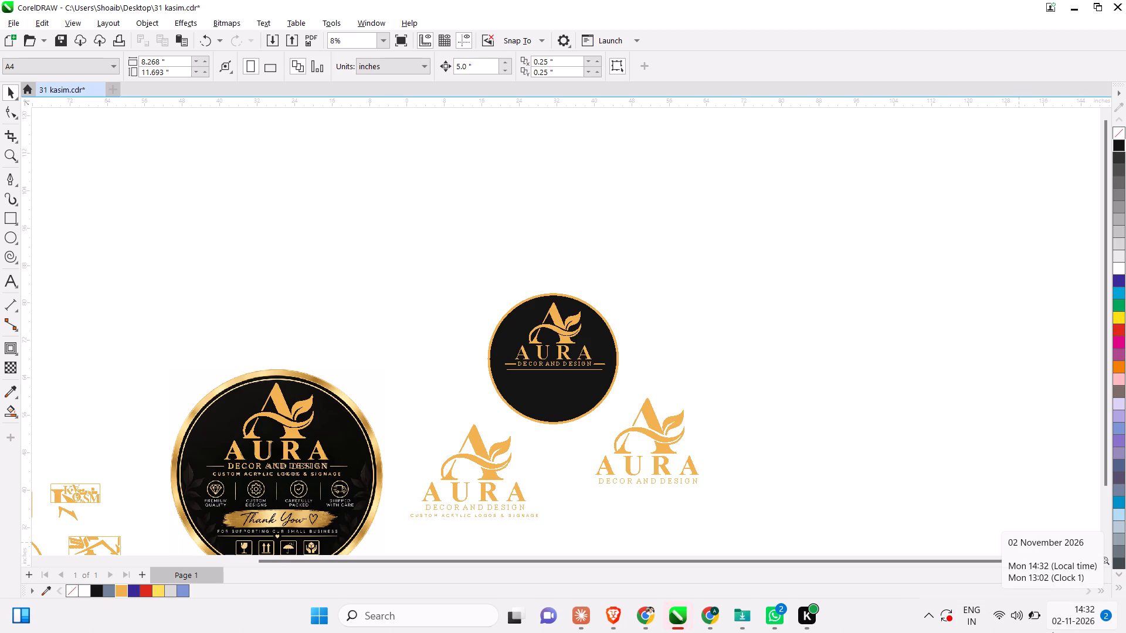
{"action": "scroll", "coordinate": [568, 381], "scroll_direction": "up", "scroll_amount": 2}
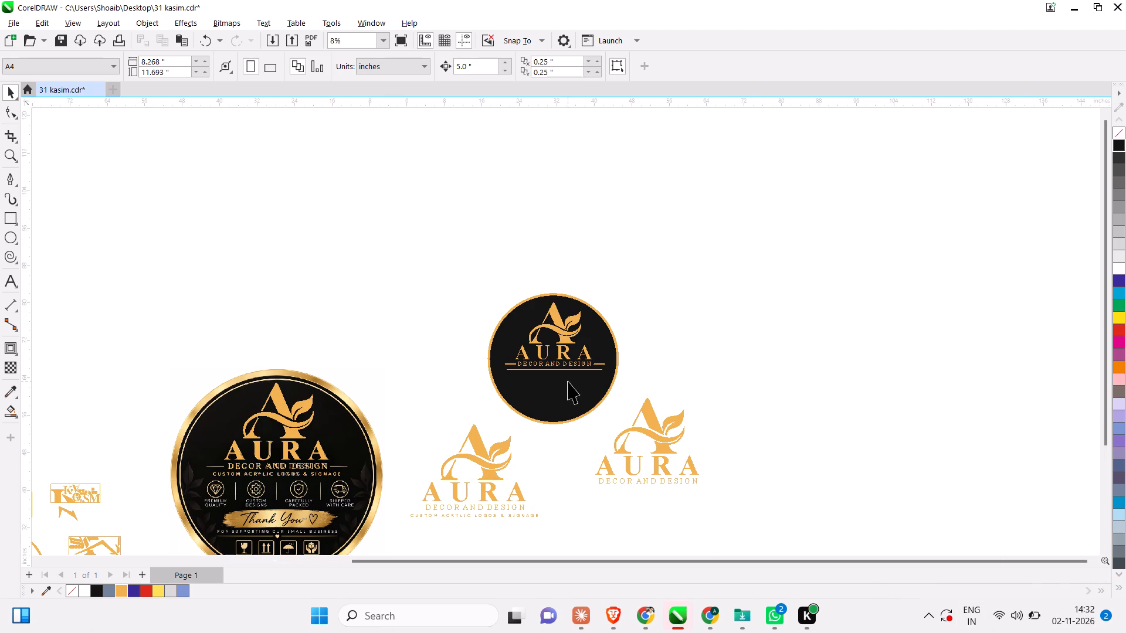
{"action": "scroll", "coordinate": [568, 381], "scroll_direction": "up", "scroll_amount": 7}
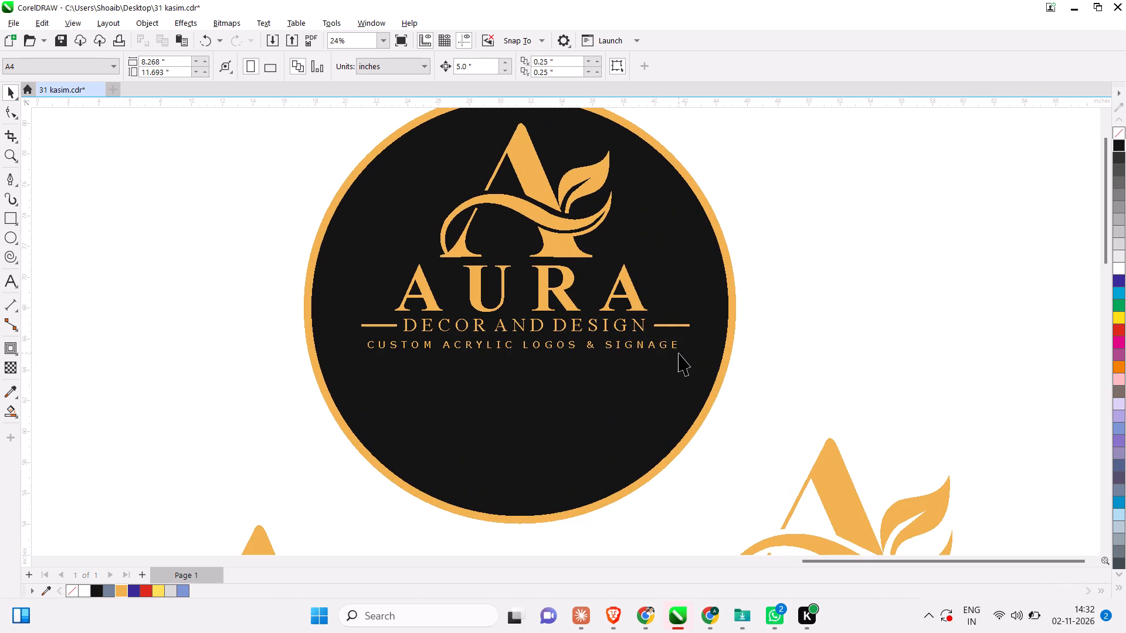
{"action": "left_click_drag", "start_coordinate": [773, 325], "coordinate": [321, 406]}
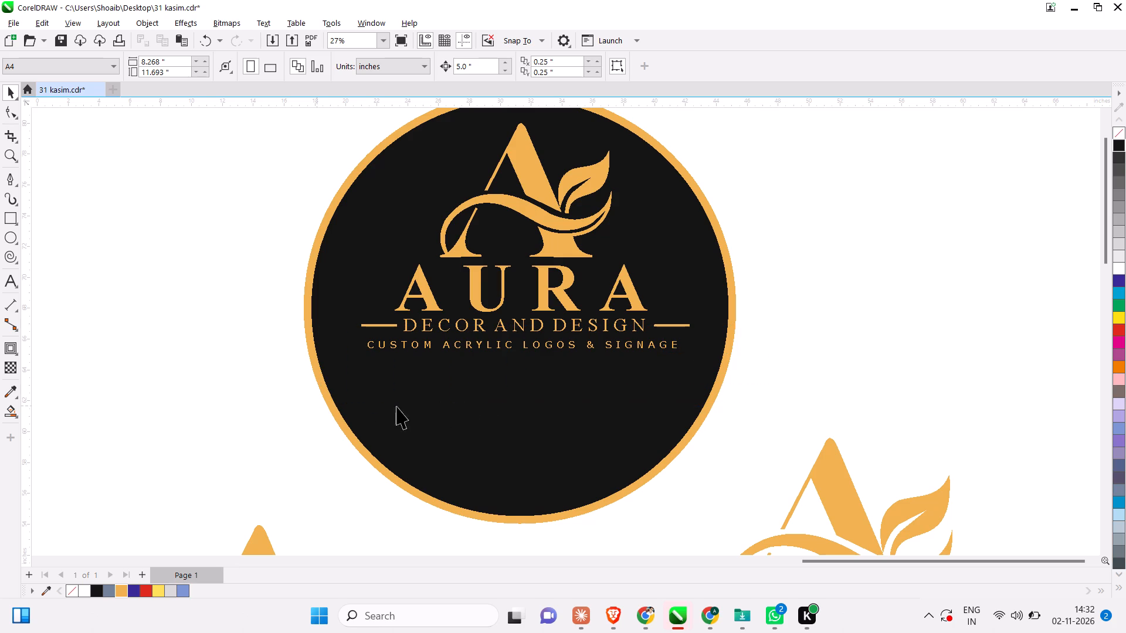
{"action": "left_click", "coordinate": [470, 345]}
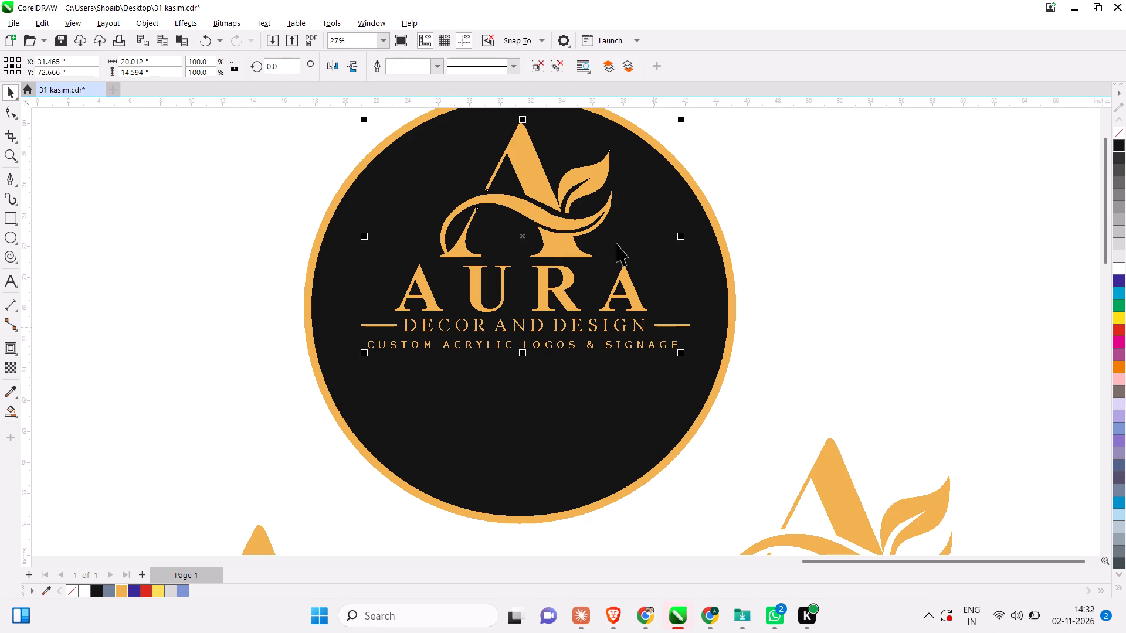
{"action": "left_click", "coordinate": [558, 69]}
{"action": "left_click", "coordinate": [869, 251]}
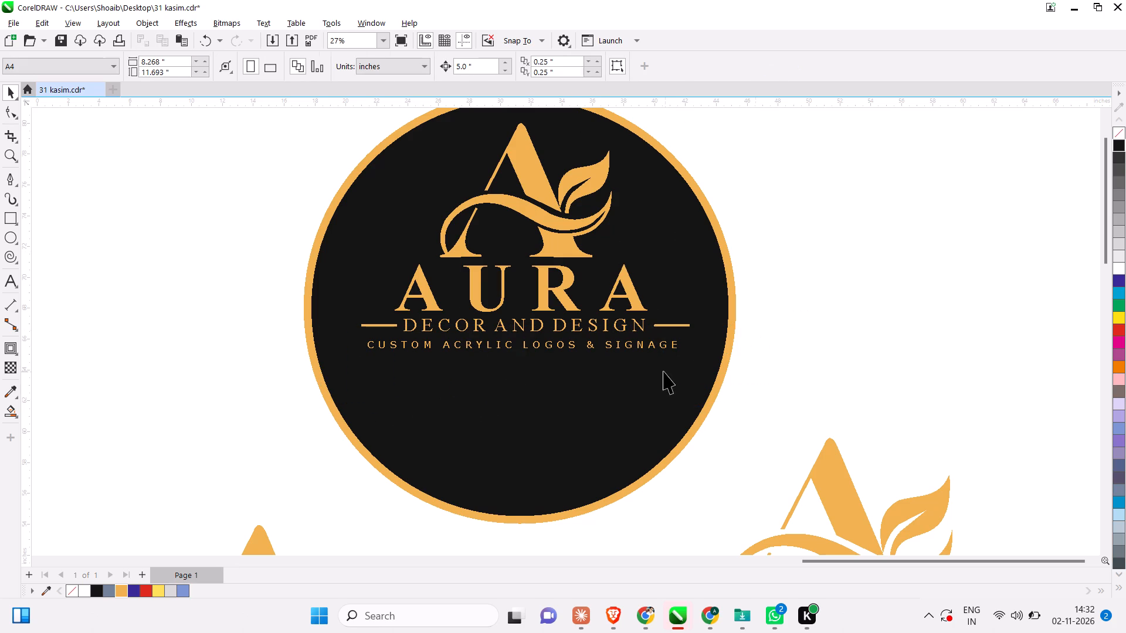
Stretch the CUSTOM ACRYLIC LOGOS & SIGNAGE line vertically to about 0.62 inches tall, keeping its width.
{"action": "left_click", "coordinate": [642, 345]}
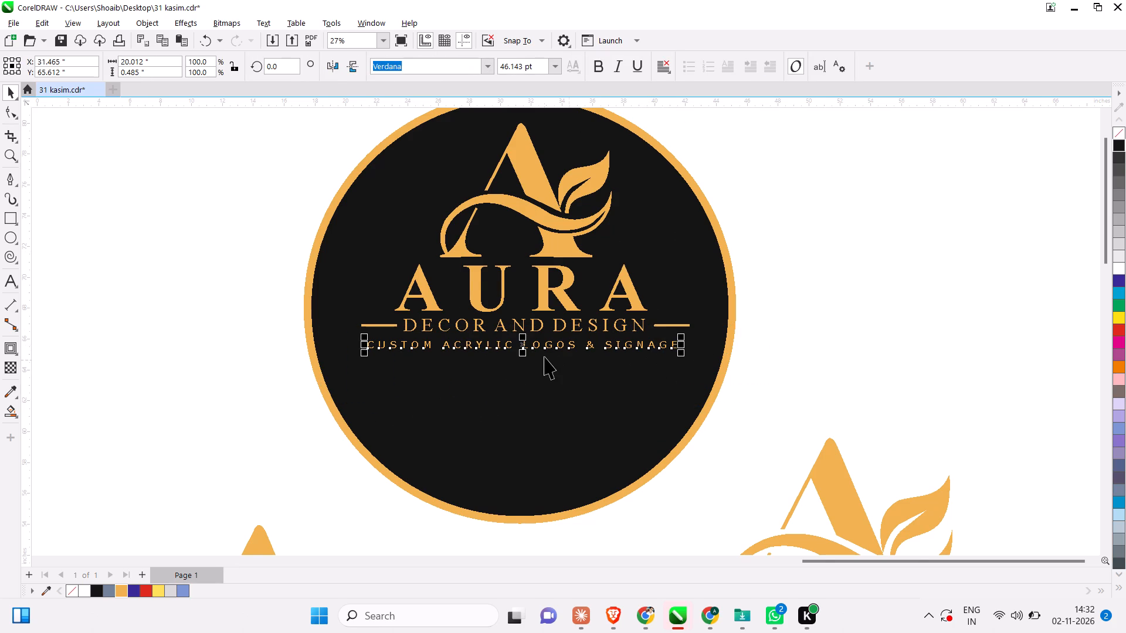
{"action": "scroll", "coordinate": [544, 356], "scroll_direction": "up", "scroll_amount": 3}
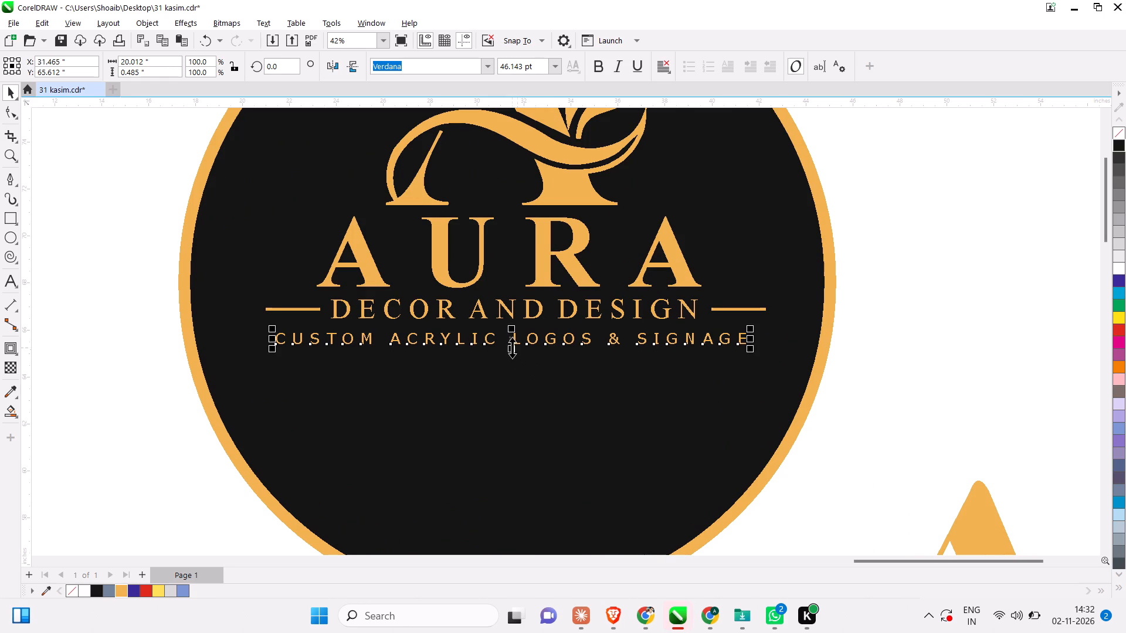
{"action": "left_click", "coordinate": [511, 347]}
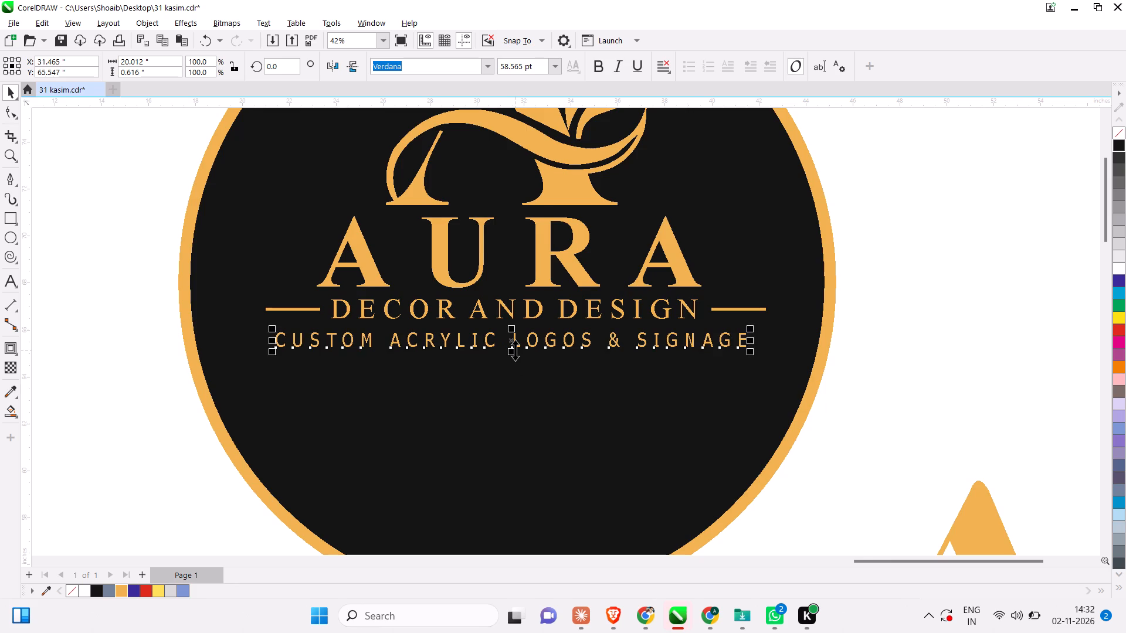
Move the CUSTOM ACRYLIC LOGOS & SIGNAGE line straight down so its centre sits at about Y 63.7 inches.
{"action": "scroll", "coordinate": [515, 350], "scroll_direction": "up", "scroll_amount": 4}
{"action": "left_click_drag", "start_coordinate": [510, 332], "coordinate": [510, 336]}
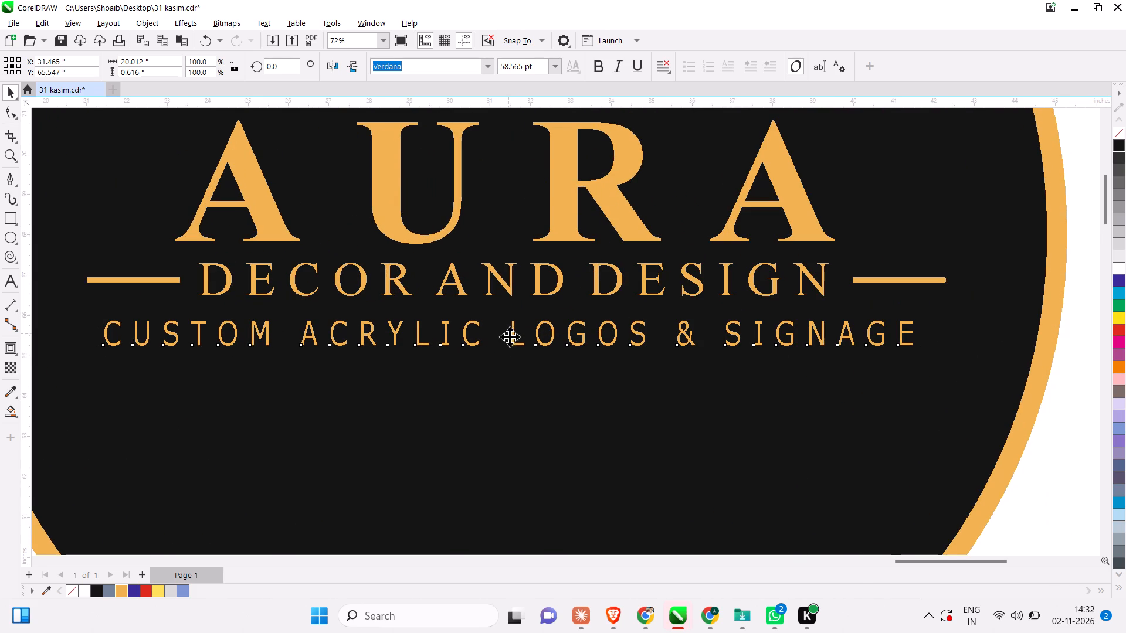
{"action": "left_click_drag", "start_coordinate": [510, 336], "coordinate": [510, 353]}
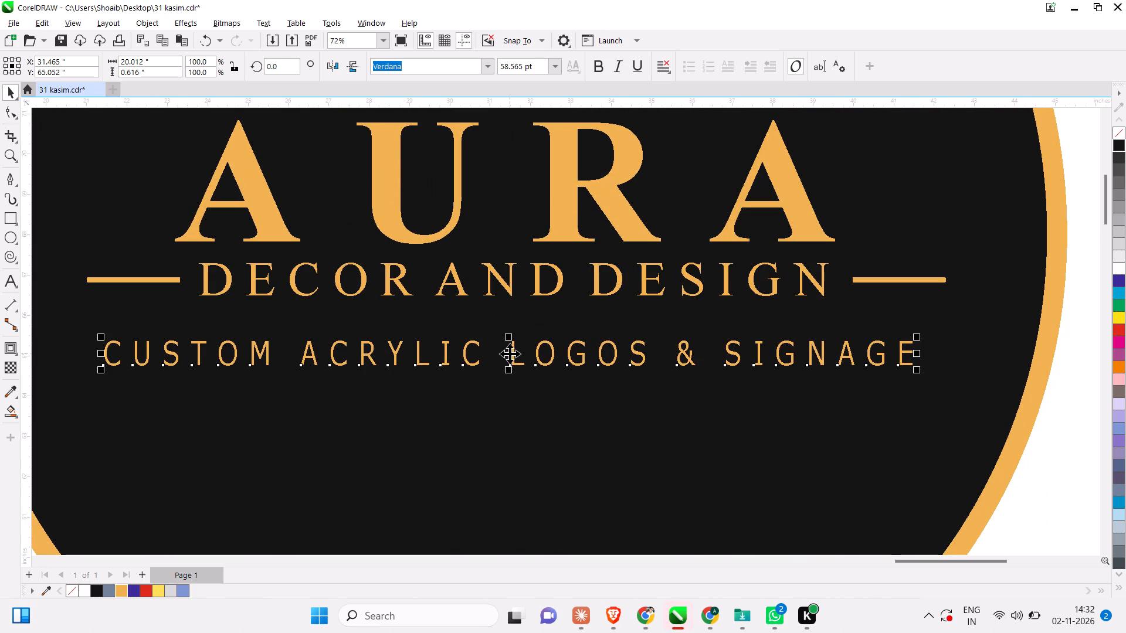
{"action": "scroll", "coordinate": [567, 403], "scroll_direction": "down", "scroll_amount": 2}
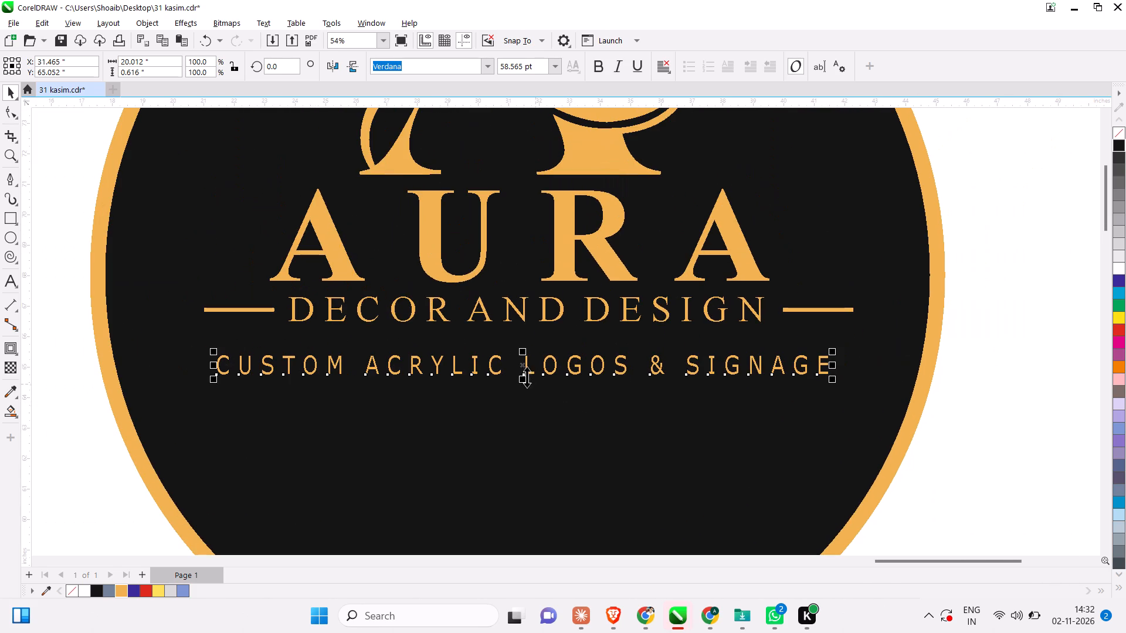
{"action": "left_click_drag", "start_coordinate": [521, 367], "coordinate": [521, 407]}
{"action": "scroll", "coordinate": [477, 391], "scroll_direction": "down", "scroll_amount": 2}
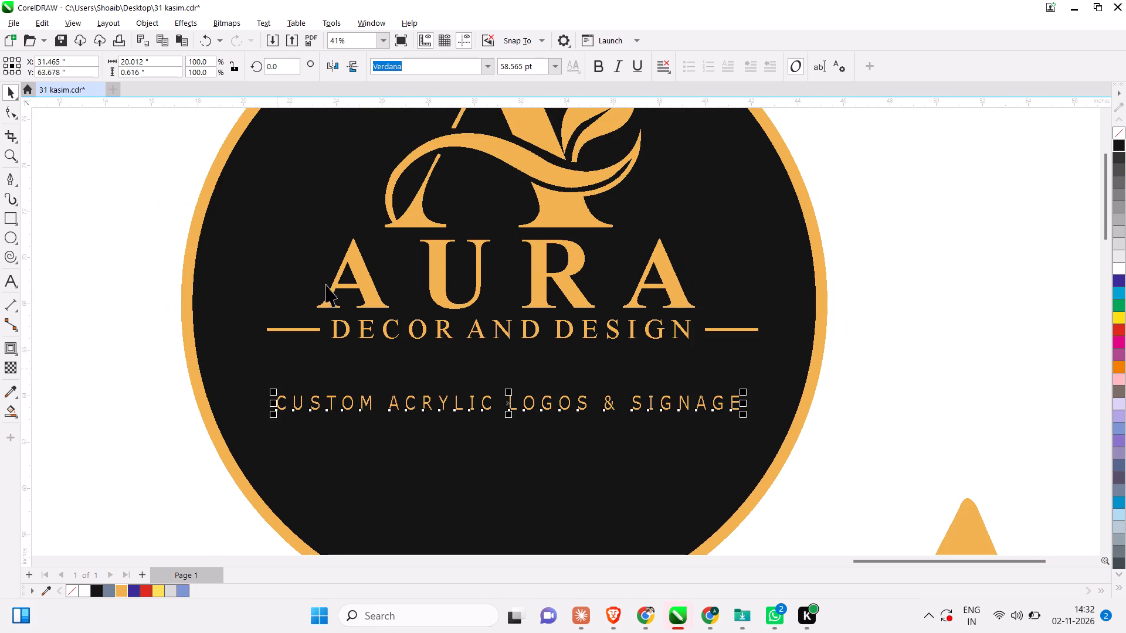
Move DECOR AND DESIGN together with its two side bars down to a centre at about Y 66.0 inches.
{"action": "left_click_drag", "start_coordinate": [149, 303], "coordinate": [767, 359]}
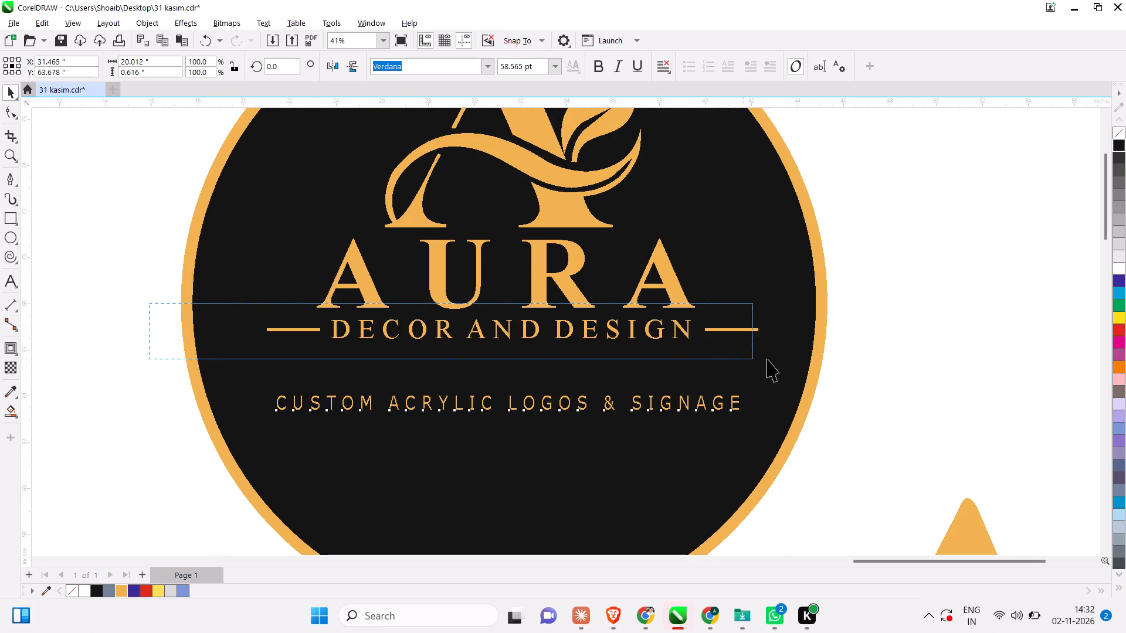
{"action": "left_click_drag", "start_coordinate": [767, 359], "coordinate": [844, 382]}
{"action": "scroll", "coordinate": [528, 335], "scroll_direction": "up", "scroll_amount": 1}
{"action": "left_click_drag", "start_coordinate": [510, 325], "coordinate": [510, 347]}
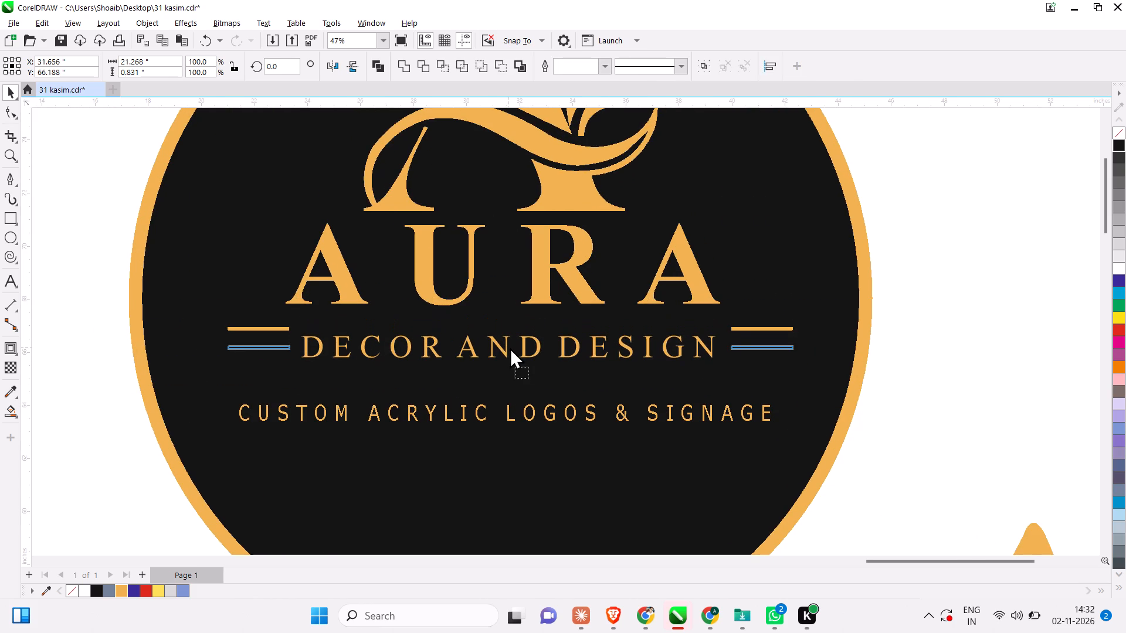
{"action": "left_click_drag", "start_coordinate": [510, 347], "coordinate": [512, 352]}
{"action": "left_click", "coordinate": [926, 348]}
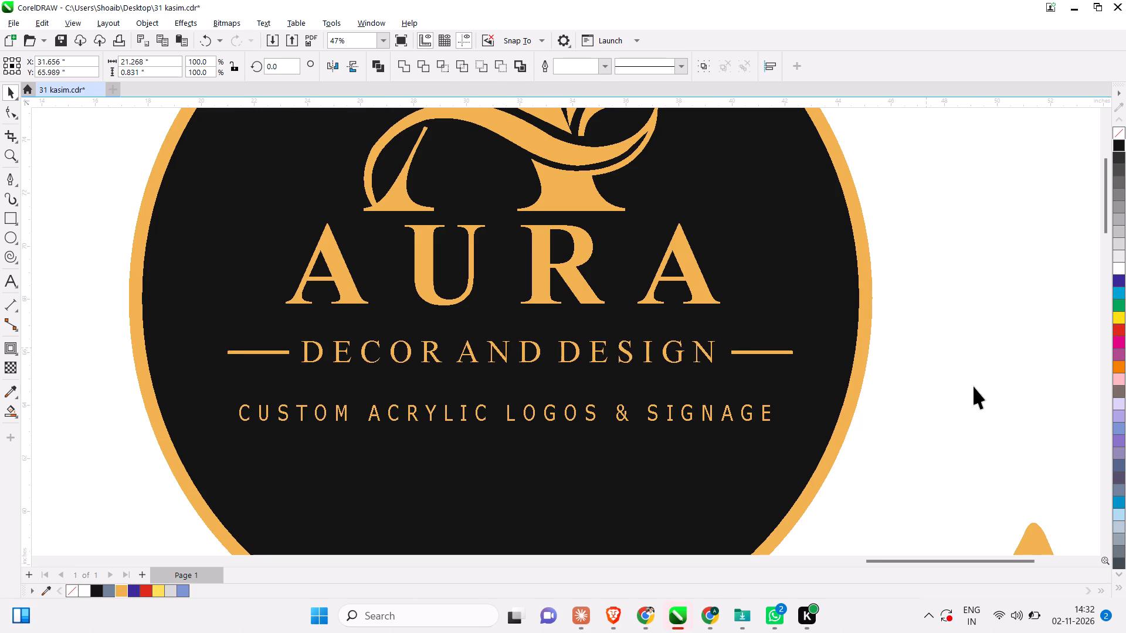
Examine the badge's layout beside the reference Thank You badge.
{"action": "scroll", "coordinate": [975, 387], "scroll_direction": "down", "scroll_amount": 4}
{"action": "left_click_drag", "start_coordinate": [966, 266], "coordinate": [644, 373]}
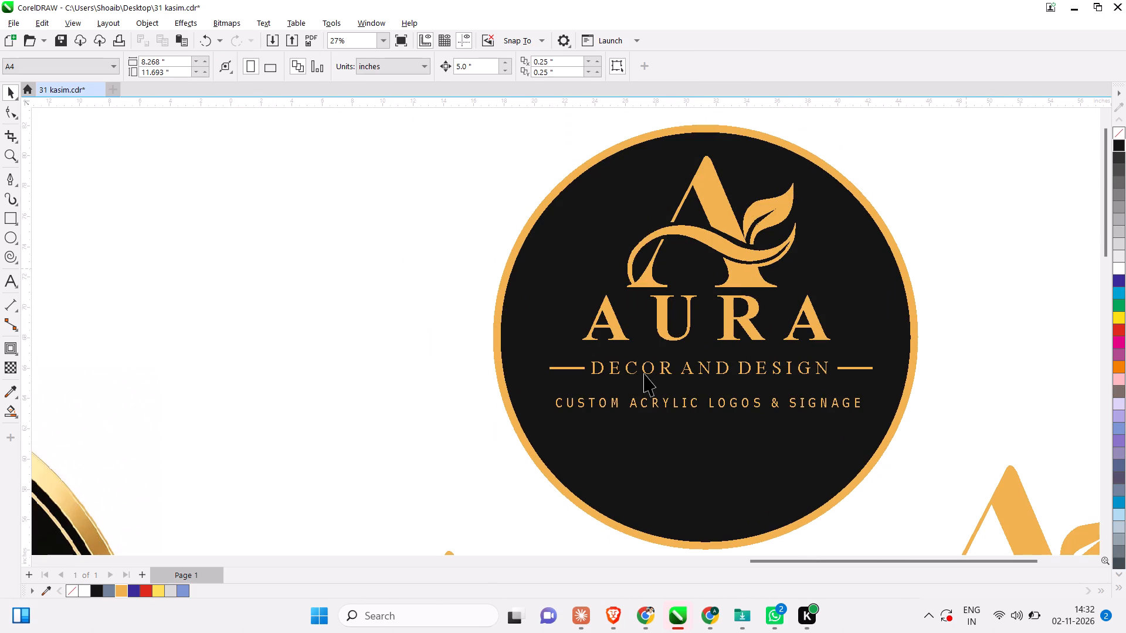
{"action": "left_click_drag", "start_coordinate": [644, 373], "coordinate": [540, 364]}
{"action": "left_click", "coordinate": [989, 300]}
{"action": "scroll", "coordinate": [611, 186], "scroll_direction": "down", "scroll_amount": 4}
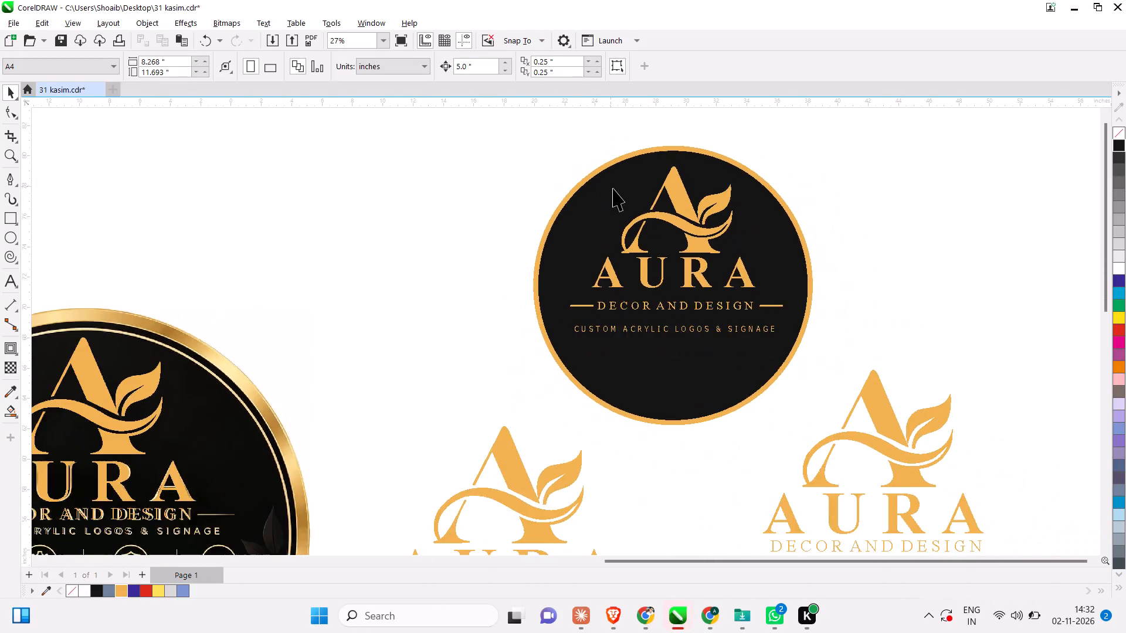
{"action": "scroll", "coordinate": [613, 188], "scroll_direction": "down", "scroll_amount": 1}
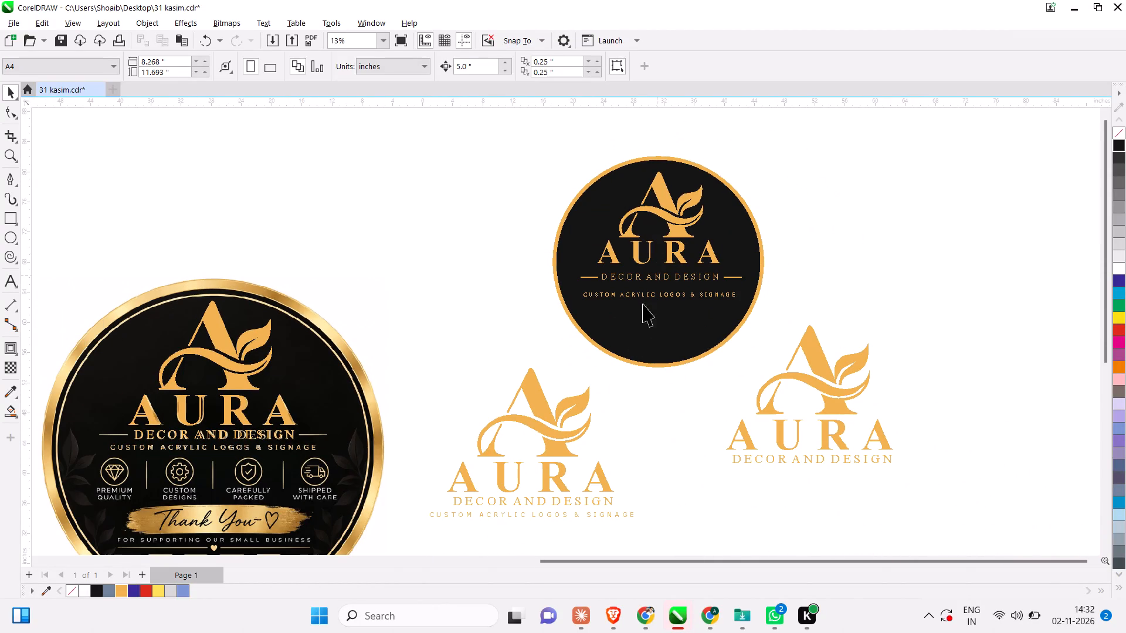
{"action": "scroll", "coordinate": [446, 308], "scroll_direction": "down", "scroll_amount": 3}
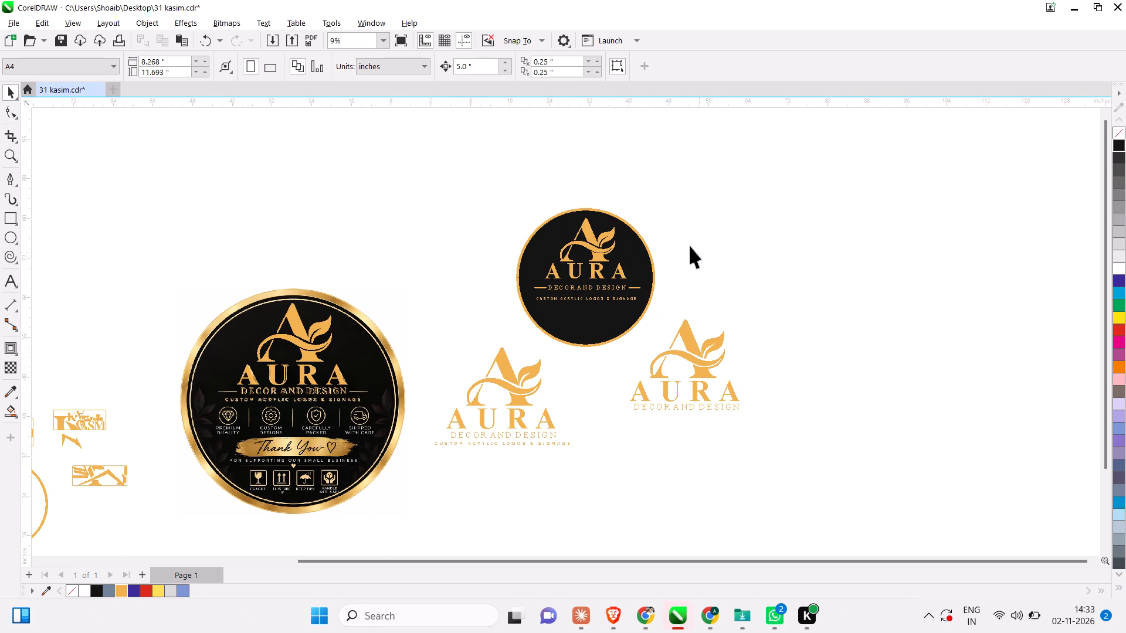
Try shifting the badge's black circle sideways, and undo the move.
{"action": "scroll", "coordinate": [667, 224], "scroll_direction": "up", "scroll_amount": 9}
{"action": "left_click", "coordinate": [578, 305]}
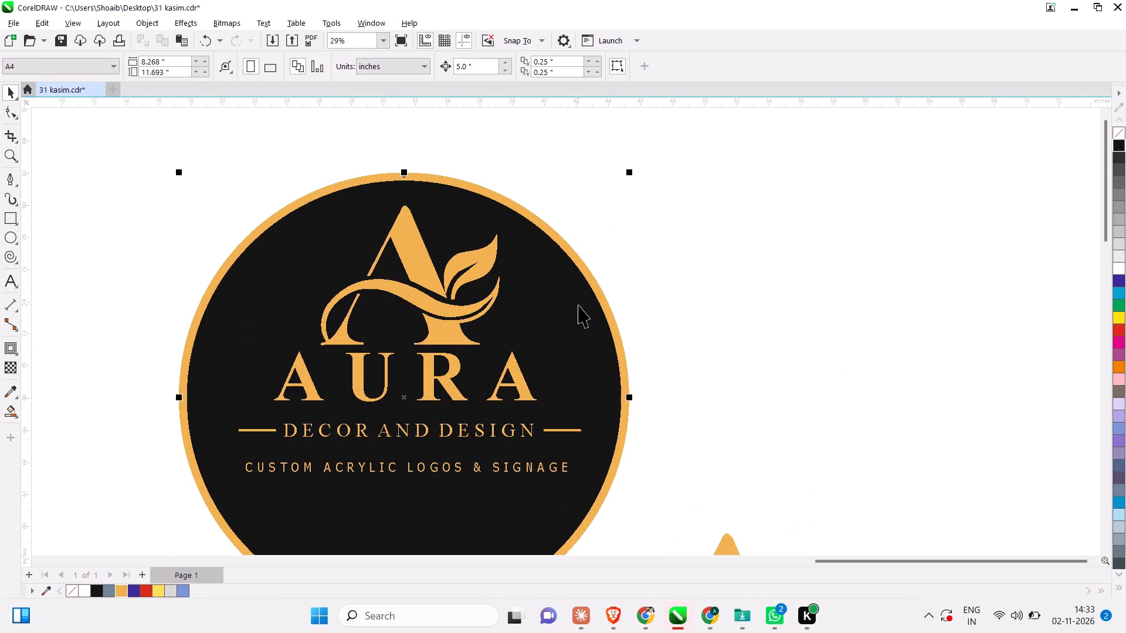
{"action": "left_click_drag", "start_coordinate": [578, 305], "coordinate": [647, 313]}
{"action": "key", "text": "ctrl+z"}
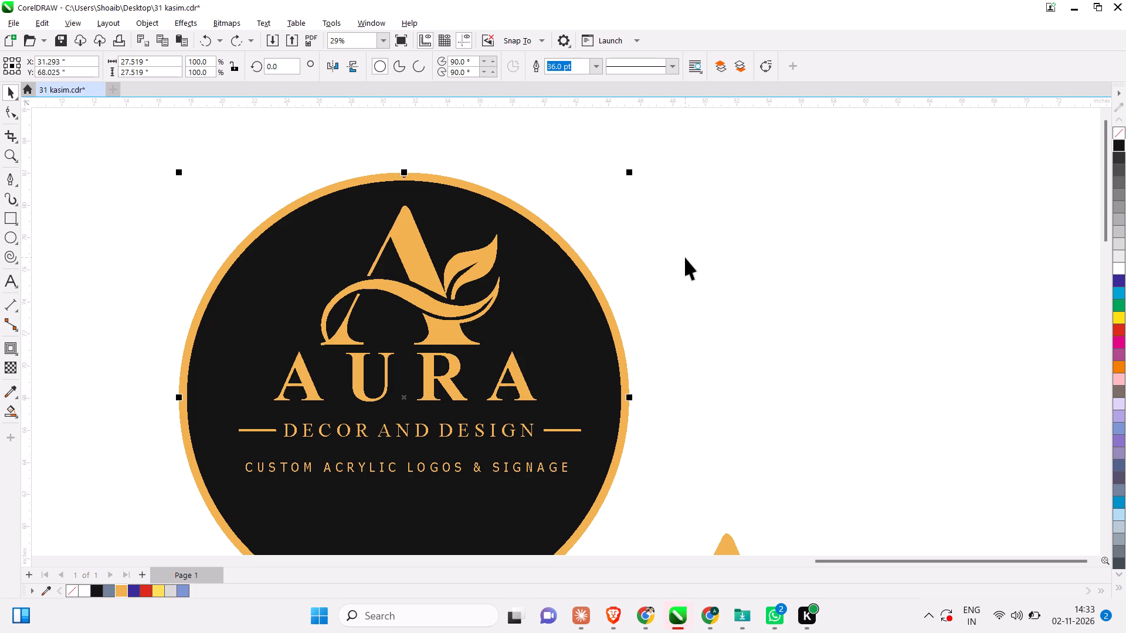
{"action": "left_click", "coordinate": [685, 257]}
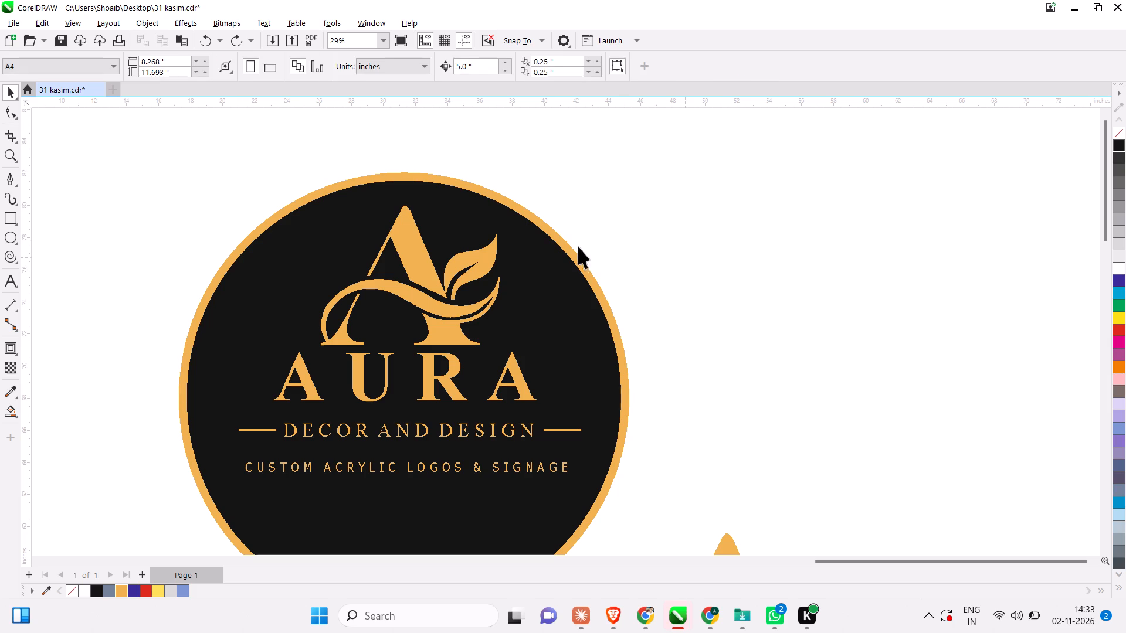
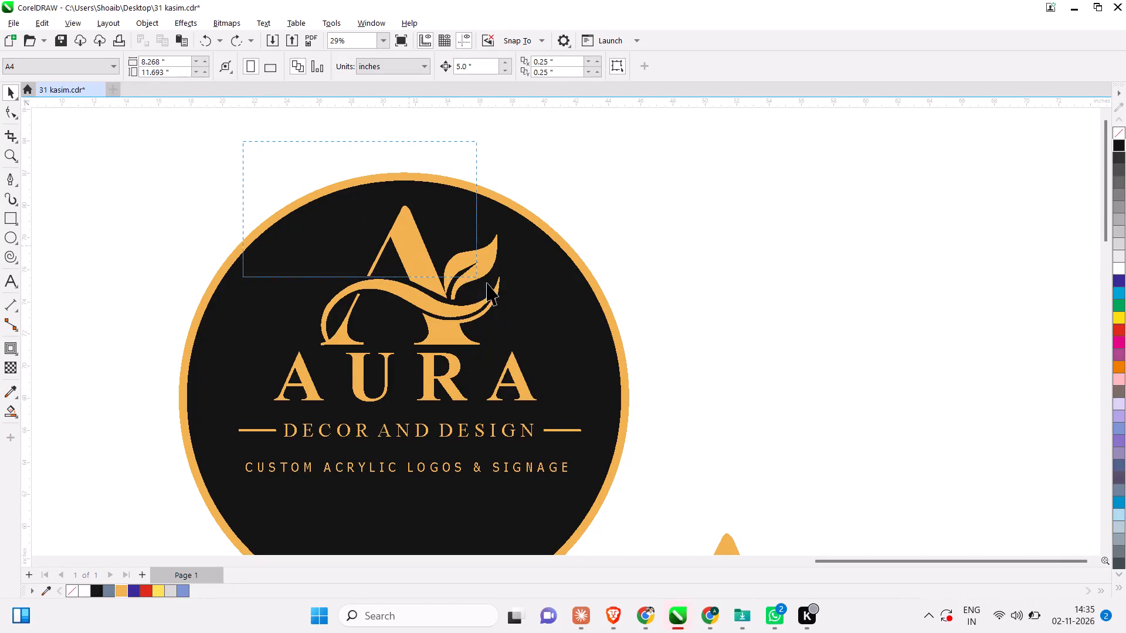
Move the A-and-leaf emblem up inside the badge so its centre sits at about Y 76.5 inches.
{"action": "scroll", "coordinate": [408, 260], "scroll_direction": "up", "scroll_amount": 2}
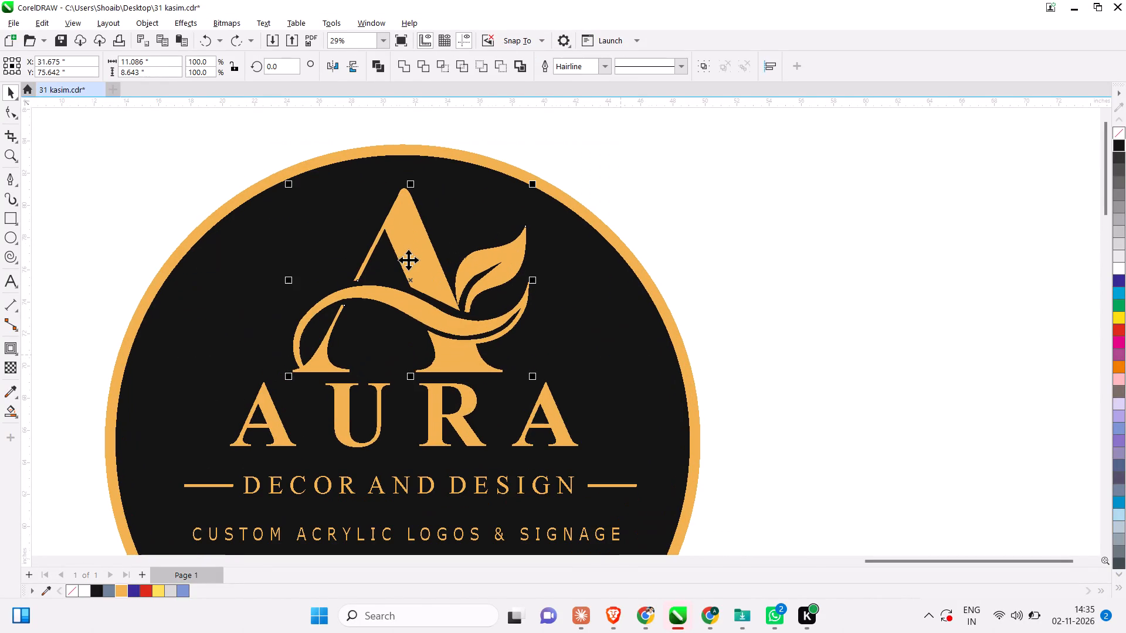
{"action": "left_click_drag", "start_coordinate": [408, 260], "coordinate": [406, 241]}
{"action": "left_click", "coordinate": [708, 238]}
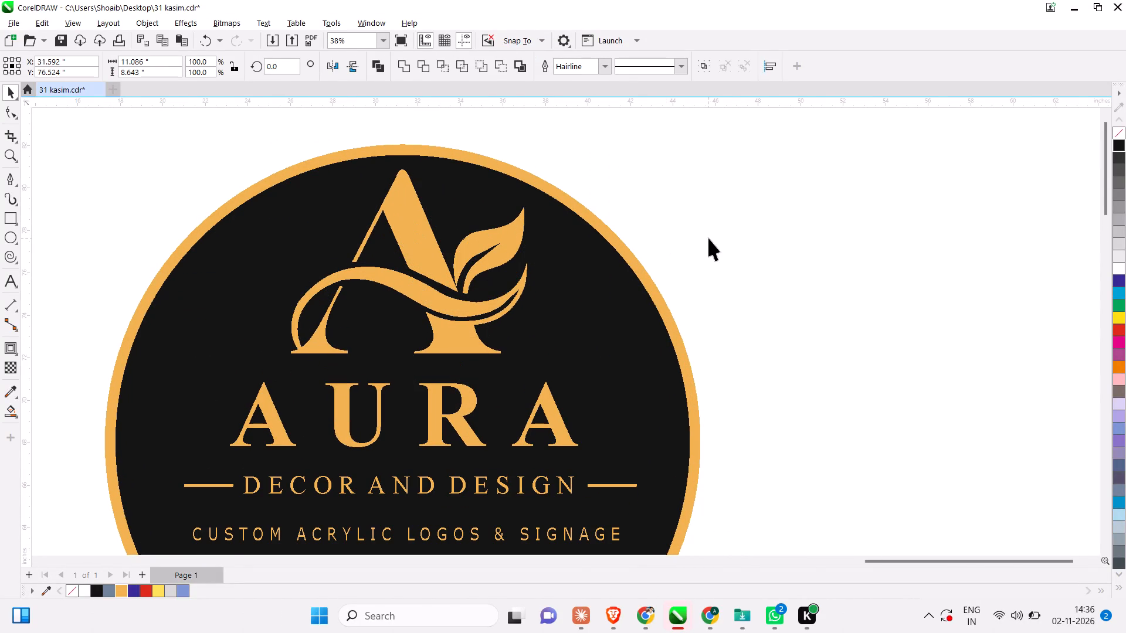
Group the emblem, AURA, DECOR AND DESIGN with its bars, and the CUSTOM ACRYLIC LOGOS & SIGNAGE line together.
{"action": "scroll", "coordinate": [708, 238], "scroll_direction": "down", "scroll_amount": 2}
{"action": "left_click_drag", "start_coordinate": [744, 145], "coordinate": [325, 486]}
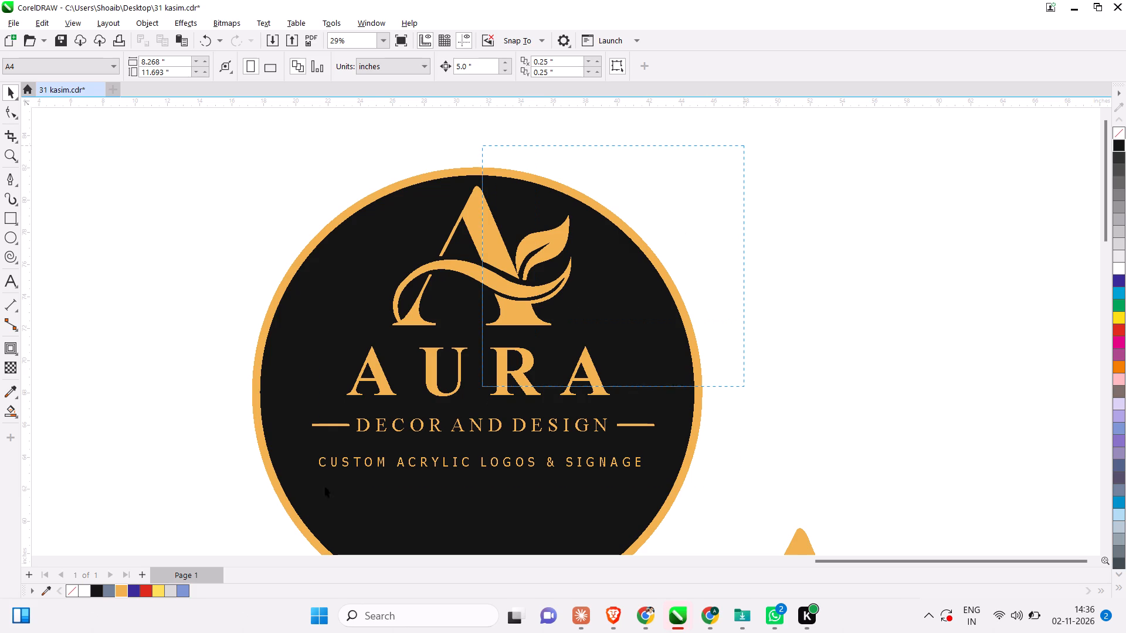
{"action": "left_click_drag", "start_coordinate": [325, 486], "coordinate": [272, 502]}
{"action": "key", "text": "ctrl+g"}
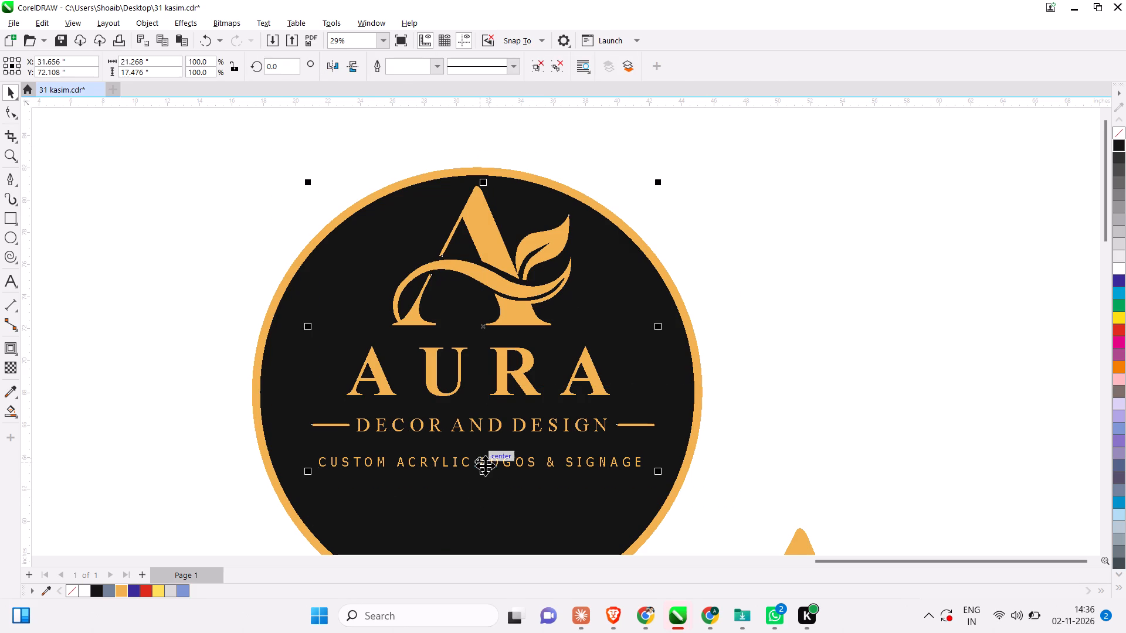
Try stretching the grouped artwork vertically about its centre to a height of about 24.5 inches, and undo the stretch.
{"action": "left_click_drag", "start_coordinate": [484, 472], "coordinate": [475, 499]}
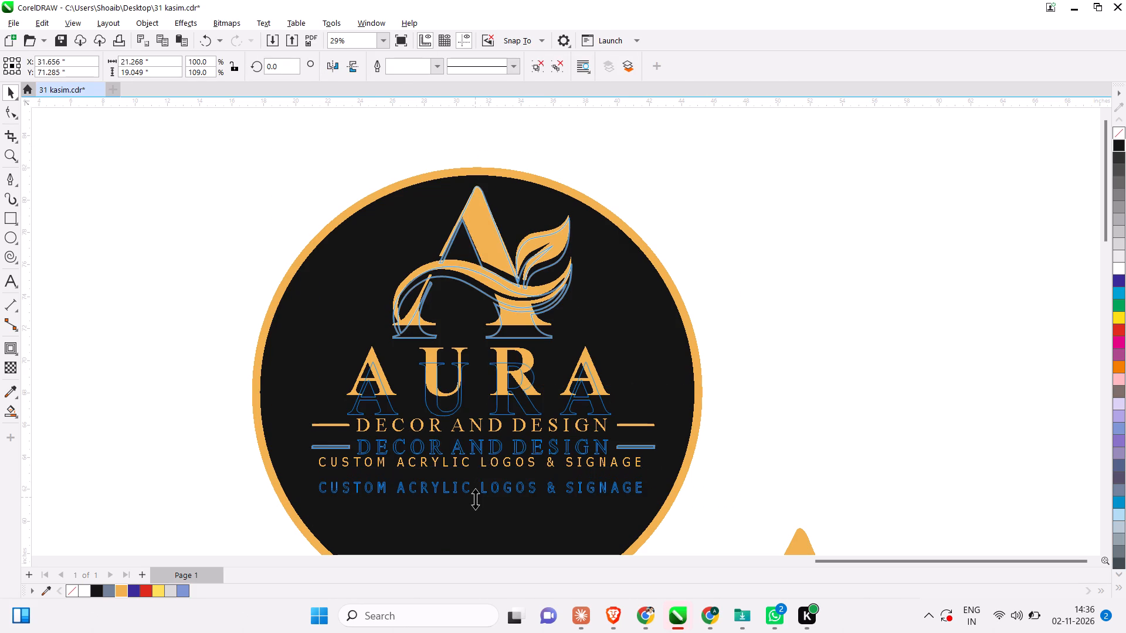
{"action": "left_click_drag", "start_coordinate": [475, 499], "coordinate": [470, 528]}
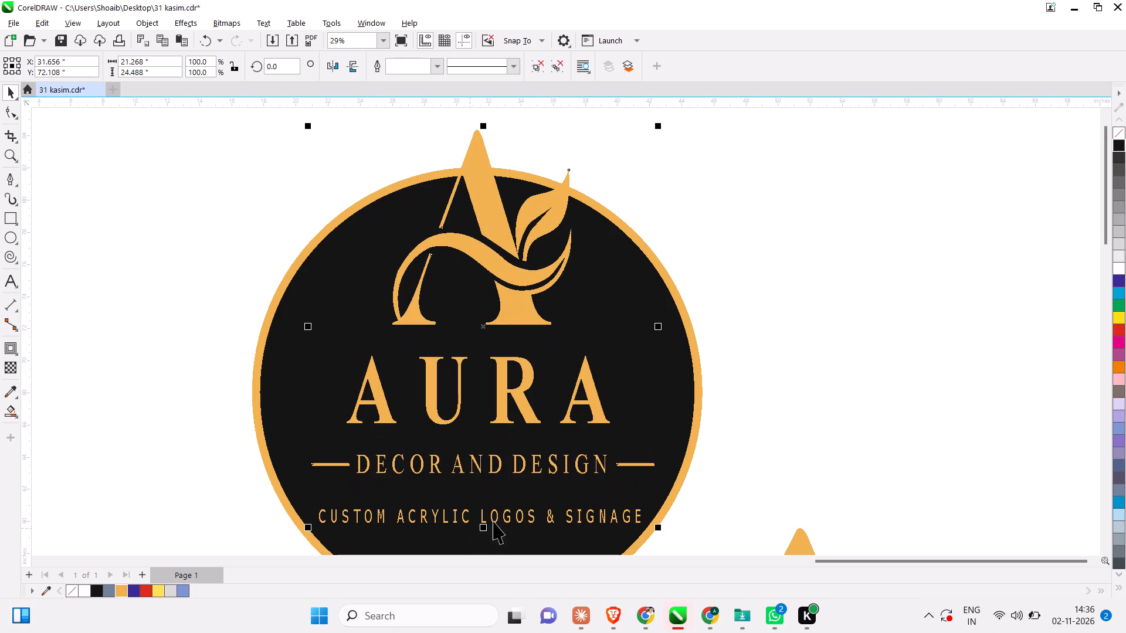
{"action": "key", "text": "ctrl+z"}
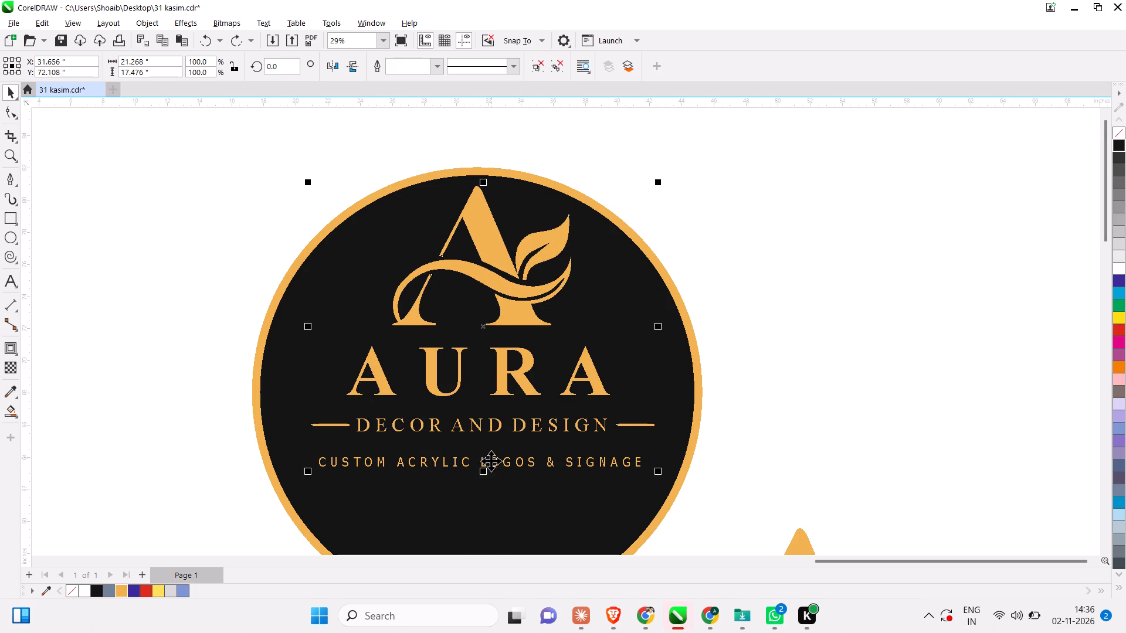
Stretch the grouped artwork downward from its bottom edge, keeping its top and width fixed, to fill more of the black circle.
{"action": "left_click_drag", "start_coordinate": [485, 474], "coordinate": [481, 533]}
{"action": "left_click", "coordinate": [883, 297]}
Examine how the grouped artwork fits inside the circle, with the whole badge selected and fitted to the view.
{"action": "scroll", "coordinate": [523, 268], "scroll_direction": "down", "scroll_amount": 1}
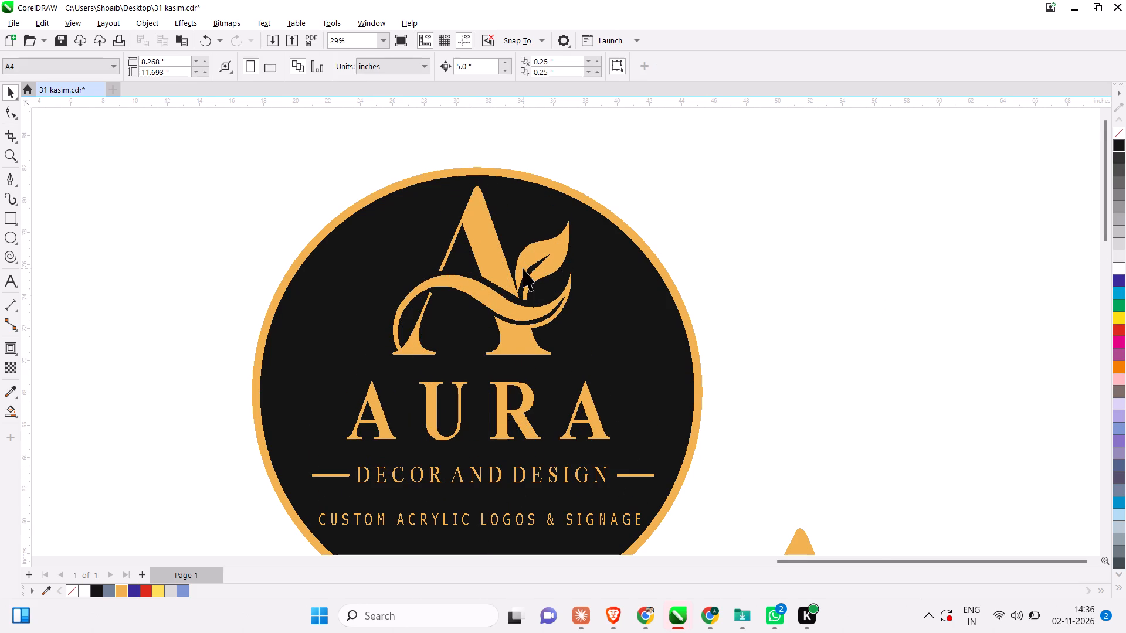
{"action": "scroll", "coordinate": [523, 268], "scroll_direction": "down", "scroll_amount": 1}
{"action": "left_click", "coordinate": [849, 254]}
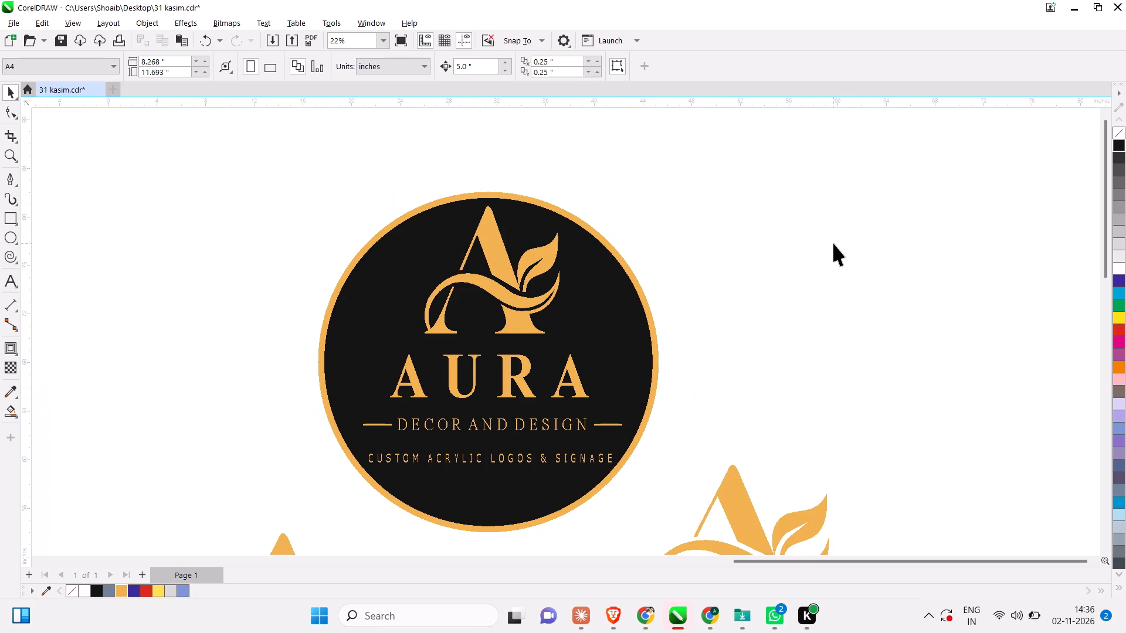
{"action": "scroll", "coordinate": [833, 243], "scroll_direction": "down", "scroll_amount": 2}
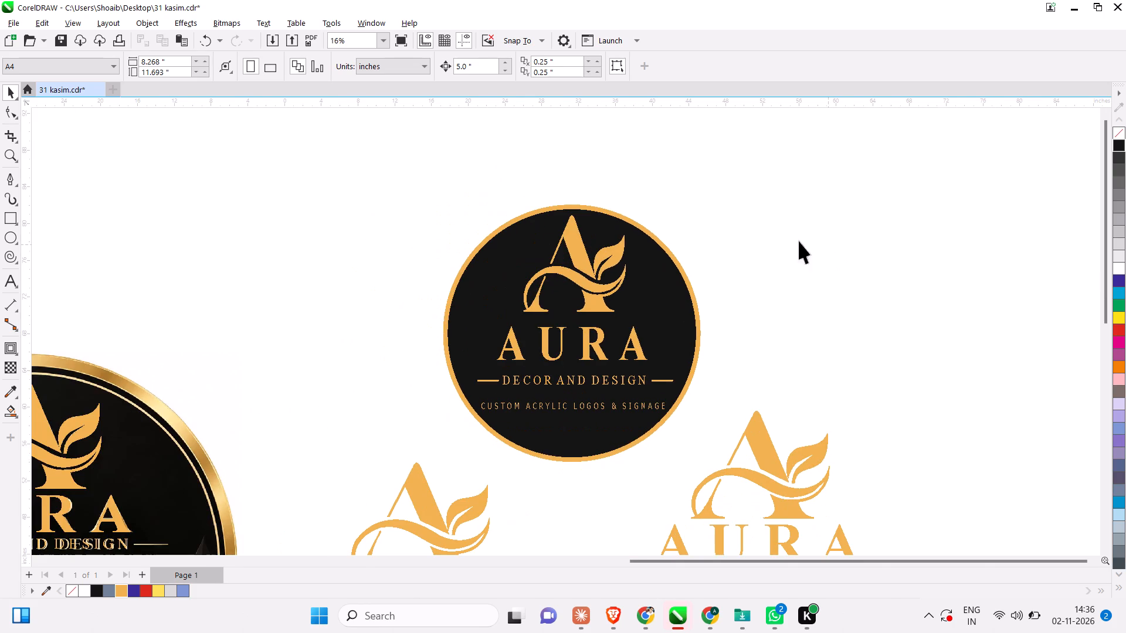
{"action": "left_click_drag", "start_coordinate": [389, 185], "coordinate": [727, 379]}
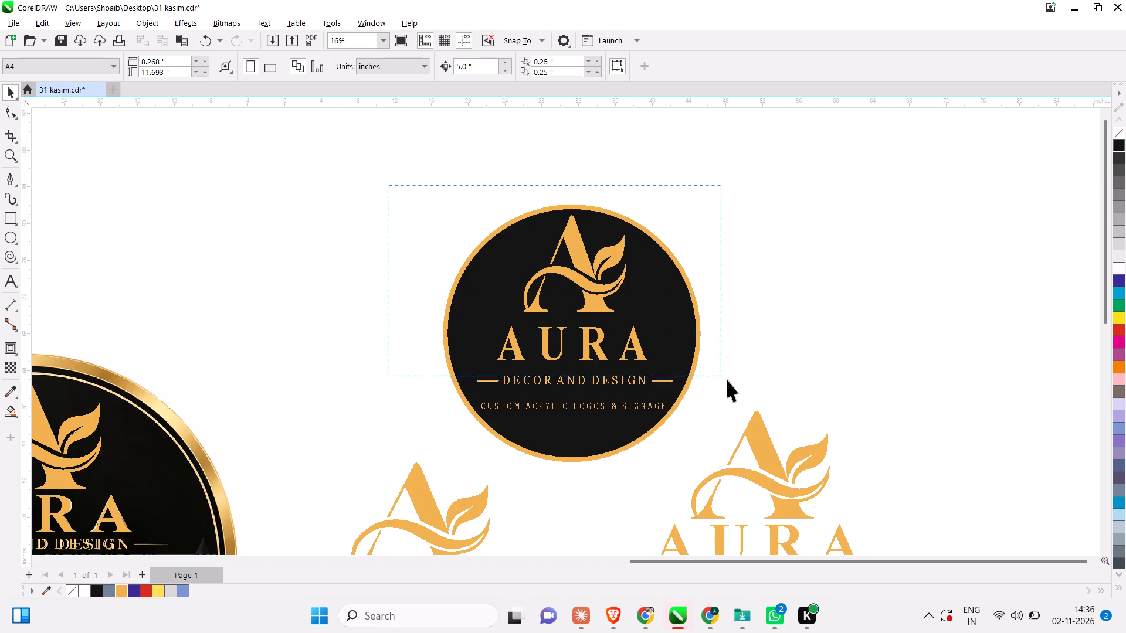
{"action": "left_click_drag", "start_coordinate": [727, 379], "coordinate": [754, 475]}
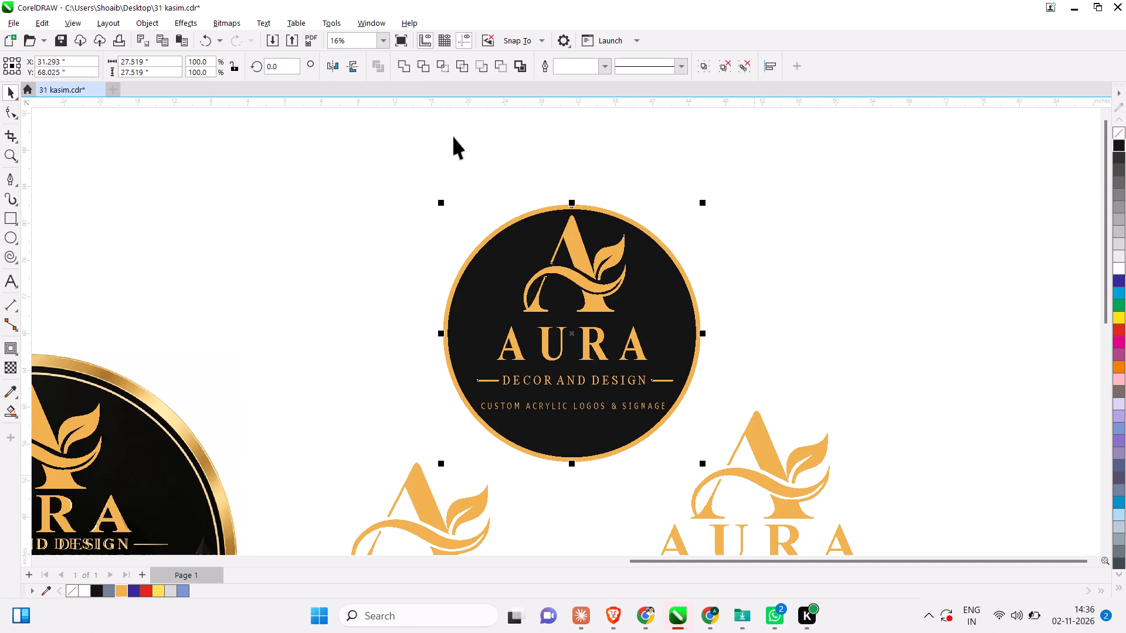
{"action": "left_click", "coordinate": [384, 42]}
{"action": "left_click", "coordinate": [371, 60]}
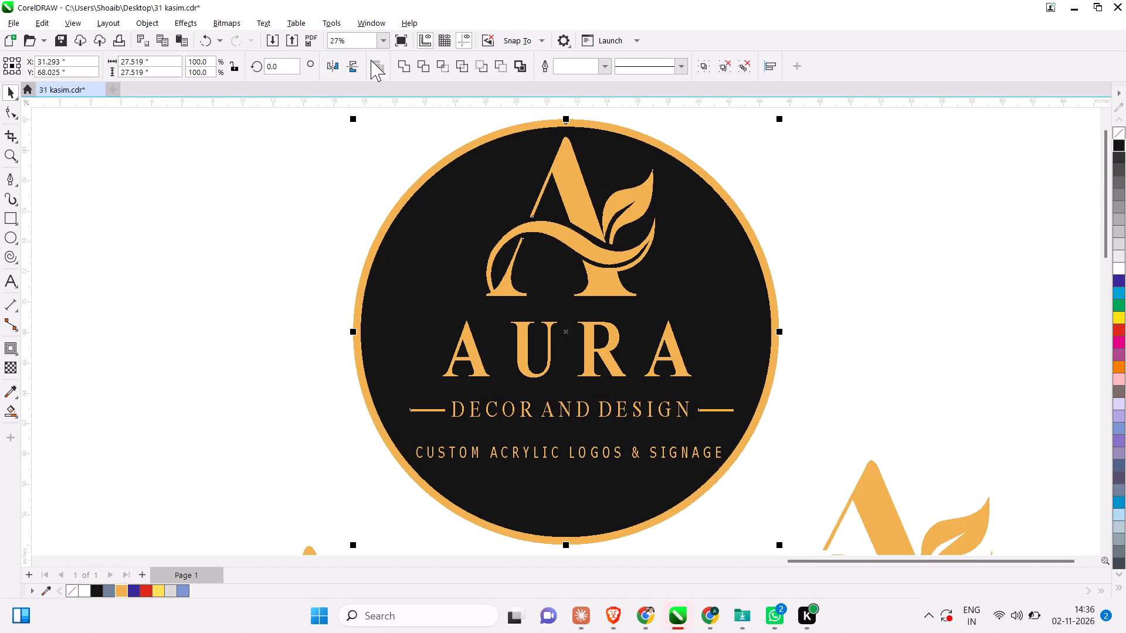
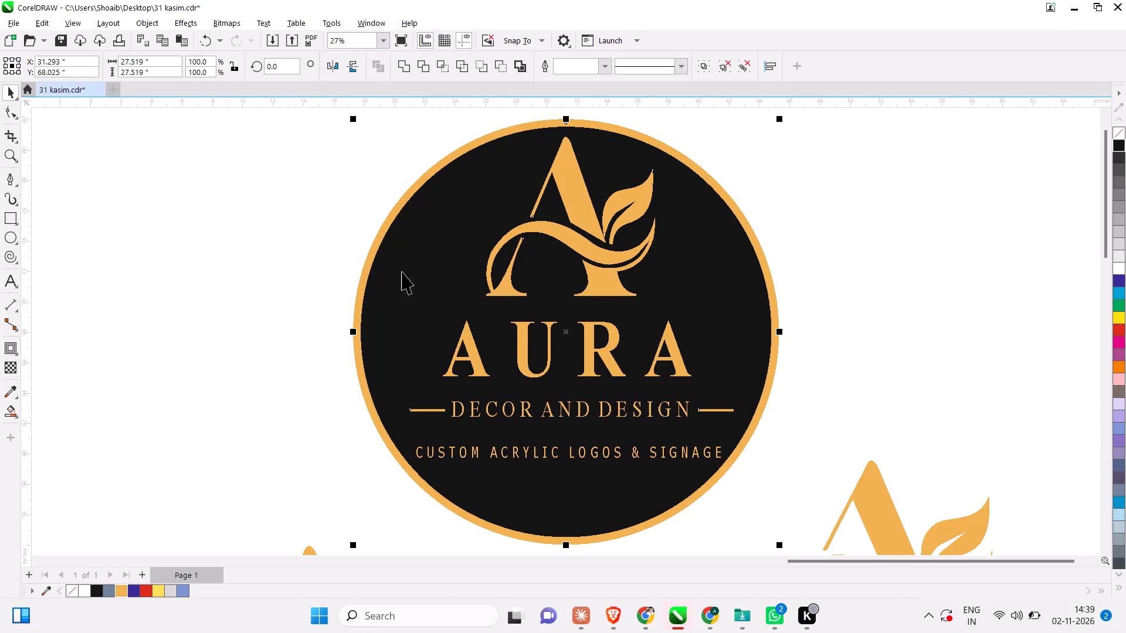
Deselect the round badge to view the artwork without selection handles.
{"action": "left_click", "coordinate": [318, 242]}
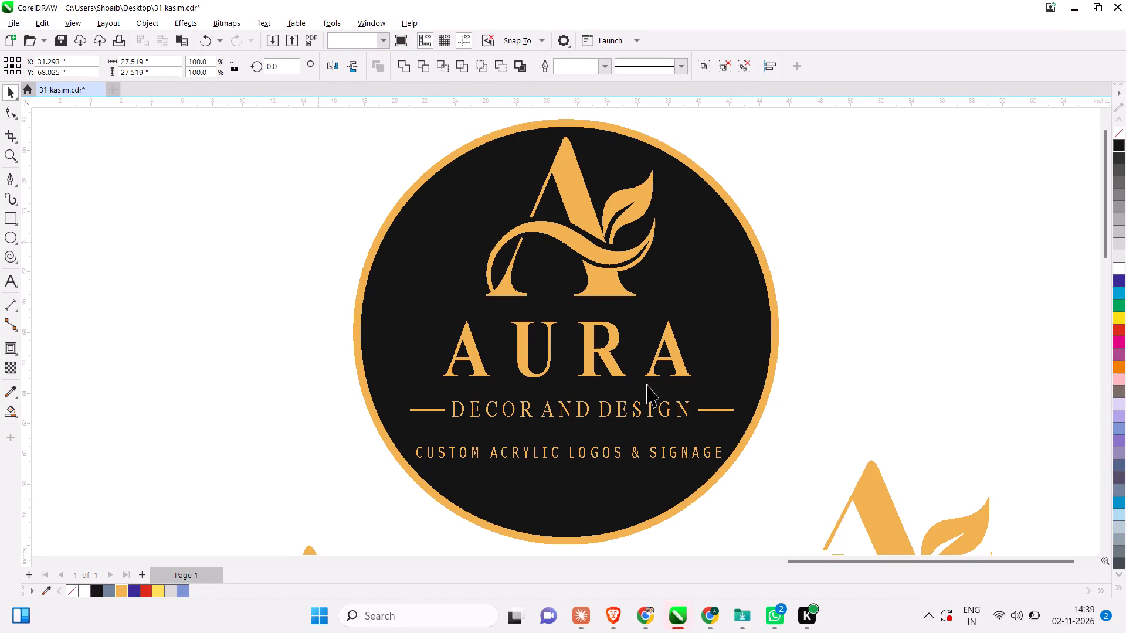
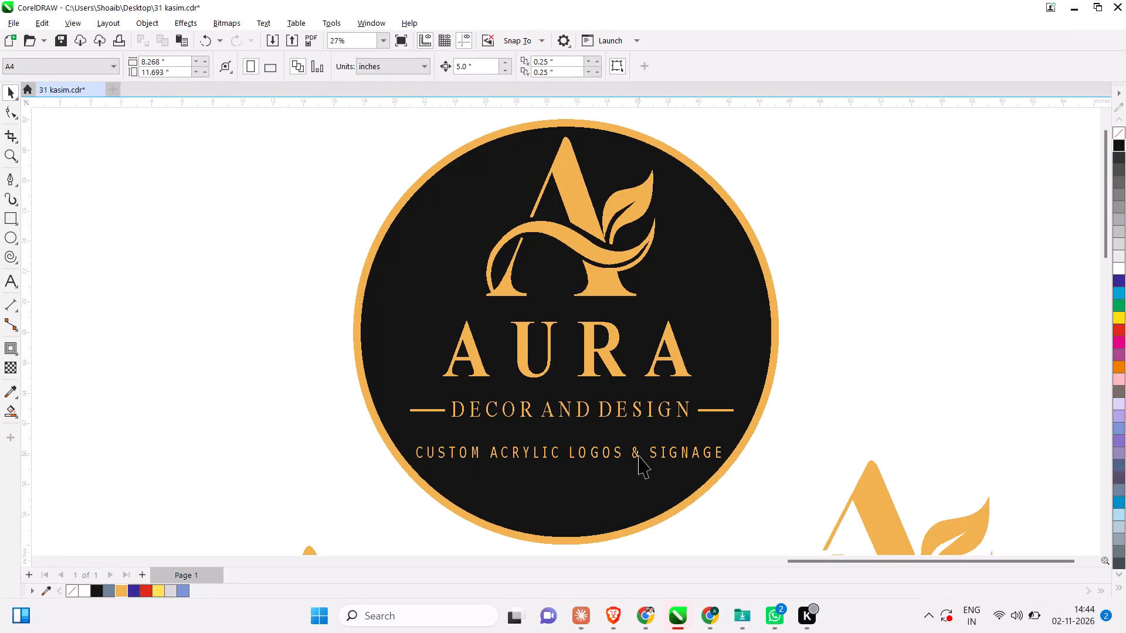
Scale the gold logo and tagline group inside the black round badge down proportionally to about 20.8 by 20.7 inches.
{"action": "left_click", "coordinate": [639, 455]}
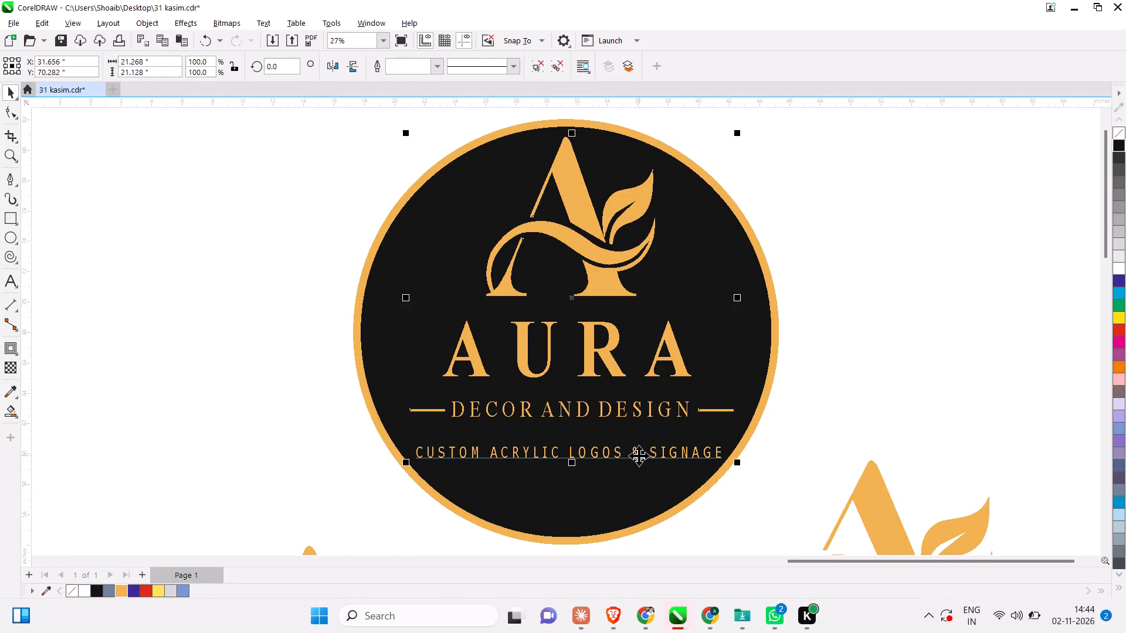
{"action": "left_click_drag", "start_coordinate": [738, 466], "coordinate": [731, 461]}
{"action": "left_click", "coordinate": [892, 348]}
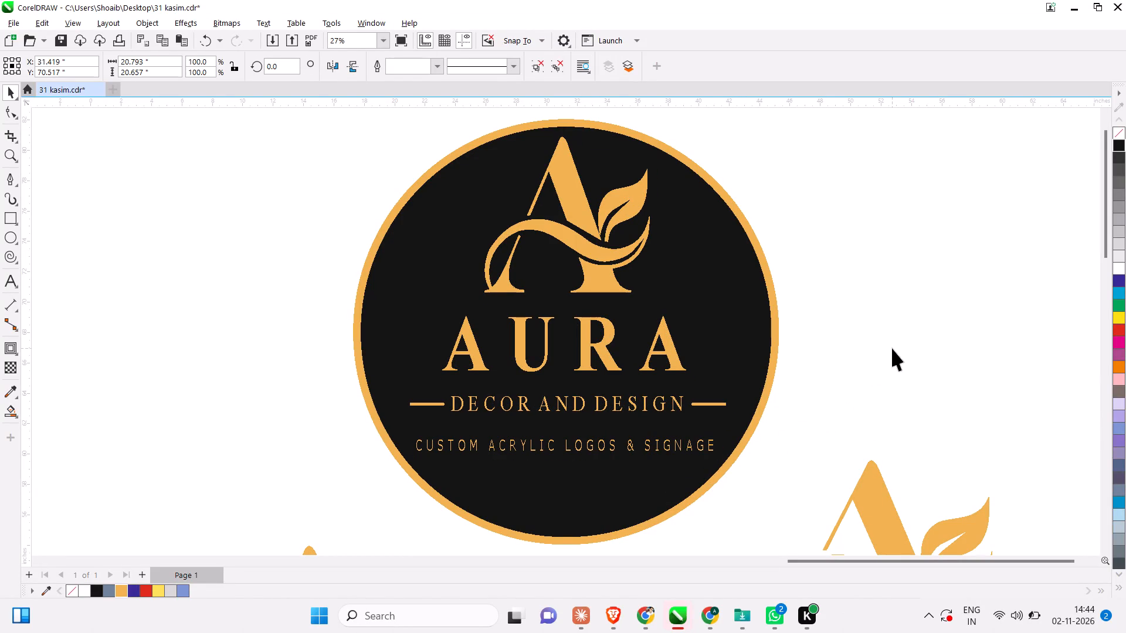
Select the resized gold logo and tagline group inside the round badge.
{"action": "left_click", "coordinate": [528, 223]}
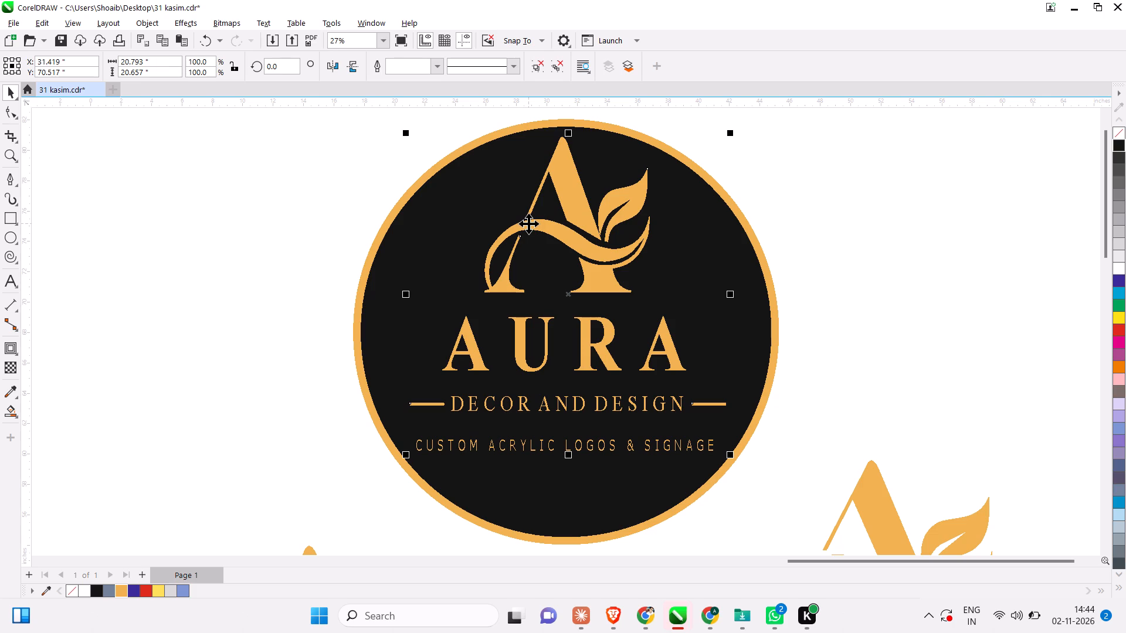
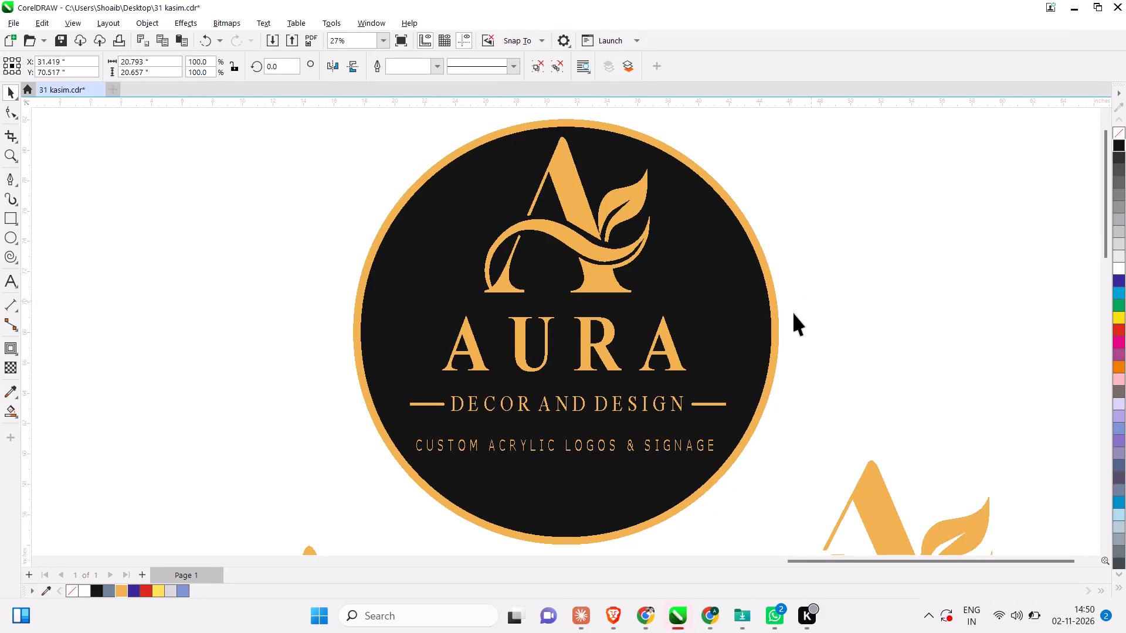
Ungroup all objects in the gold logo and tagline group inside the round badge.
{"action": "left_click", "coordinate": [654, 355]}
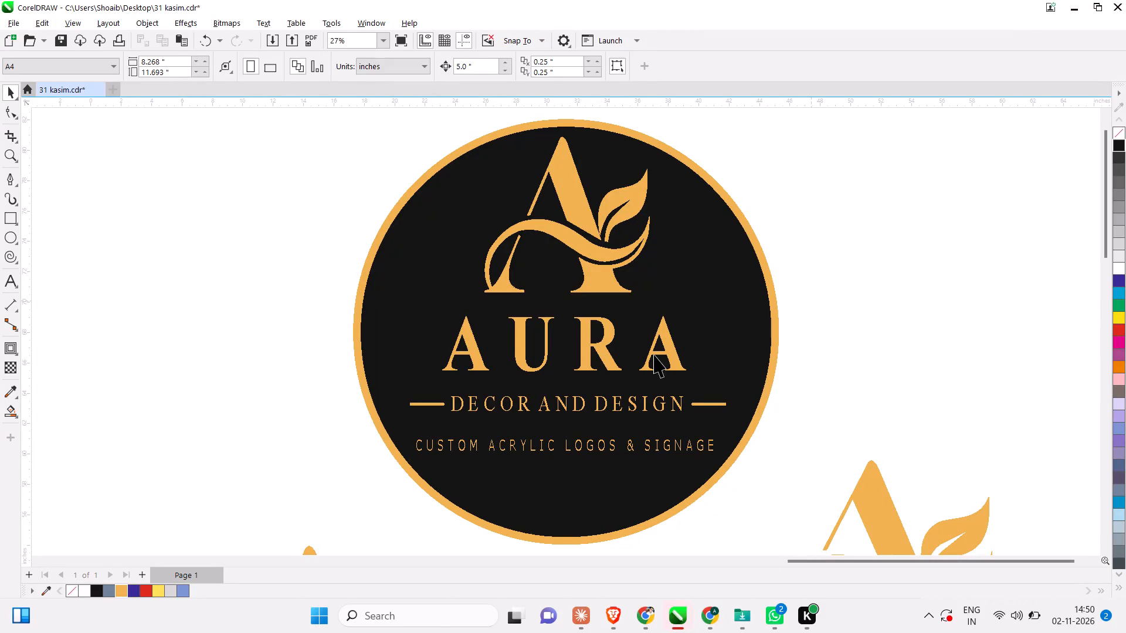
{"action": "left_click", "coordinate": [562, 68]}
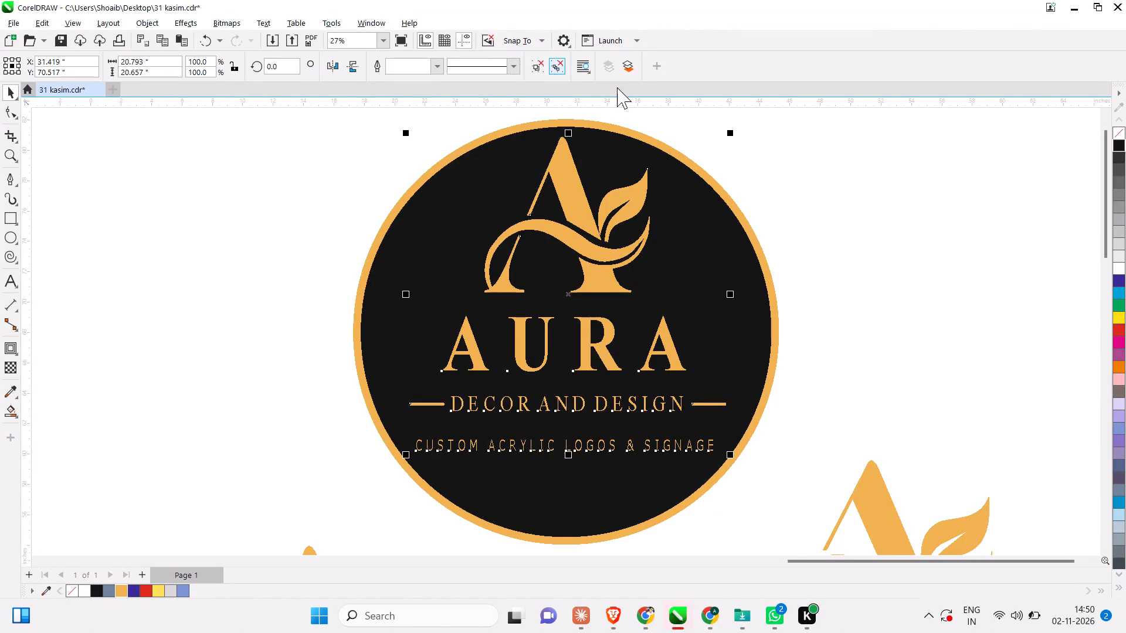
{"action": "left_click", "coordinate": [880, 227]}
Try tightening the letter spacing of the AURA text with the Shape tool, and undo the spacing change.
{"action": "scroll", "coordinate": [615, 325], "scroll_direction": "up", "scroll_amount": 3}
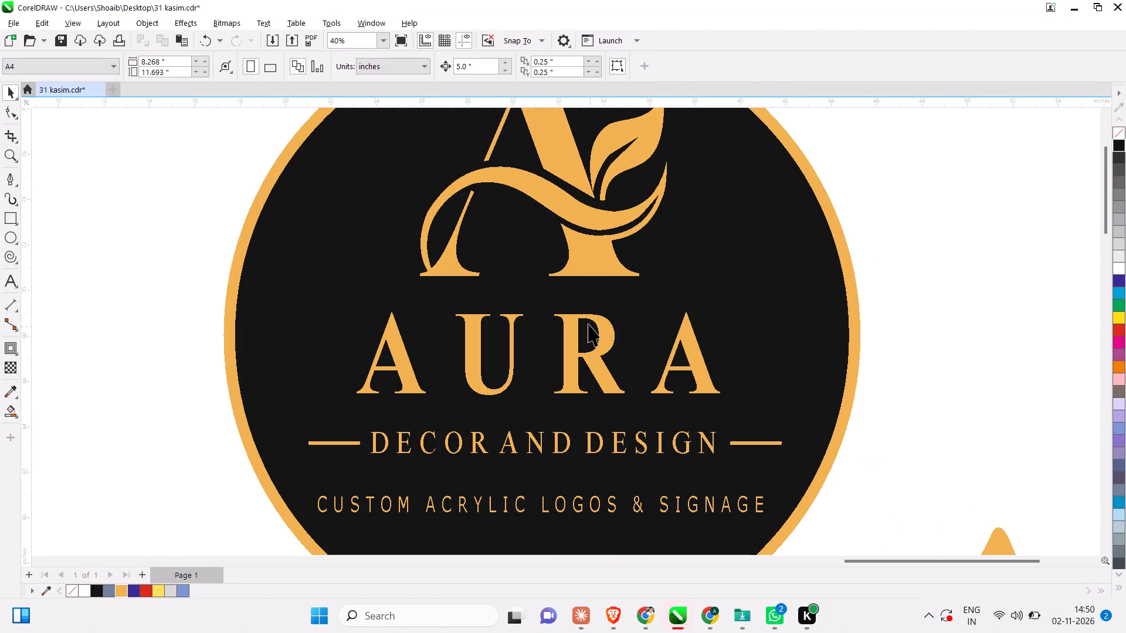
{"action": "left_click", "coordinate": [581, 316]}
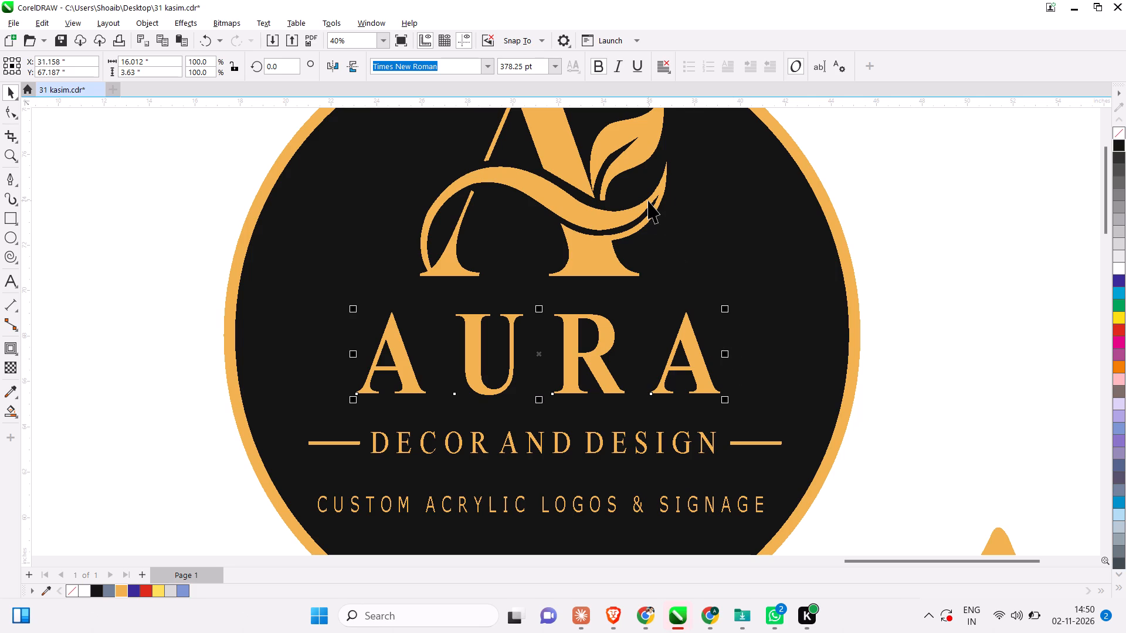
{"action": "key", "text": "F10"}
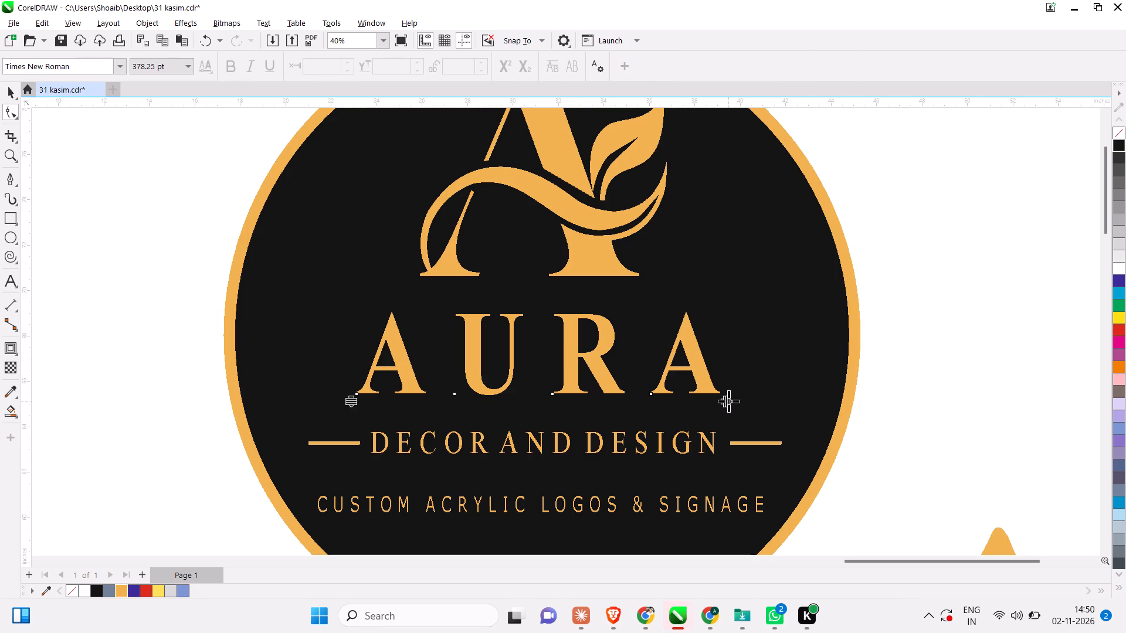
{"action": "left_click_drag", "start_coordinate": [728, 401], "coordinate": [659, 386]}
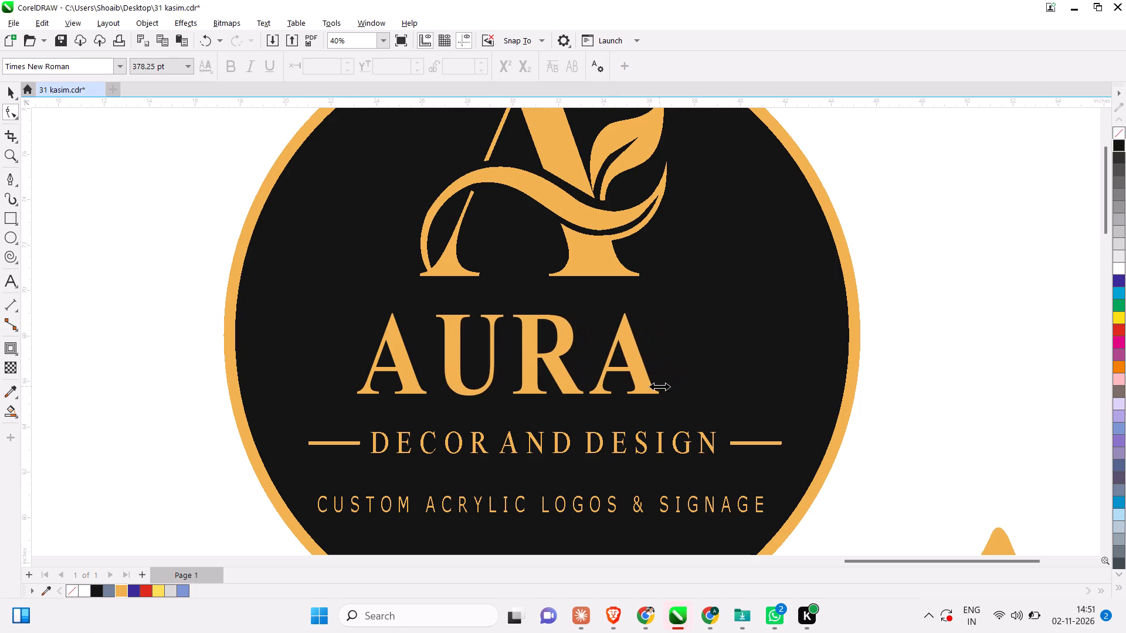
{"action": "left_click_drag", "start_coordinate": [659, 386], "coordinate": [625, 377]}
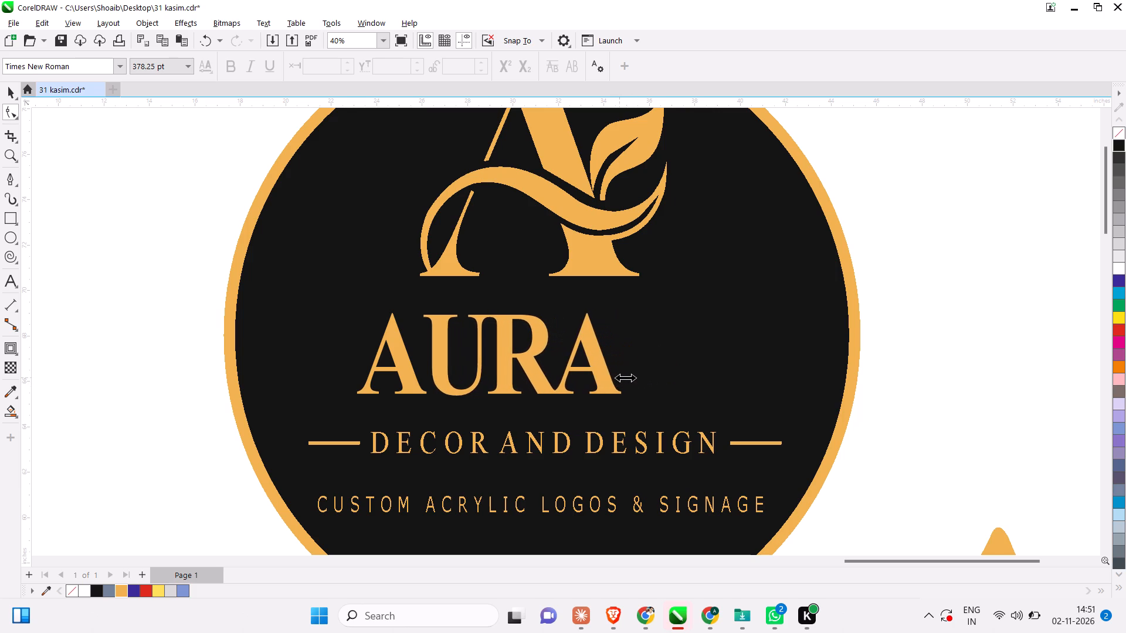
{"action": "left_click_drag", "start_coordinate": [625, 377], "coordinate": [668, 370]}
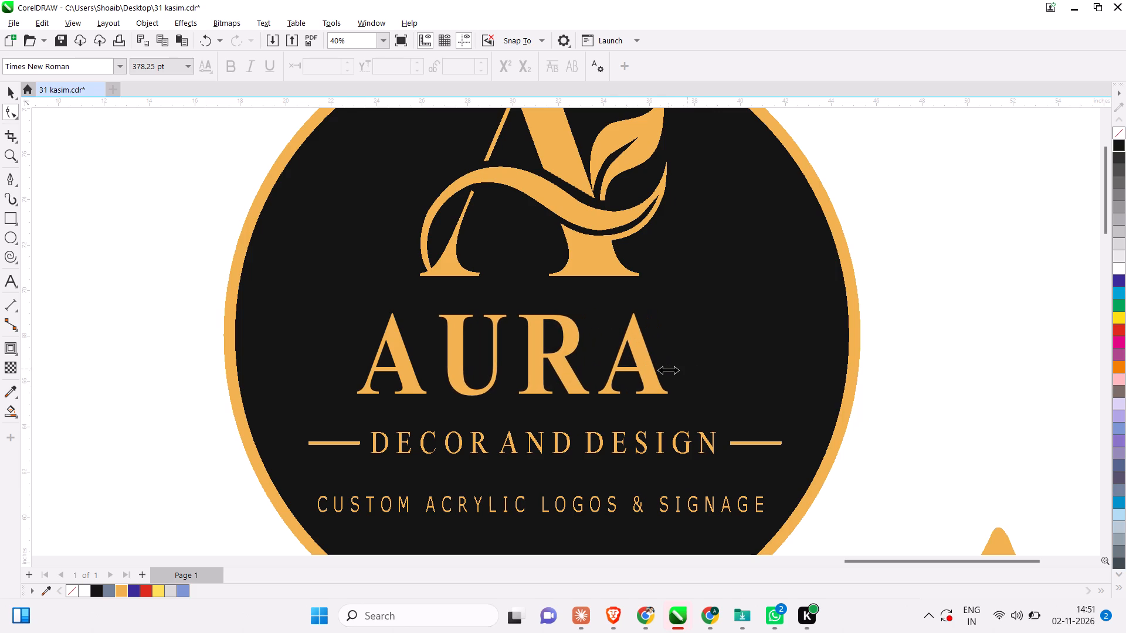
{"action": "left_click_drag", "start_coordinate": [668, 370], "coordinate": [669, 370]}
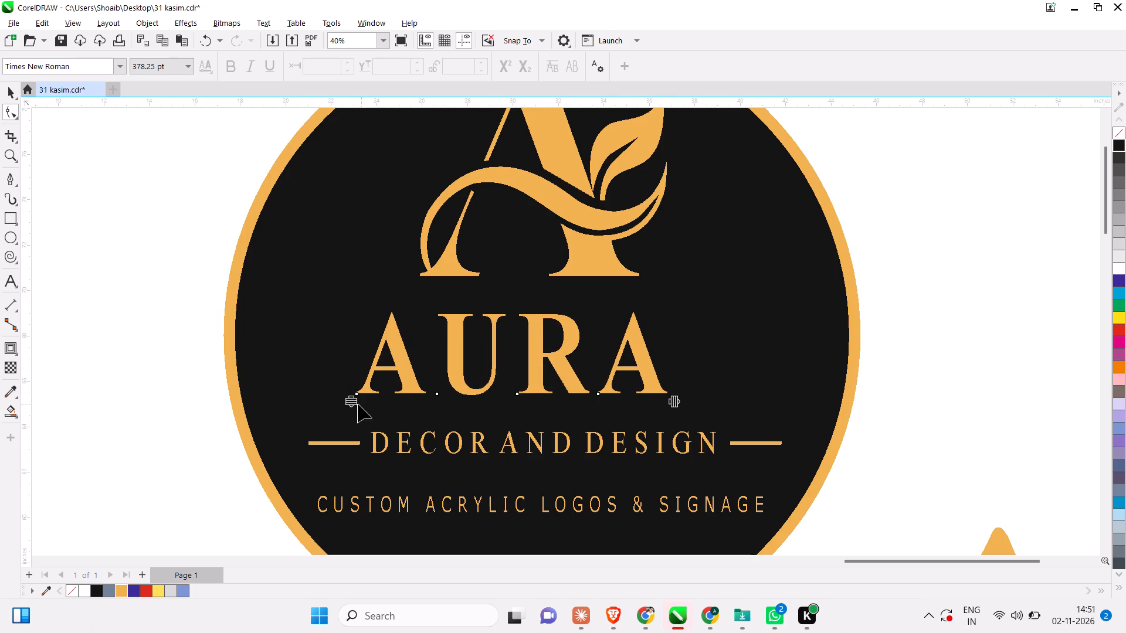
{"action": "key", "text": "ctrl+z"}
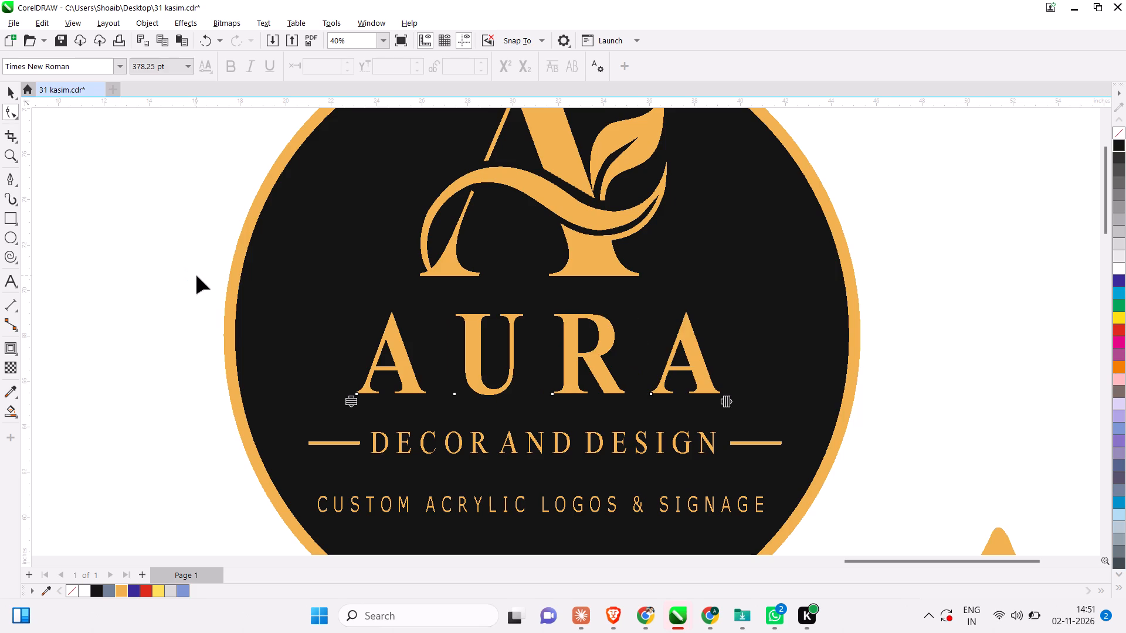
Widen the letter spacing of the AURA text slightly, keeping it narrower than the lined DECOR AND DESIGN row below.
{"action": "left_click_drag", "start_coordinate": [348, 406], "coordinate": [352, 355]}
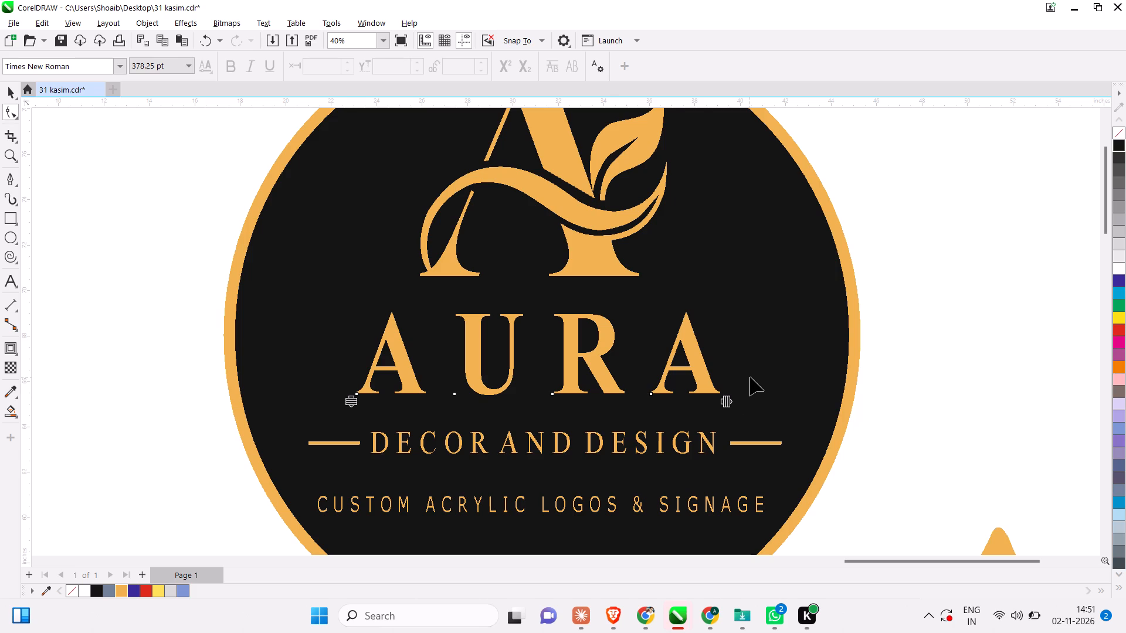
{"action": "scroll", "coordinate": [688, 417], "scroll_direction": "down", "scroll_amount": 1}
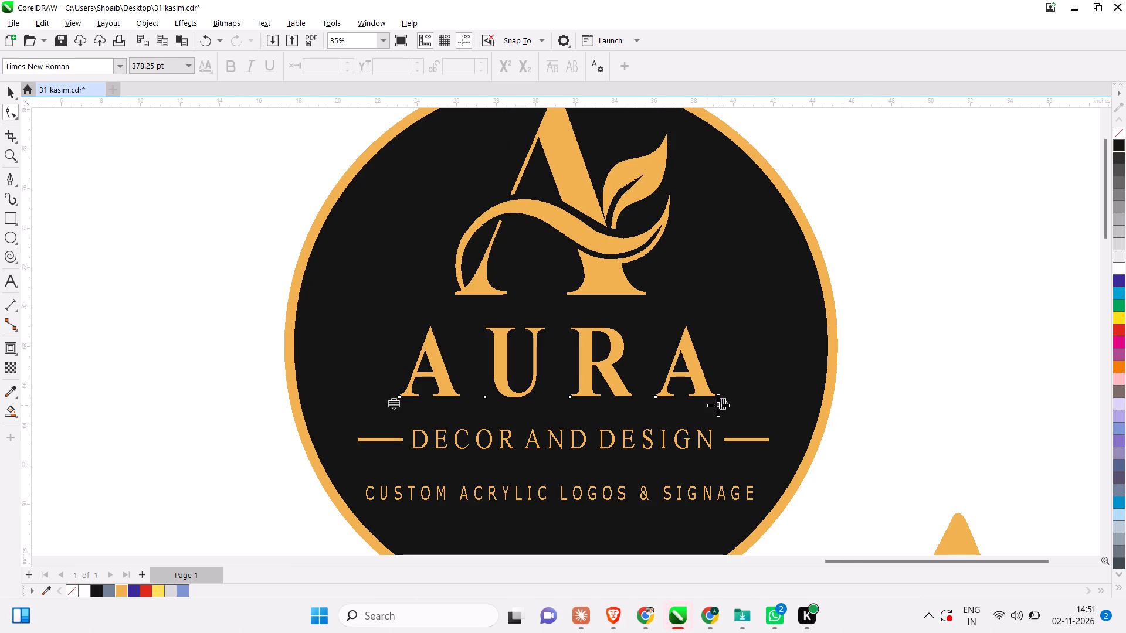
{"action": "left_click_drag", "start_coordinate": [718, 405], "coordinate": [733, 405]}
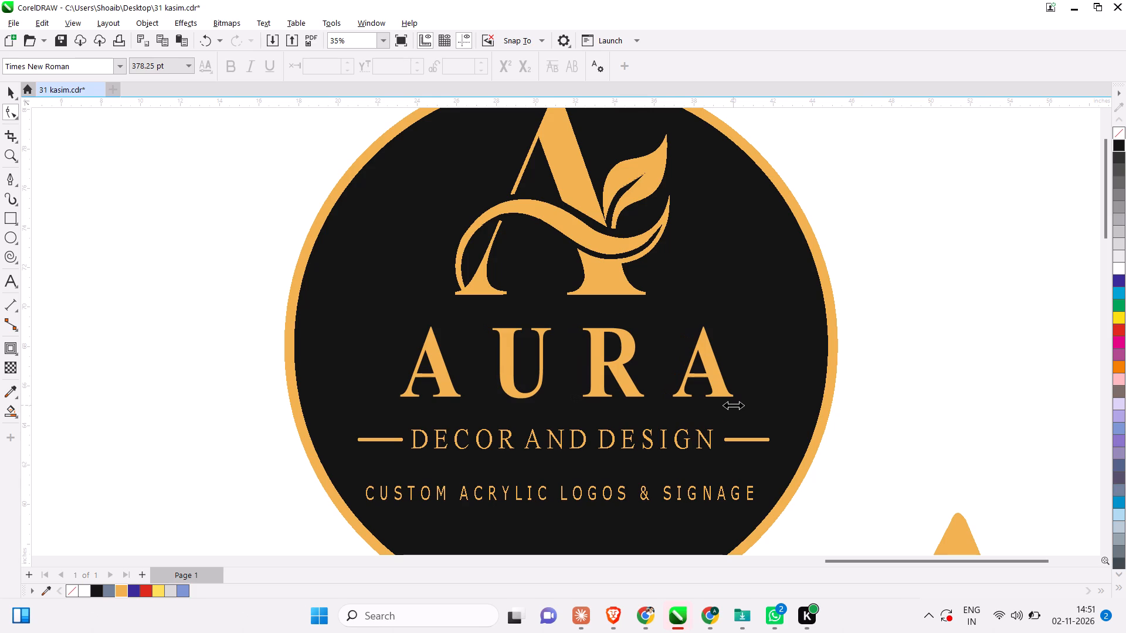
{"action": "left_click_drag", "start_coordinate": [733, 405], "coordinate": [732, 405]}
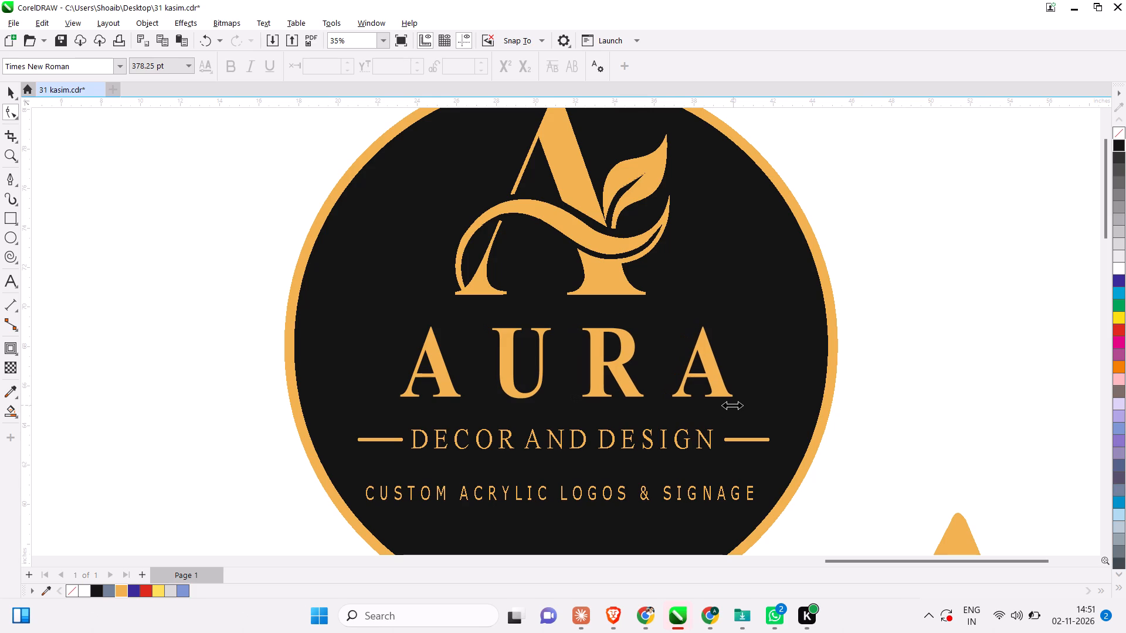
{"action": "left_click_drag", "start_coordinate": [732, 405], "coordinate": [723, 407]}
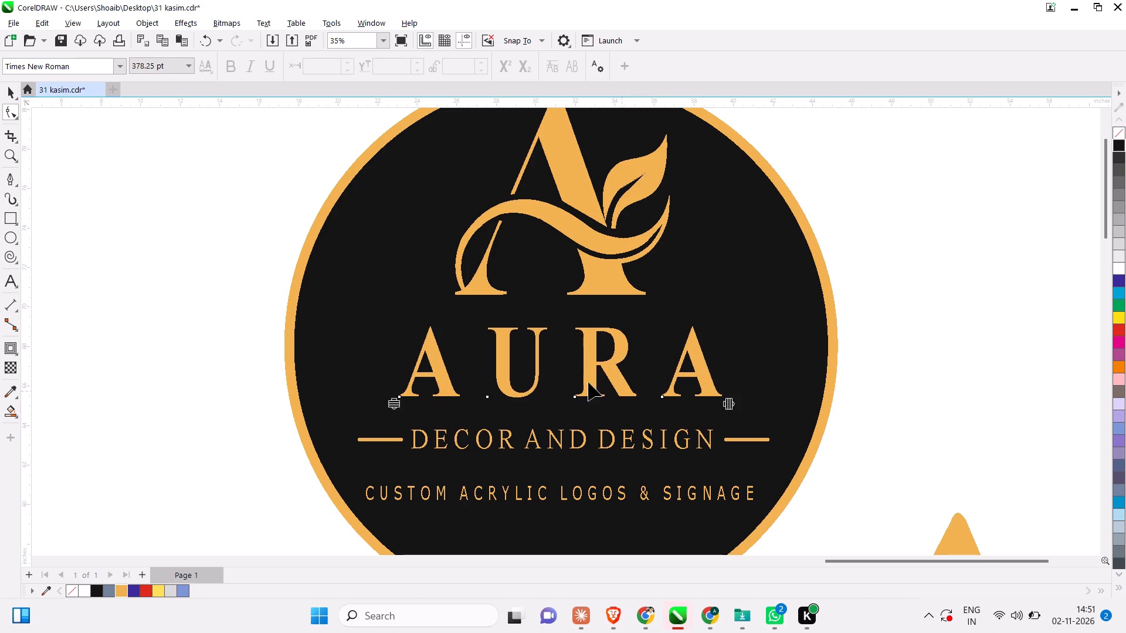